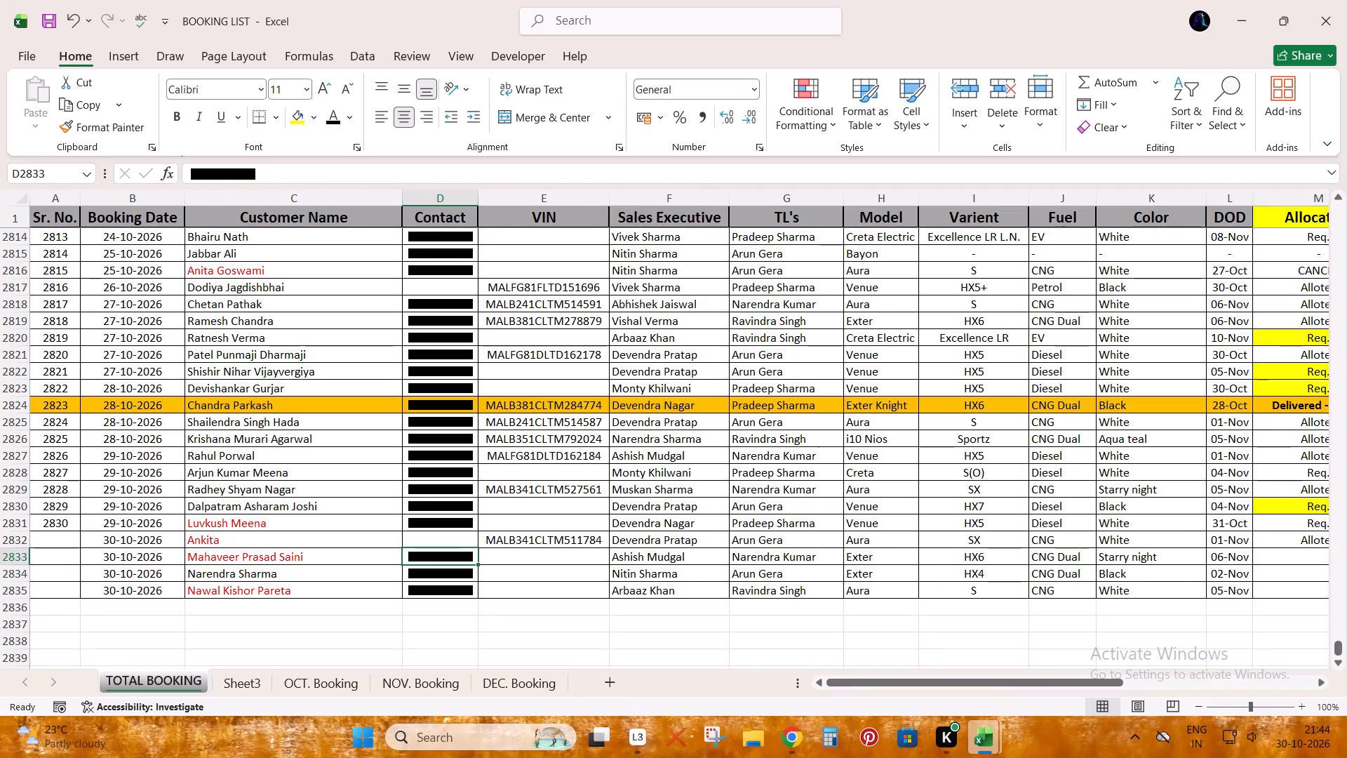
Look up the customer allotted to the Creta Electric Excellence LR in ALLOCATION STOCK SHEET within the BOOKING LIST workbook.
key(alt+Tab)
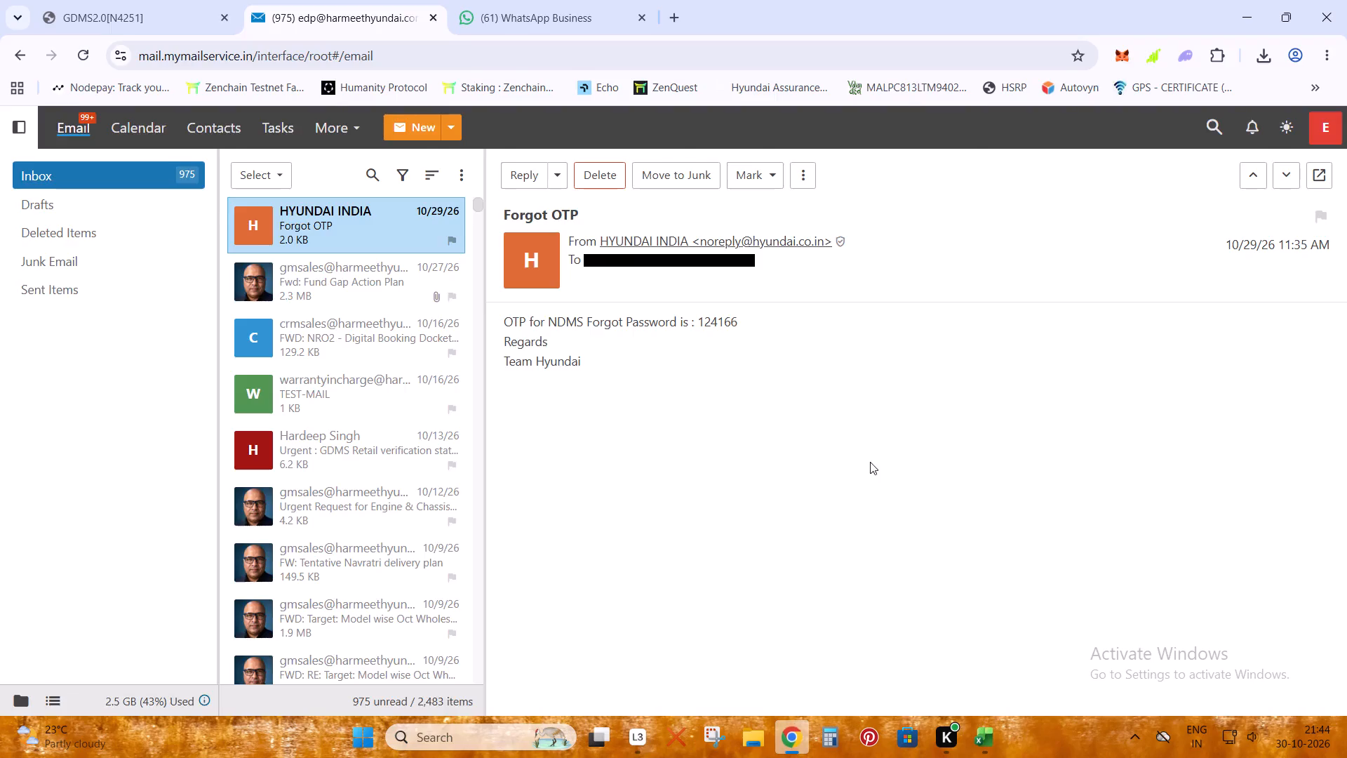
key(alt+Tab)
key(alt+Tab)
key(alt+Tab)
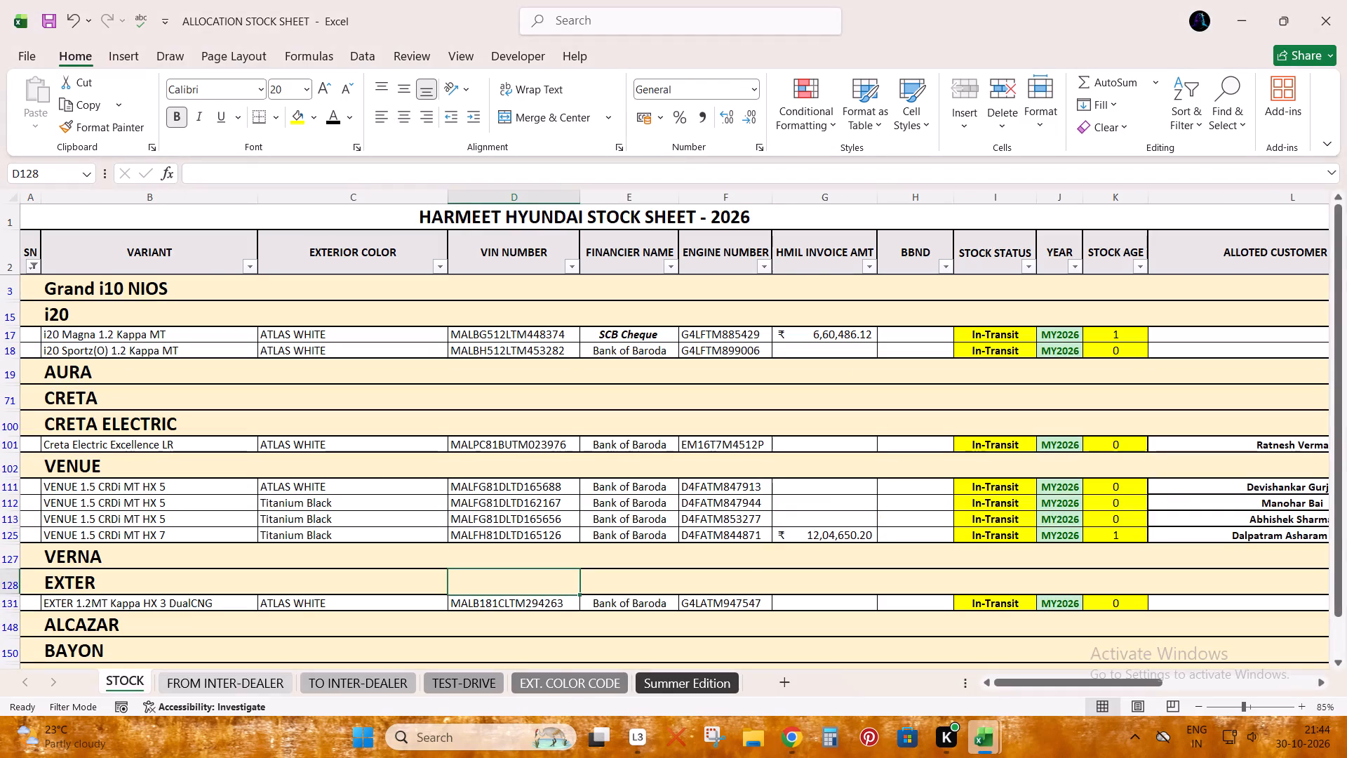
click(1289, 446)
key(ctrl+c)
key(alt+Tab)
key(Right)
key(ctrl+f)
key(ctrl+v)
key(Return)
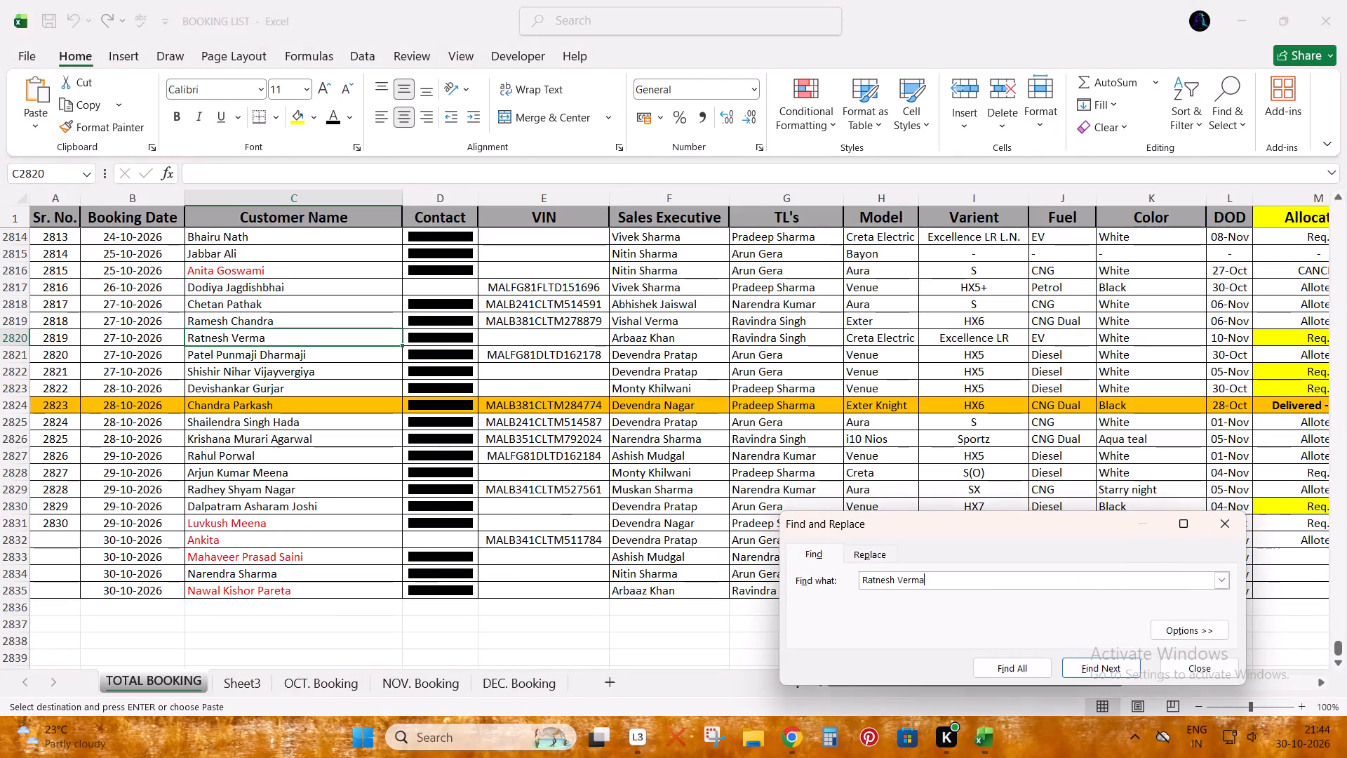
Copy the matching booking's Customer Name through TL's cells into the stock sheet's Creta Electric row, starting at Alloted Customer Name.
key(Escape)
key(Left)
key(Right)
key(shift+Right)
key(shift+Right)
key(shift+Right)
key(shift+Right)
key(ctrl+c)
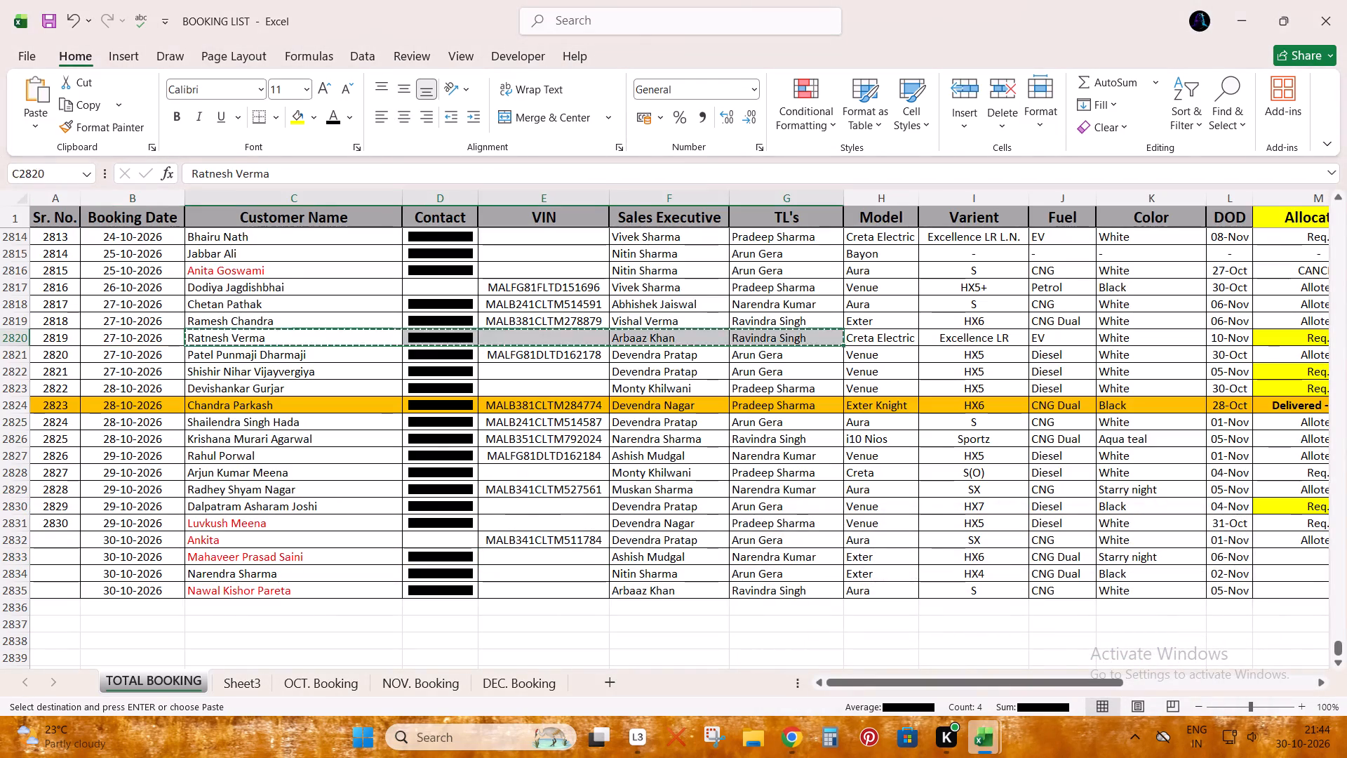
key(alt+Tab)
key(ctrl+Right)
key(Left)
key(Left)
key(Left)
key(Left)
key(Left)
key(Left)
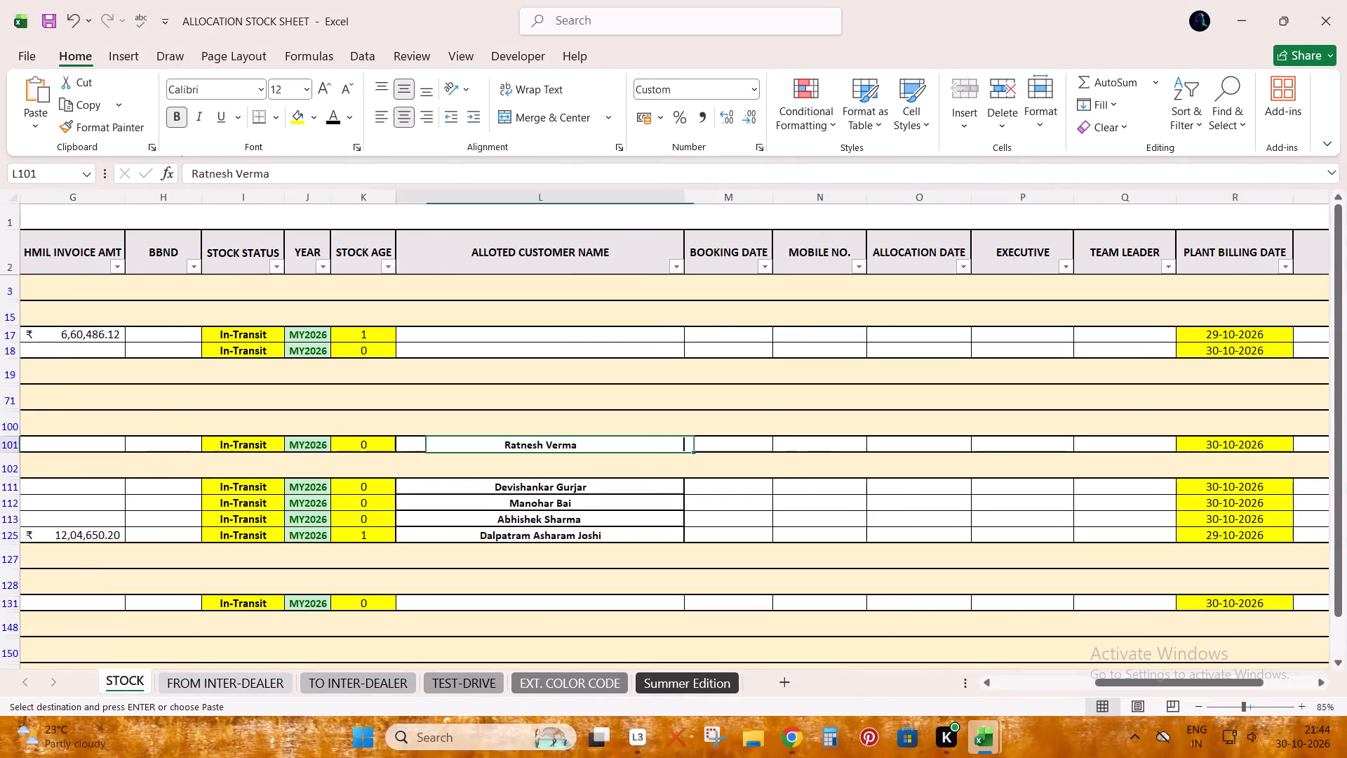
key(ctrl+v)
Move the pasted contact, executive and team leader cells one column over so they start under Mobile No.
key(Right)
key(shift+Right)
key(shift+Right)
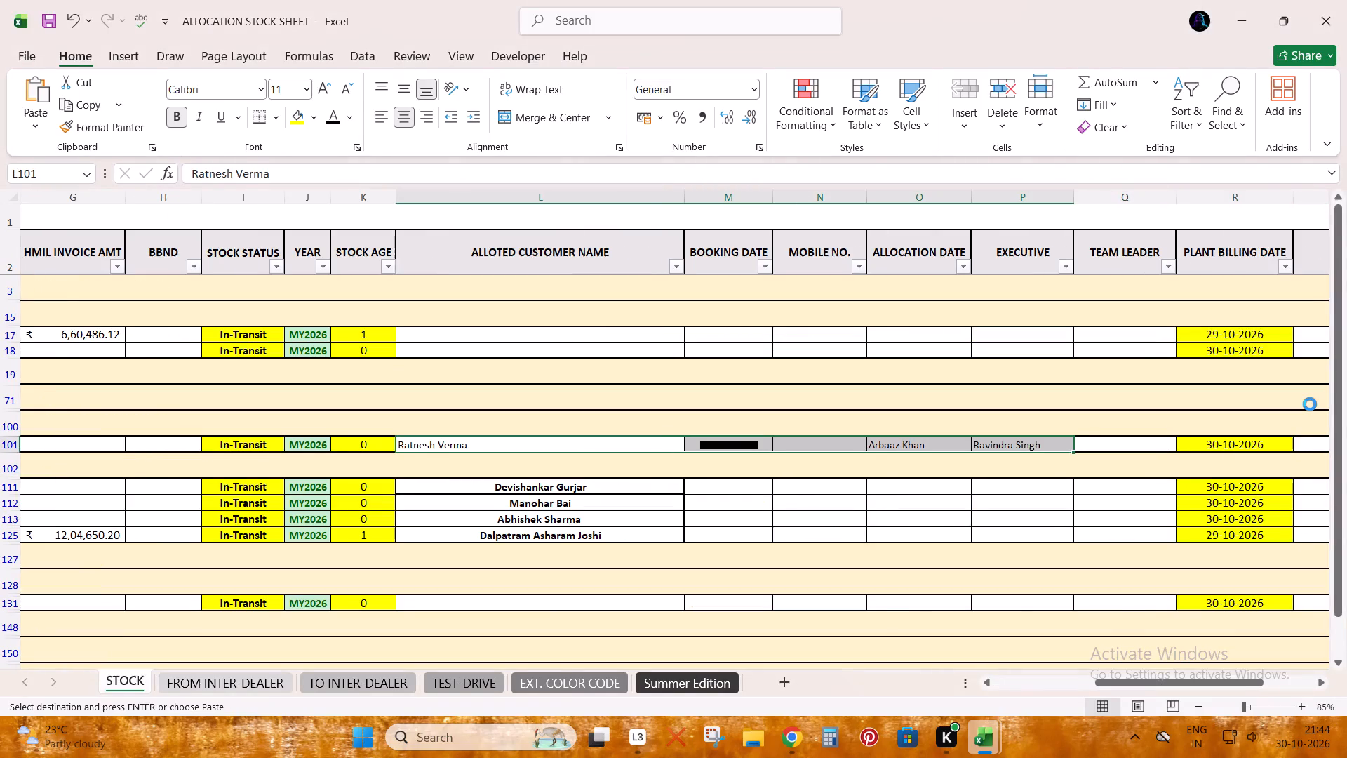
key(shift+Right)
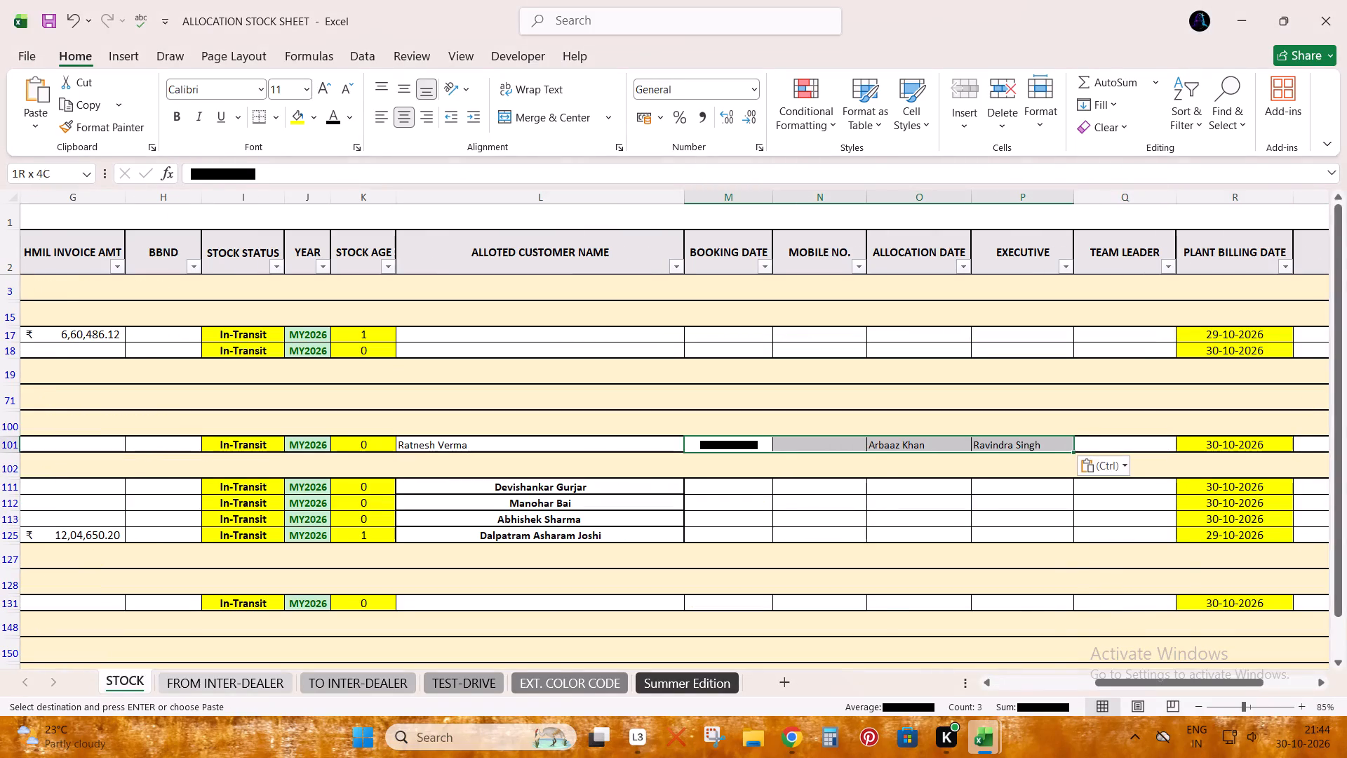
key(ctrl+c)
key(ctrl+x)
key(ctrl+x)
key(Escape)
key(ctrl+x)
key(Right)
key(ctrl+v)
Enter the booking date 27-10 from BOOKING LIST in the Creta Electric row of the stock sheet.
key(Left)
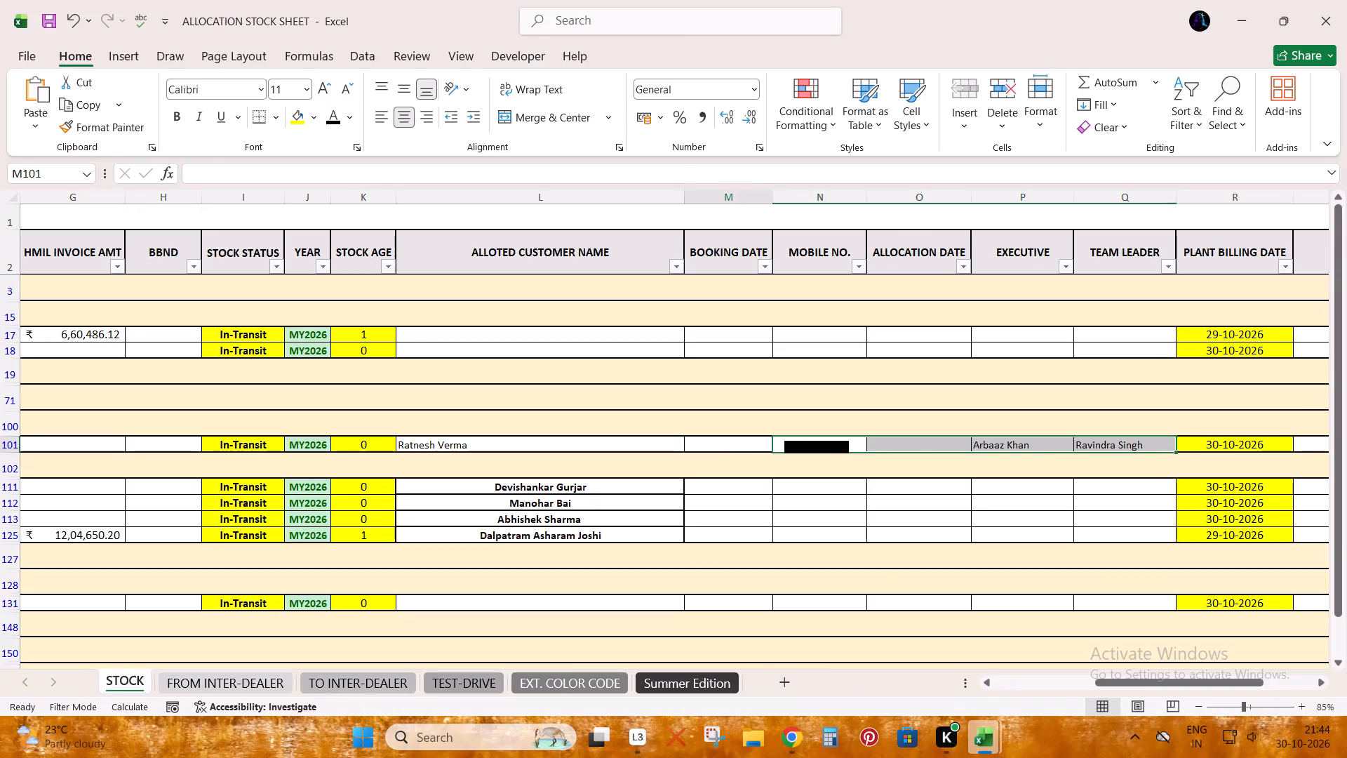
key(alt+Tab)
key(shift+space)
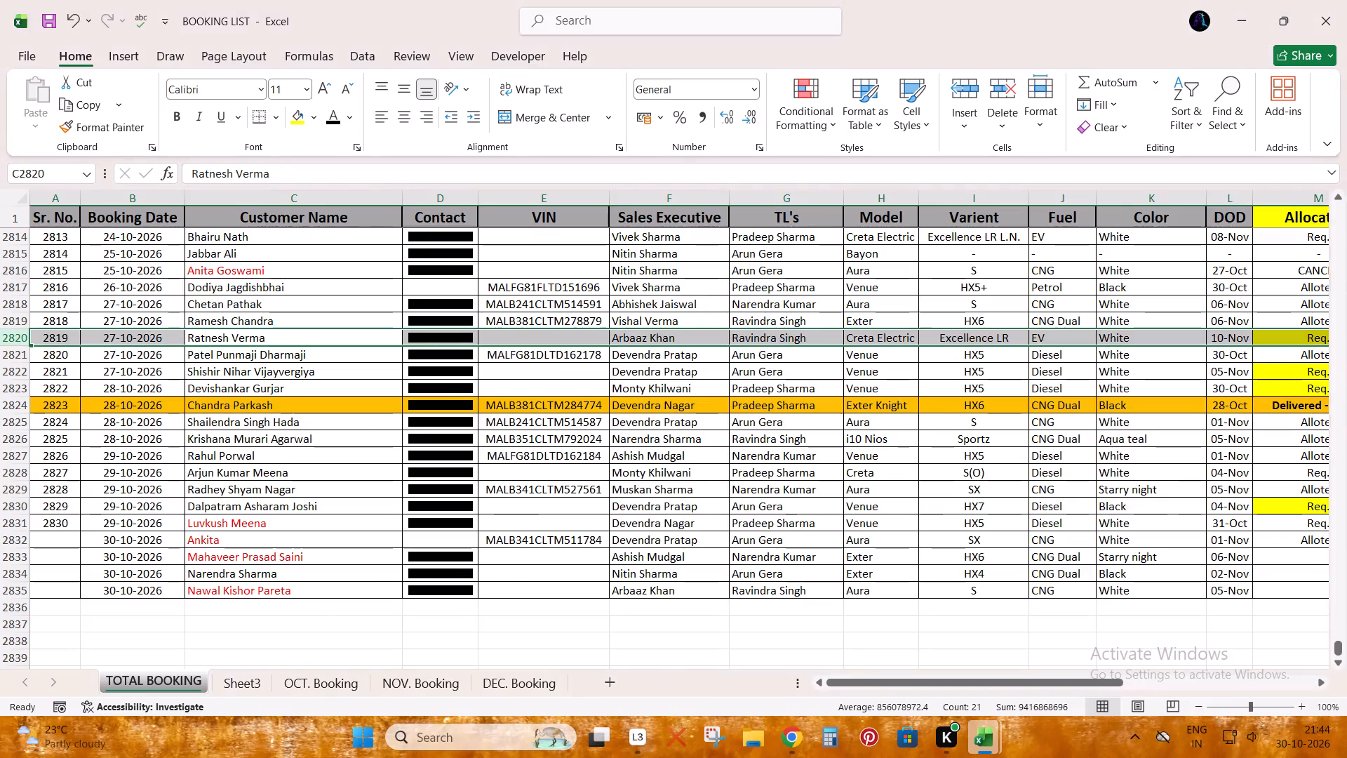
key(alt+Tab)
text(27-10)
key(Tab)
Enter 30-10 as the allocation date in the Creta Electric row.
key(Tab)
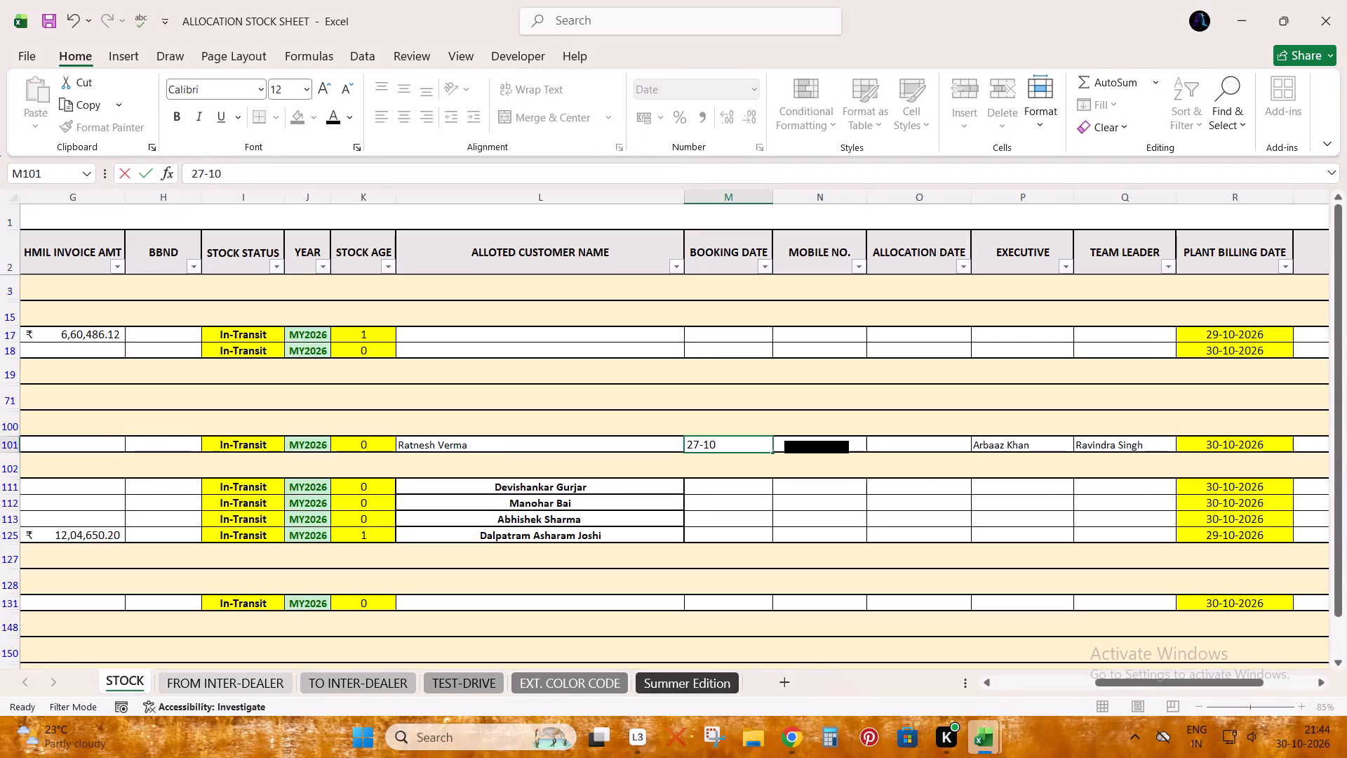
key(2)
key(Escape)
text(3-1)
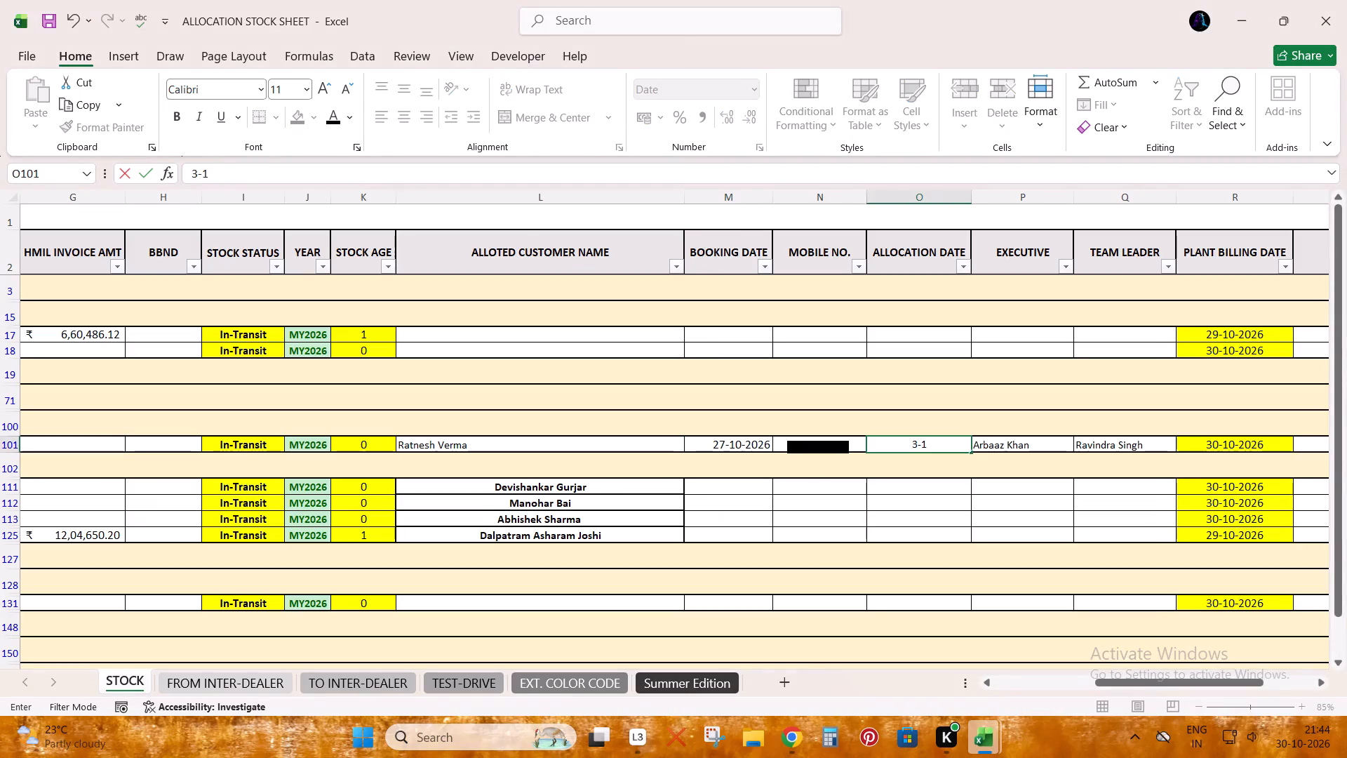
key(Escape)
text(3-)
key(Escape)
text(30-10)
key(Return)
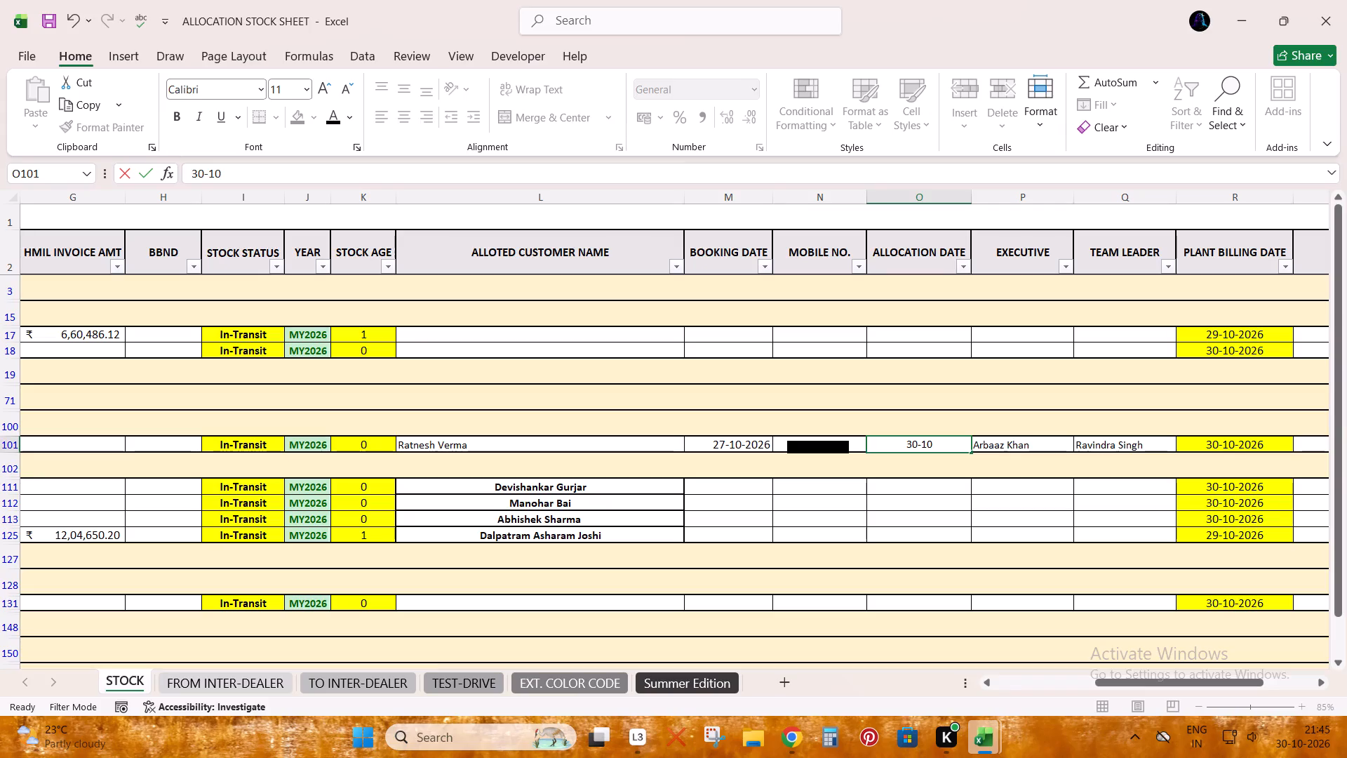
key(Up)
key(Left)
click(797, 453)
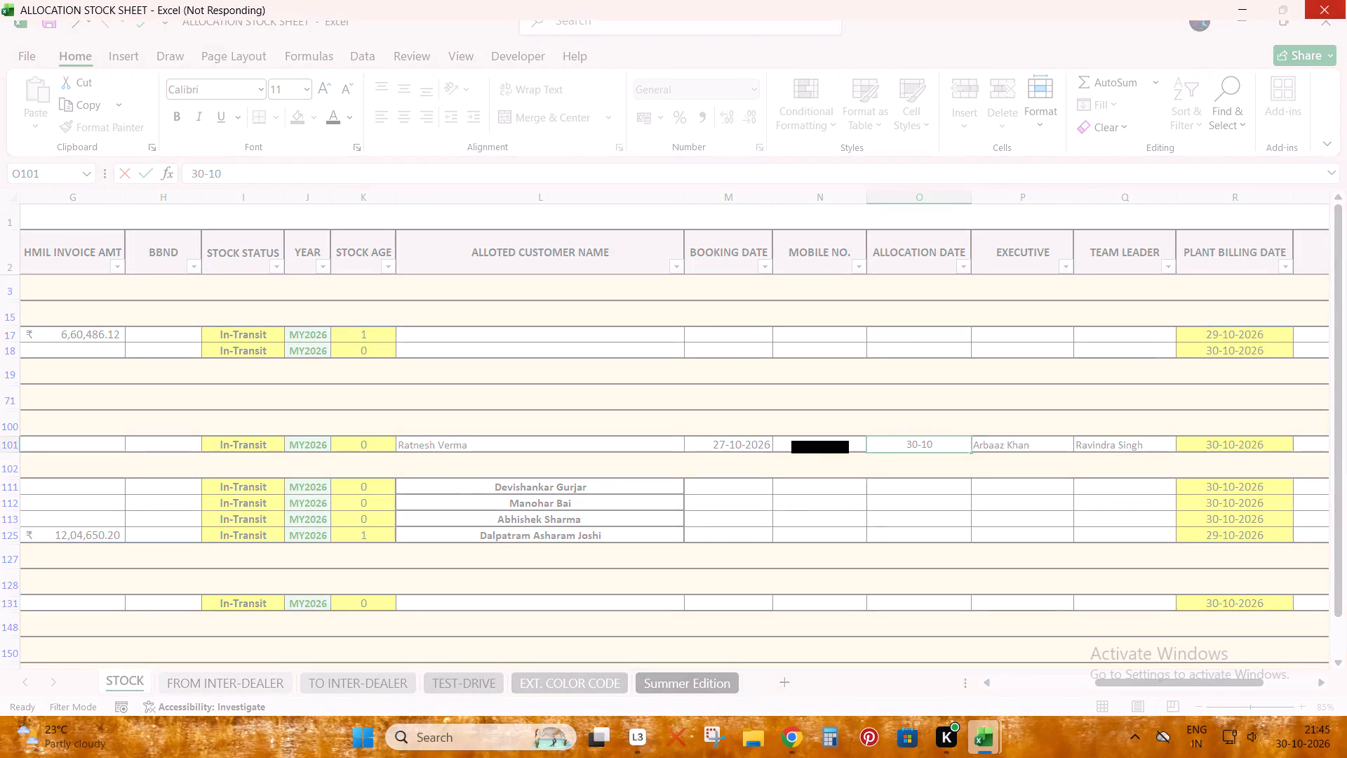
key(Up)
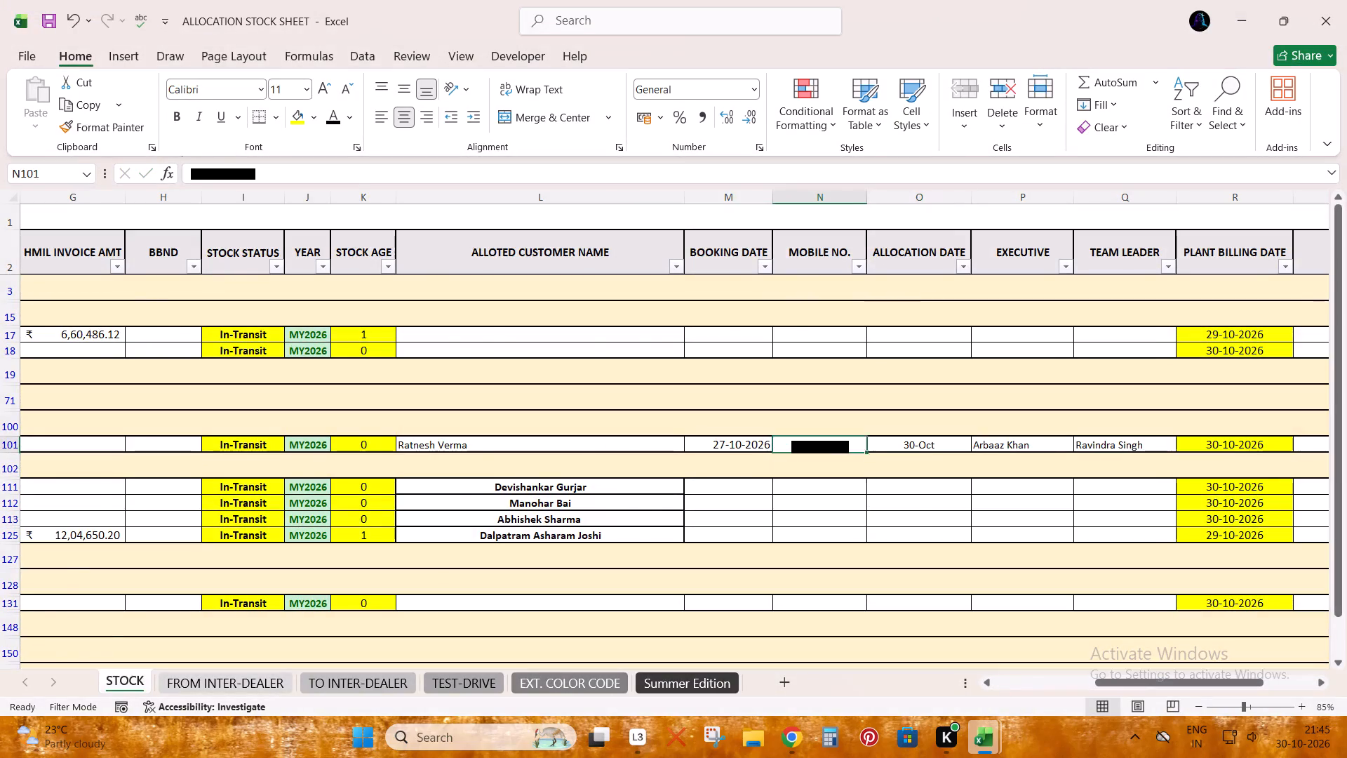
Compare the Creta Electric stock row with the same customer's row in BOOKING LIST.
key(ctrl+Left)
key(ctrl+Left)
key(ctrl+Left)
key(ctrl+Left)
key(shift+space)
key(alt+Tab)
key(shift+space)
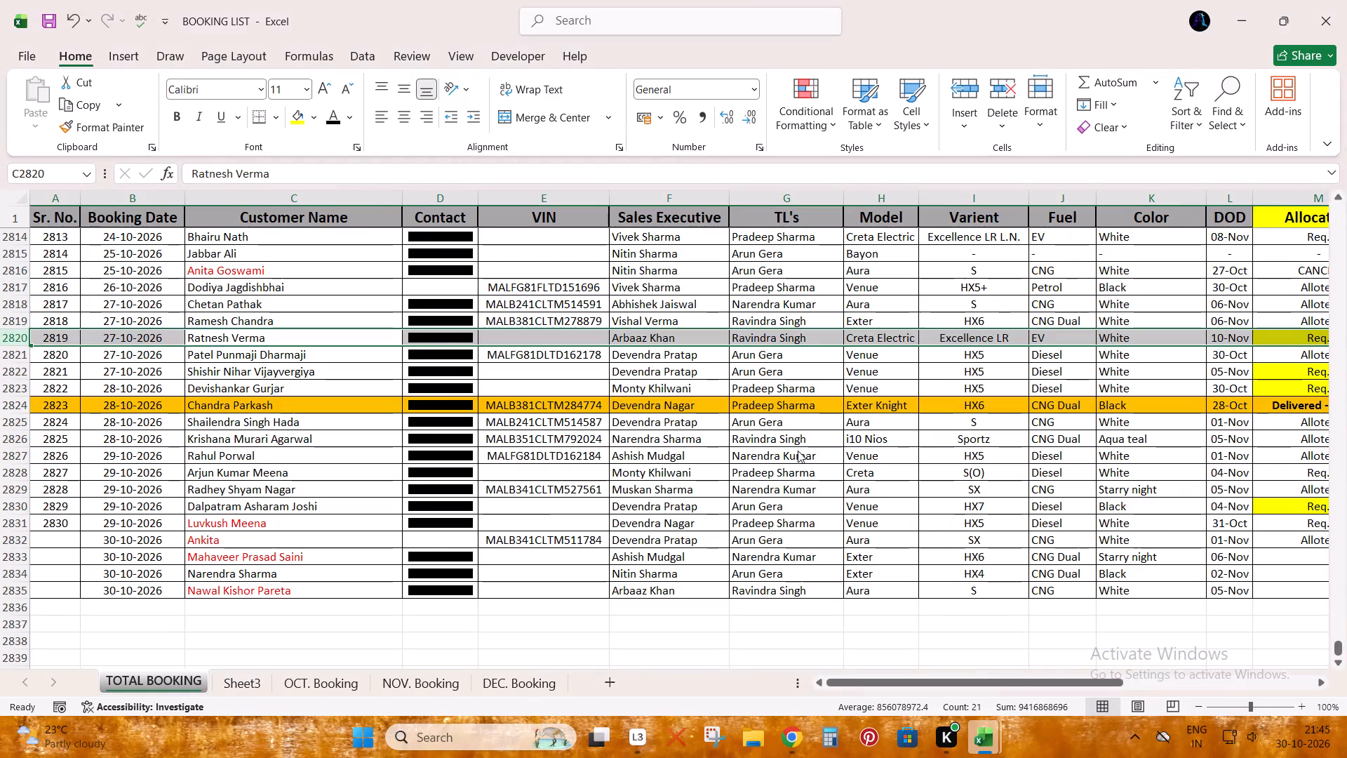
key(alt+Tab)
key(alt+Tab)
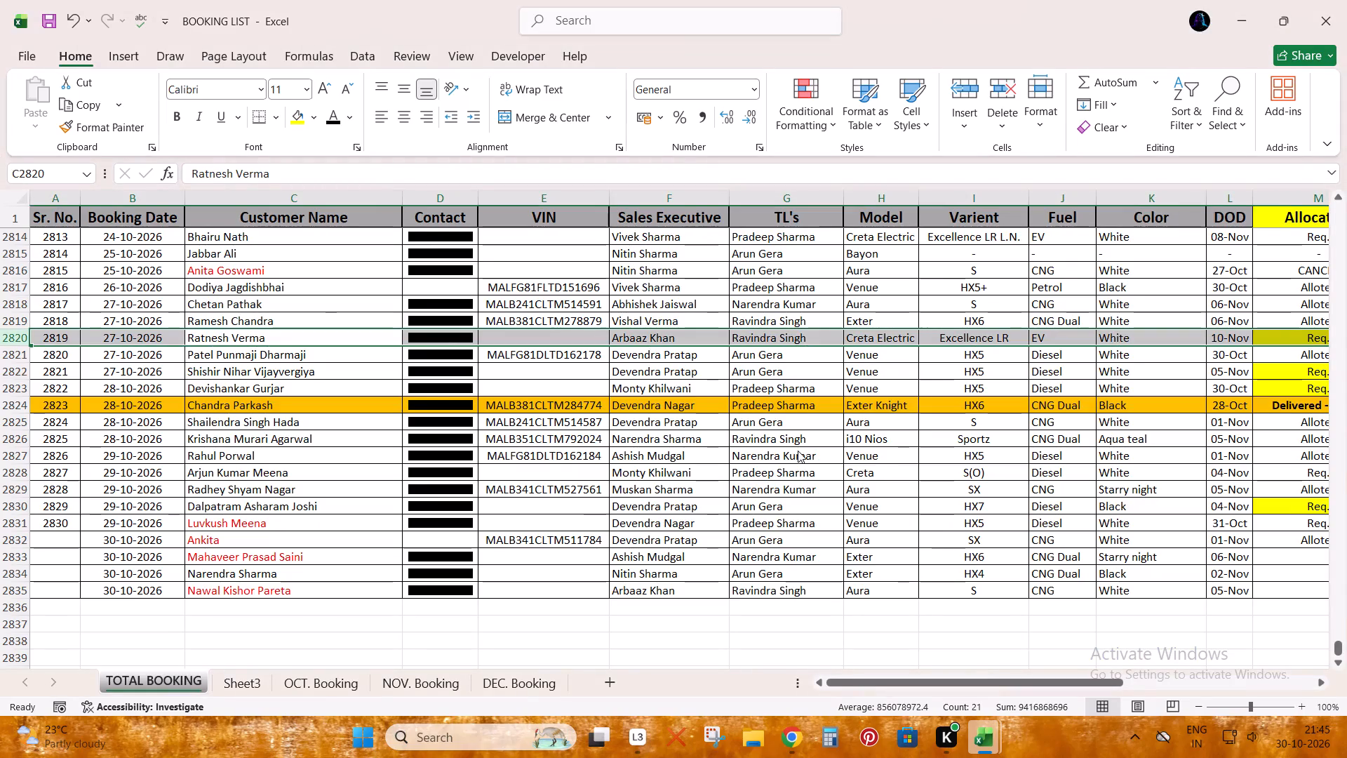
key(alt+Tab)
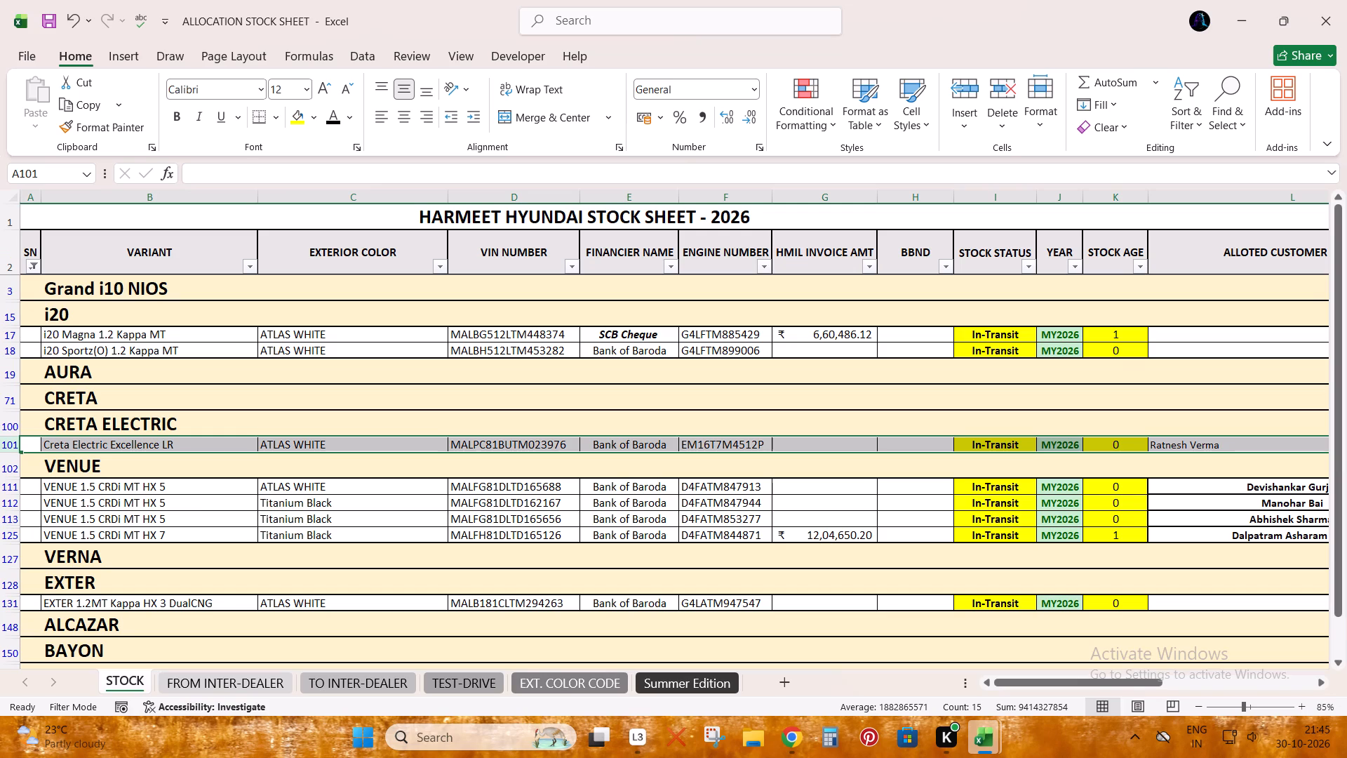
Copy the Creta Electric's VIN number from the stock sheet into the customer's VIN cell in BOOKING LIST.
key(Right)
key(Right)
key(Right)
key(ctrl+c)
key(alt+Tab)
key(Right)
key(Right)
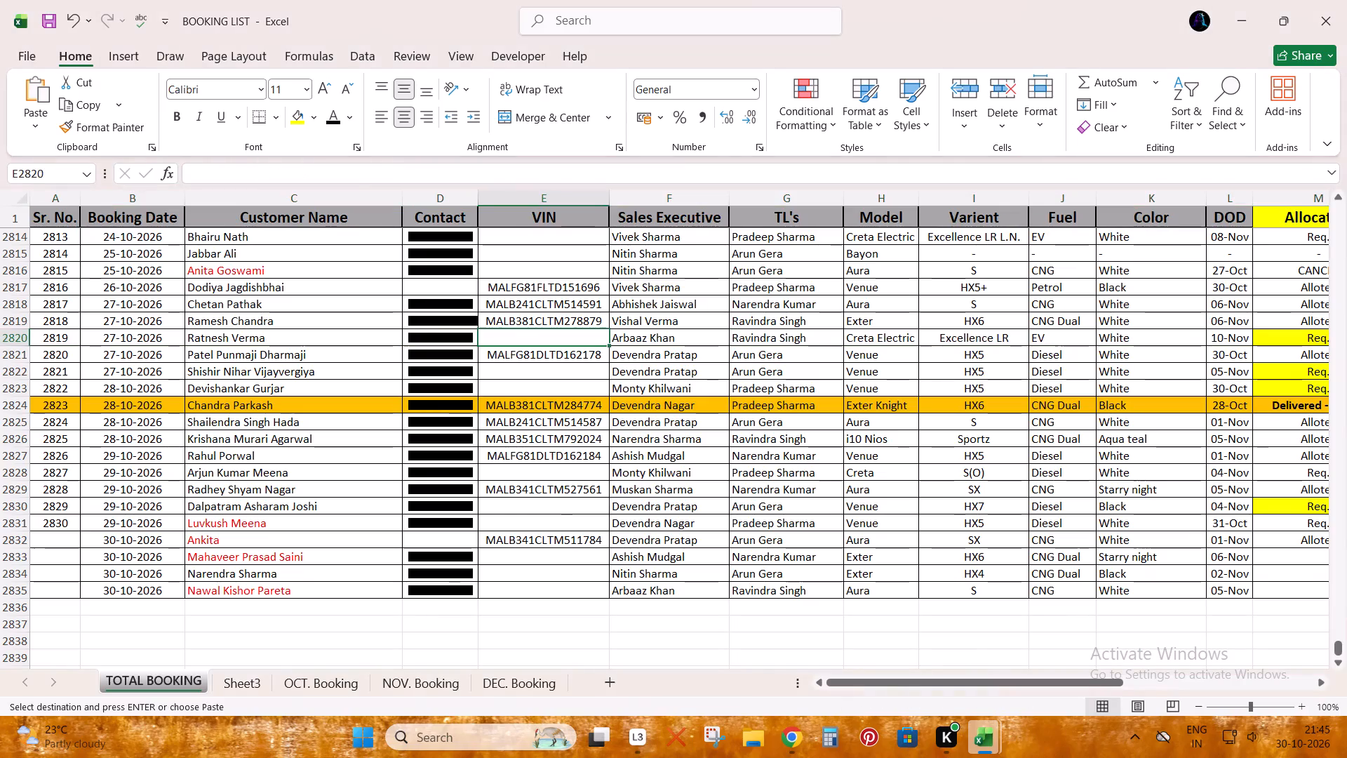
key(ctrl+v)
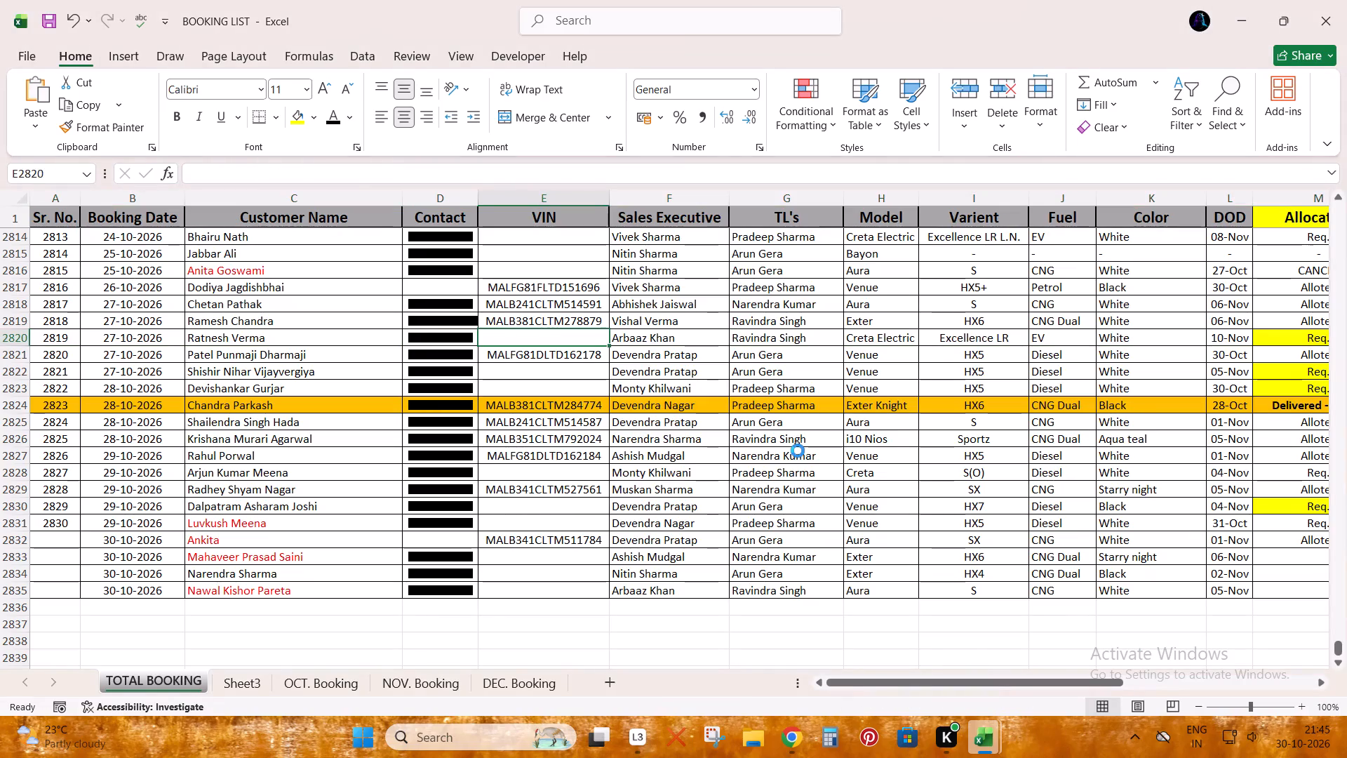
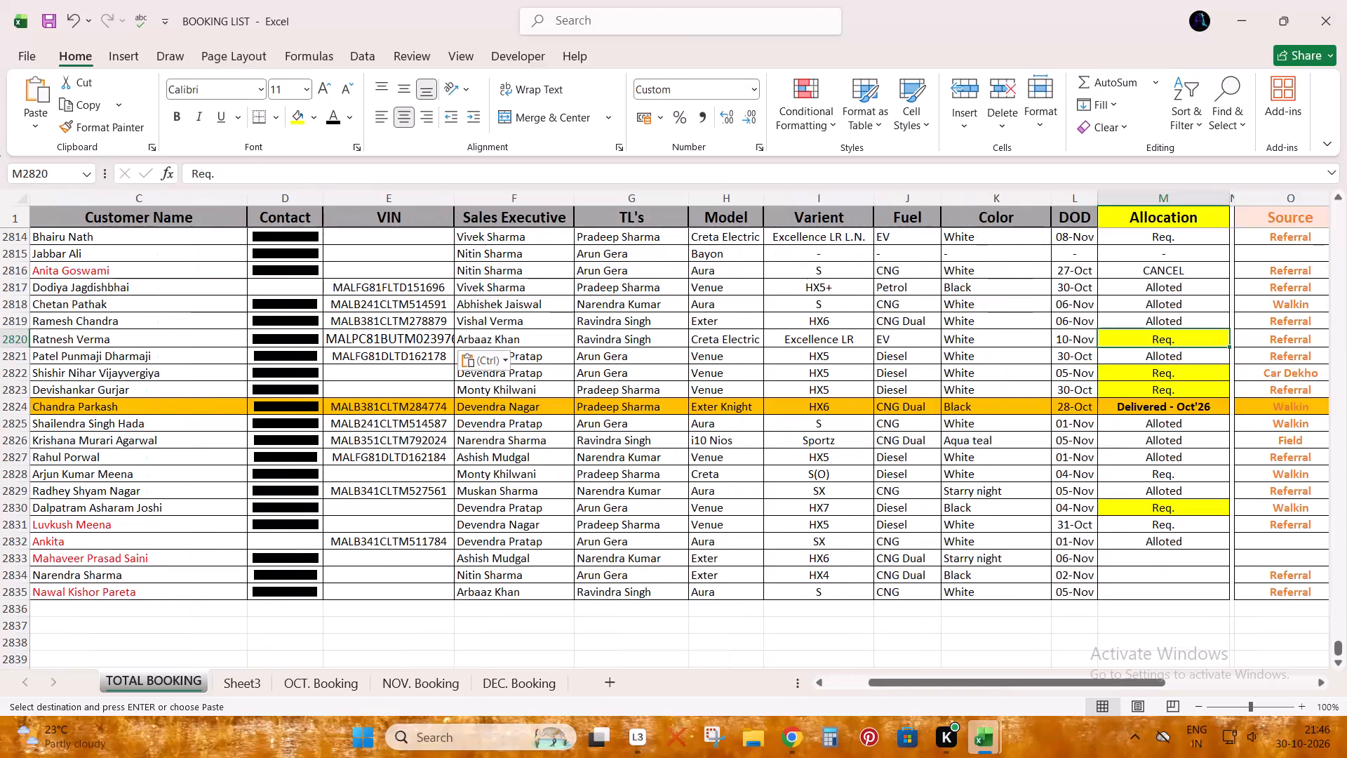
Mark the Creta Electric booking as Alloted by filling down the allocation status from the row above, and save BOOKING LIST.
key(Left)
key(Right)
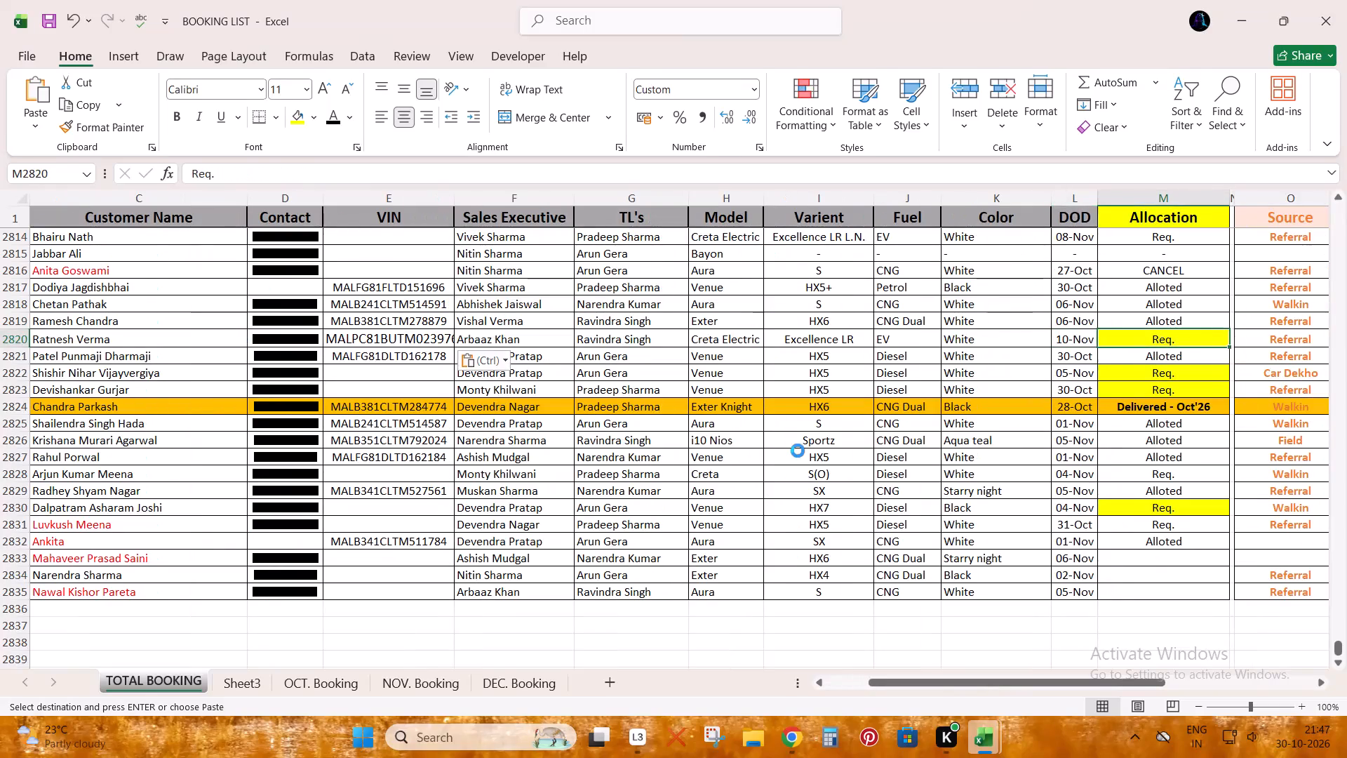
key(ctrl+d)
key(ctrl+Left)
key(ctrl+Left)
key(ctrl+Left)
key(Right)
key(Right)
key(Right)
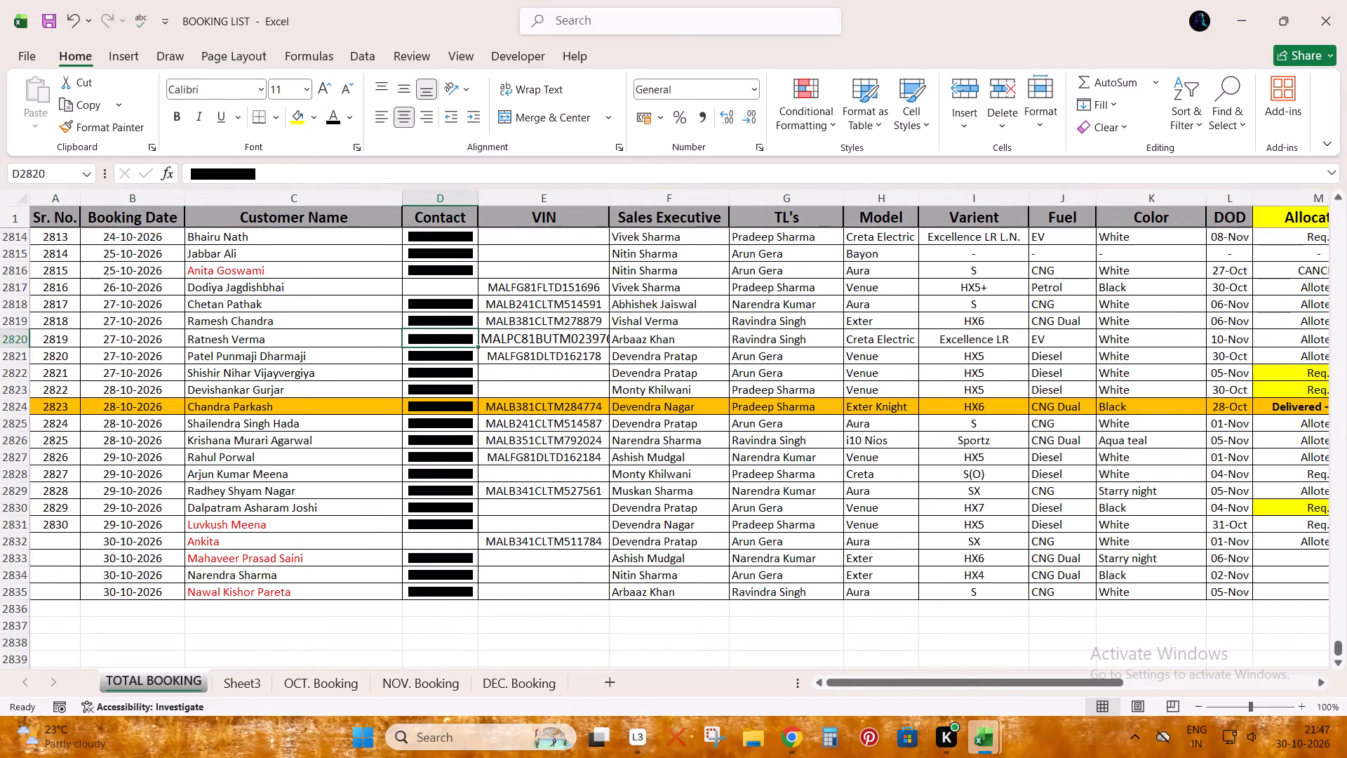
key(ctrl+s)
Search BOOKING LIST for the customer allotted the Atlas White VENUE 1.5 CRDi MT HX 5 in the stock sheet.
key(alt+Tab)
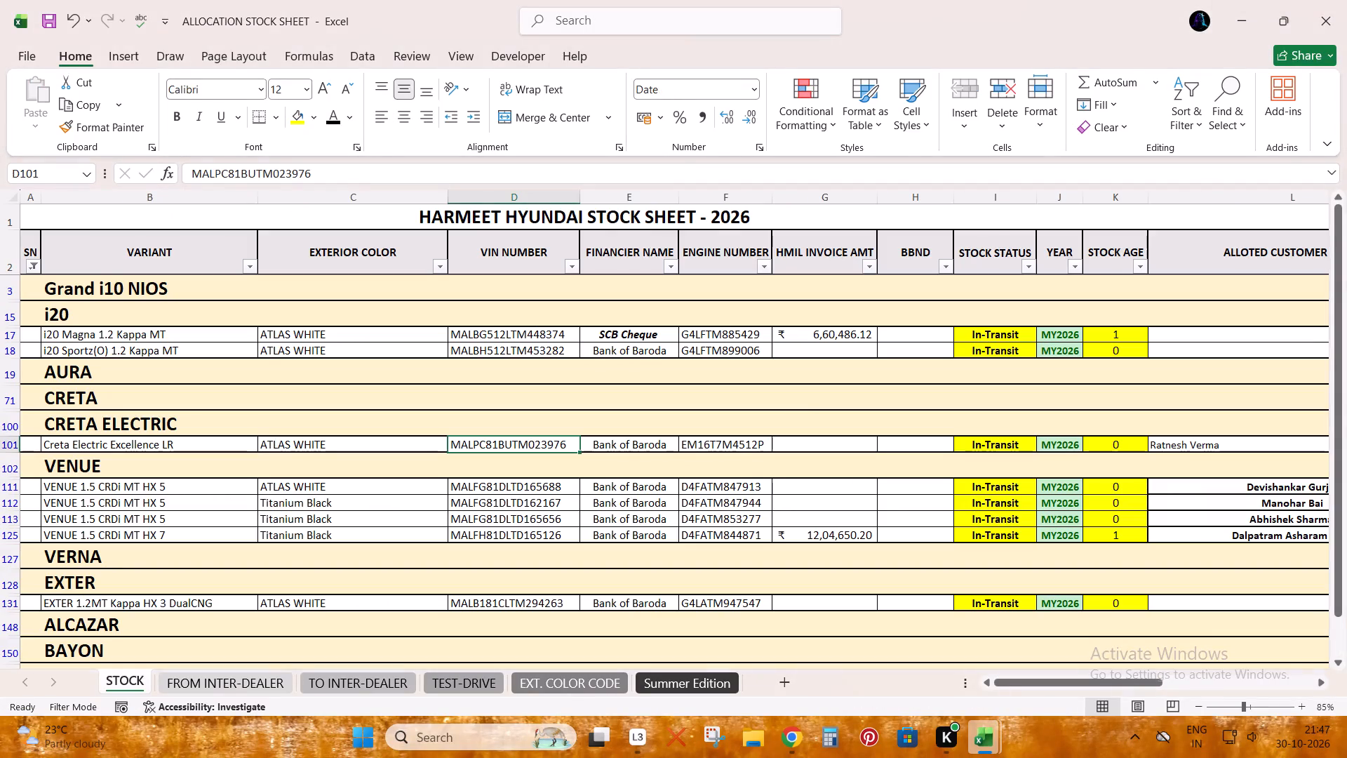
click(1232, 490)
key(ctrl+c)
key(alt+Tab)
key(Right)
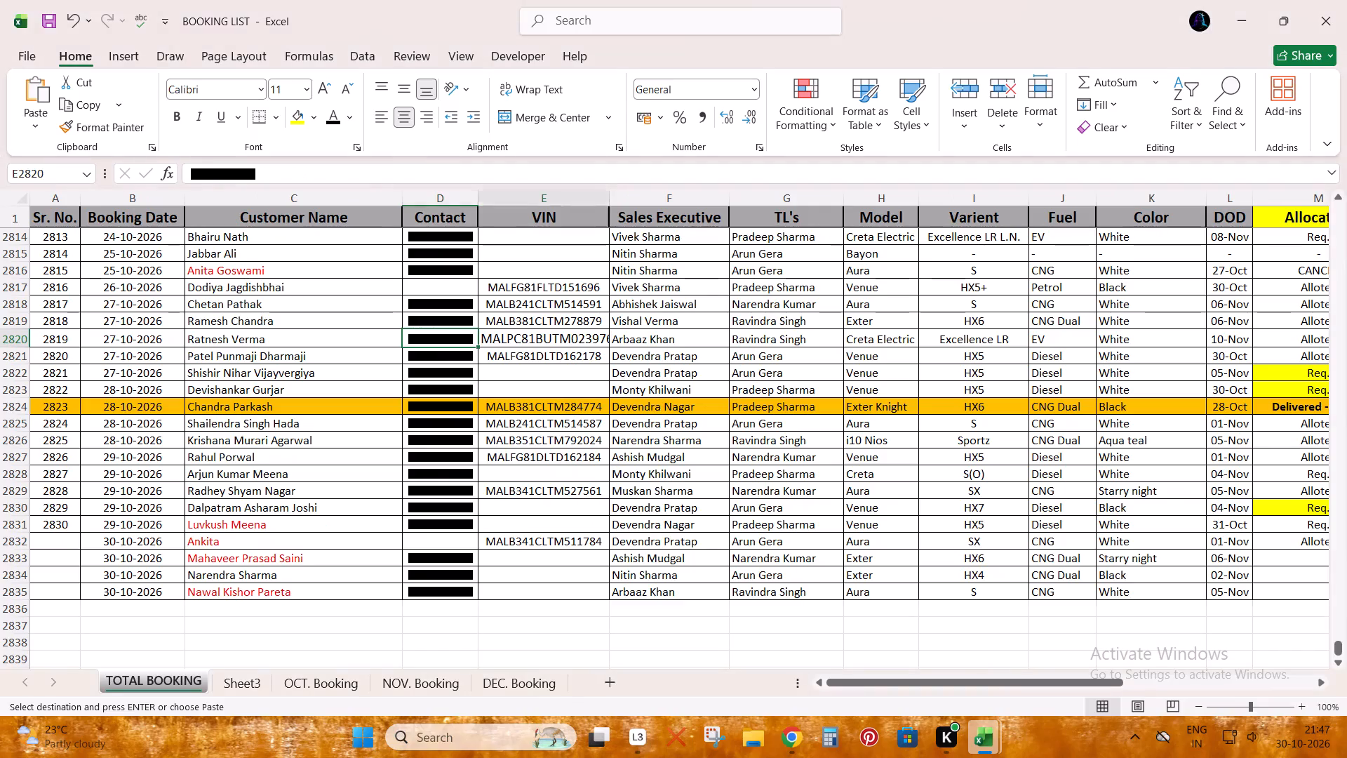
key(ctrl+f)
key(ctrl+v)
key(Return)
key(Return)
key(Return)
key(Escape)
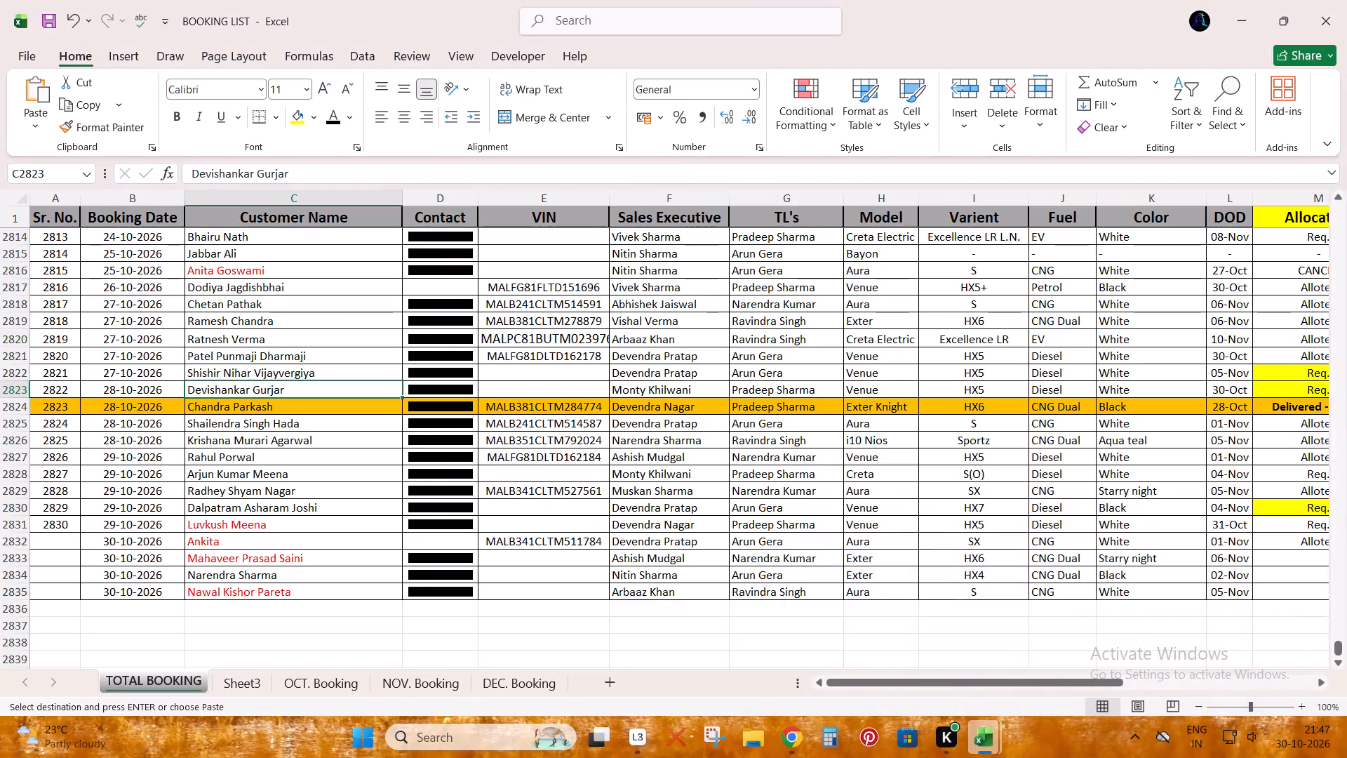
Copy the found booking's customer name through TL cells into the Atlas White Venue HX 5 row of the stock sheet, starting at the allotted customer name.
key(shift+Right)
key(shift+Right)
key(shift+Right)
key(shift+Right)
key(ctrl+c)
key(alt+Tab)
key(ctrl+Right)
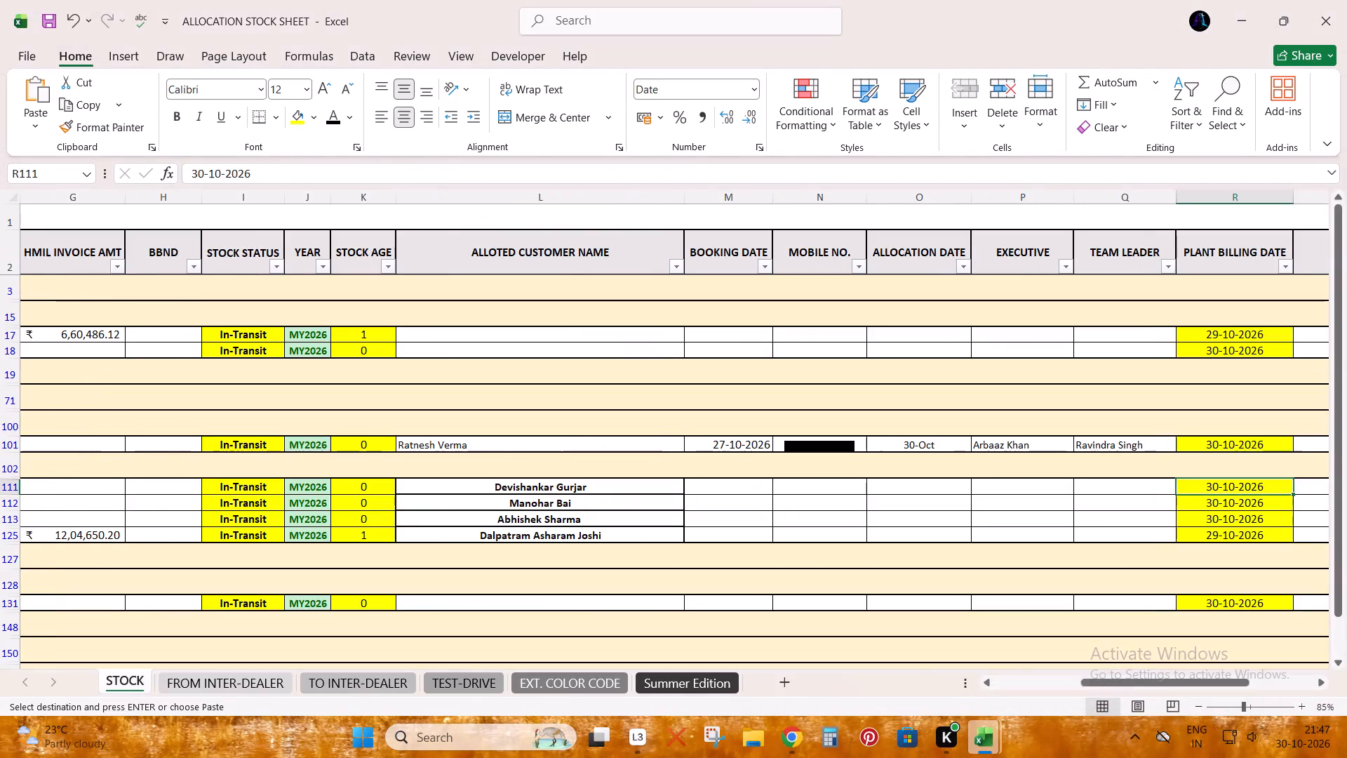
key(Left)
key(Left)
key(Left)
key(Left)
key(Left)
key(Left)
key(ctrl+v)
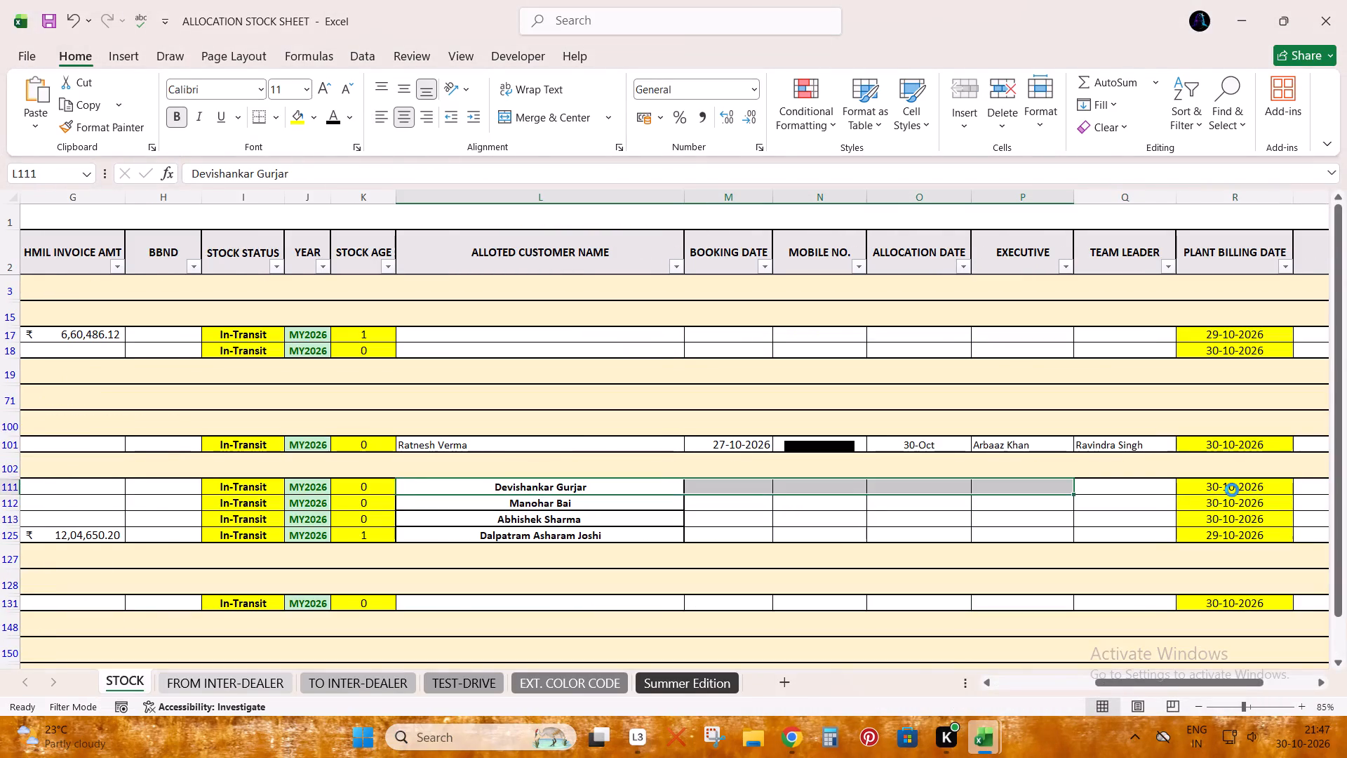
Move the pasted contact, executive and team leader cells one column over so they sit under their matching headers.
key(Right)
key(shift+Right)
key(shift+Right)
key(shift+Right)
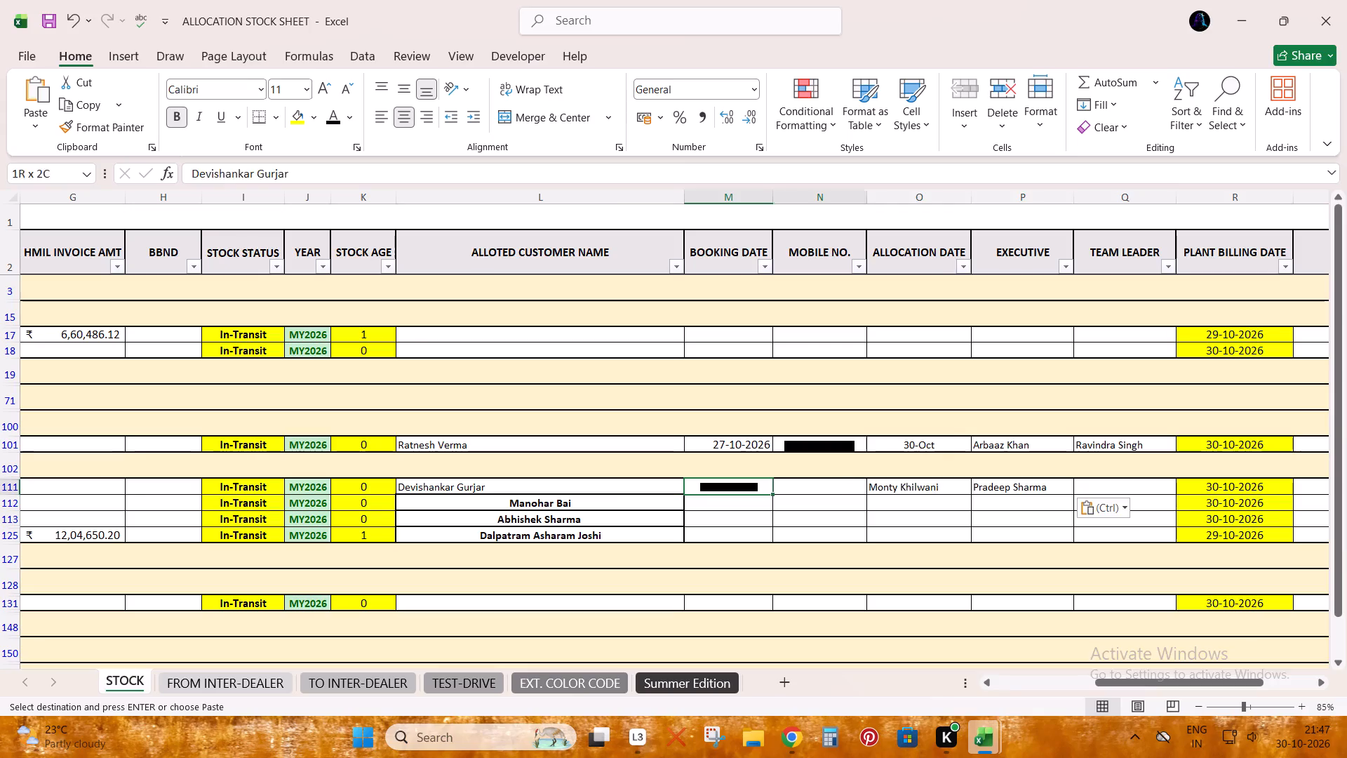
key(ctrl+x)
key(Right)
key(ctrl+v)
Copy the Atlas White Venue HX 5's VIN number from the stock sheet into the same customer's VIN cell in BOOKING LIST.
key(Left)
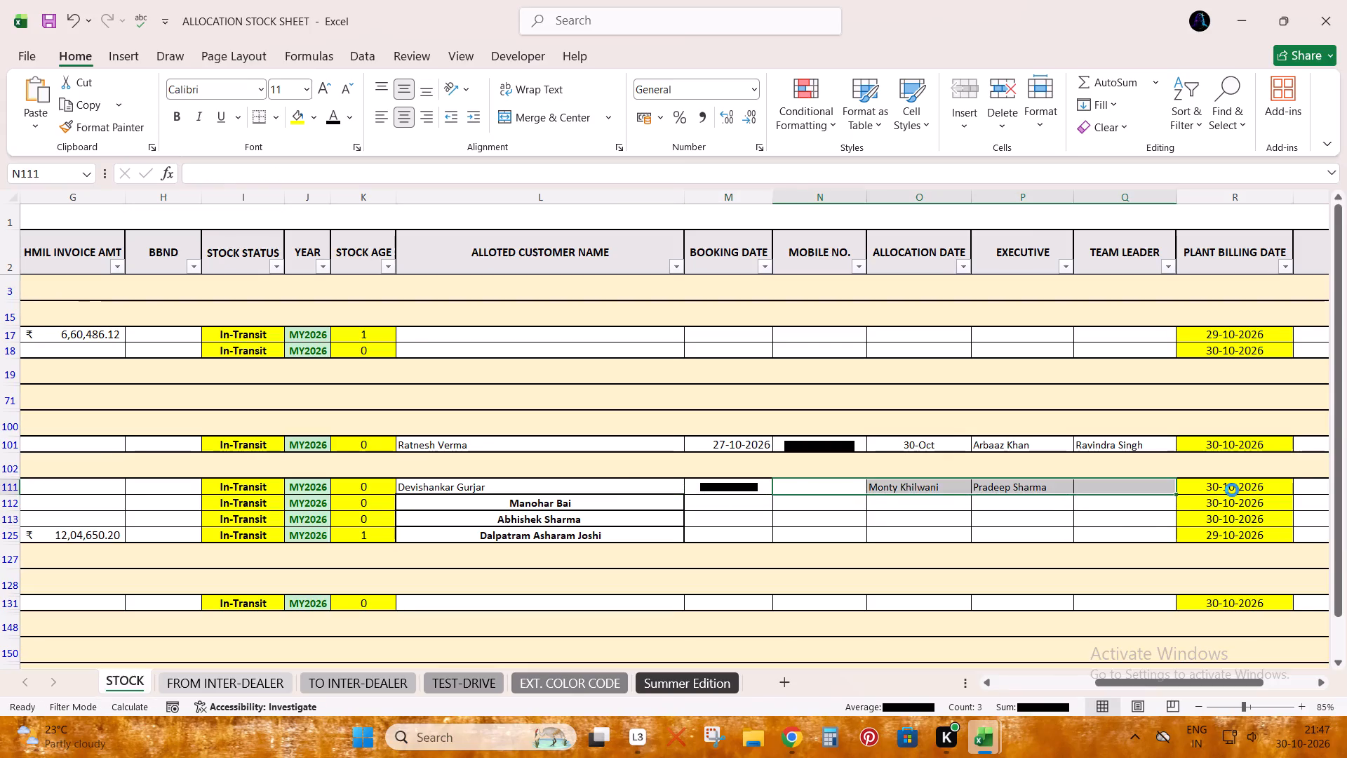
key(Left)
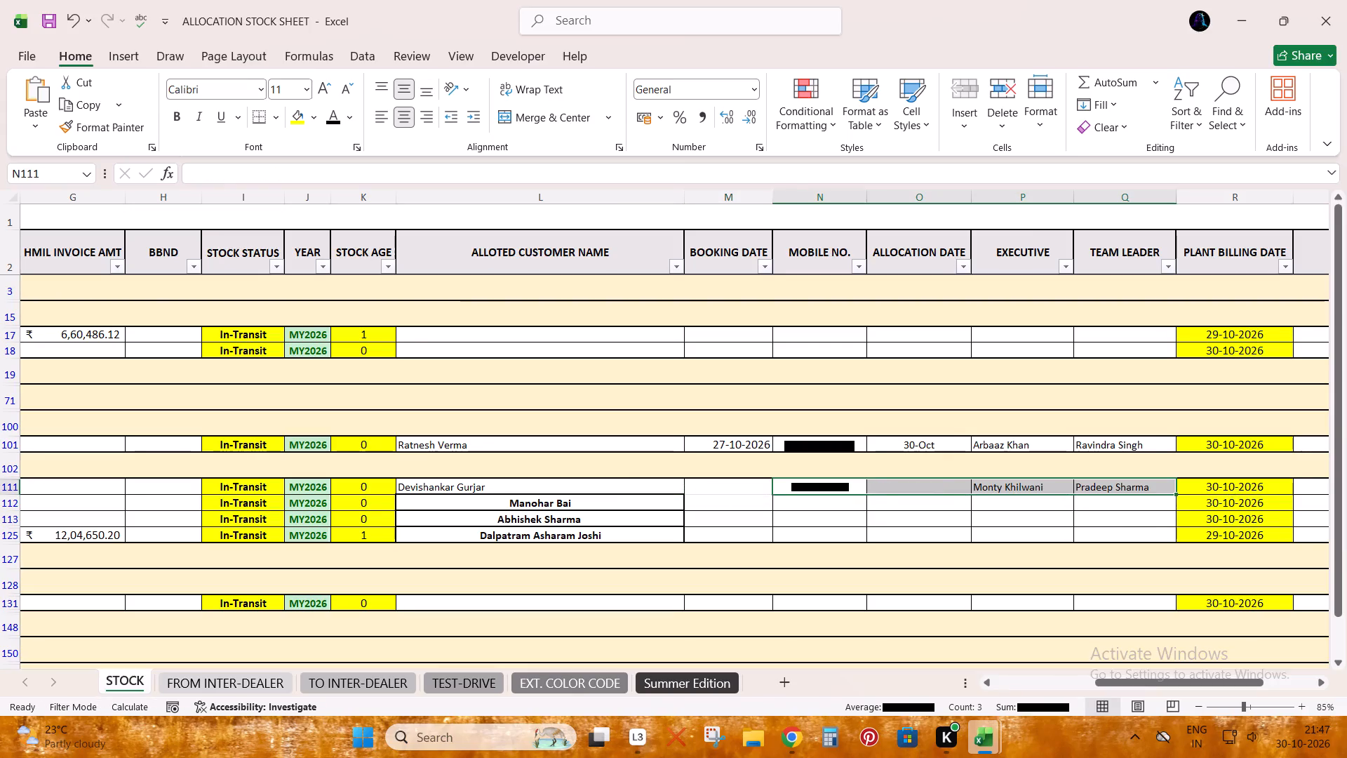
key(ctrl+Left)
key(ctrl+Left)
key(ctrl+Left)
key(ctrl+Left)
key(Right)
key(Right)
key(Right)
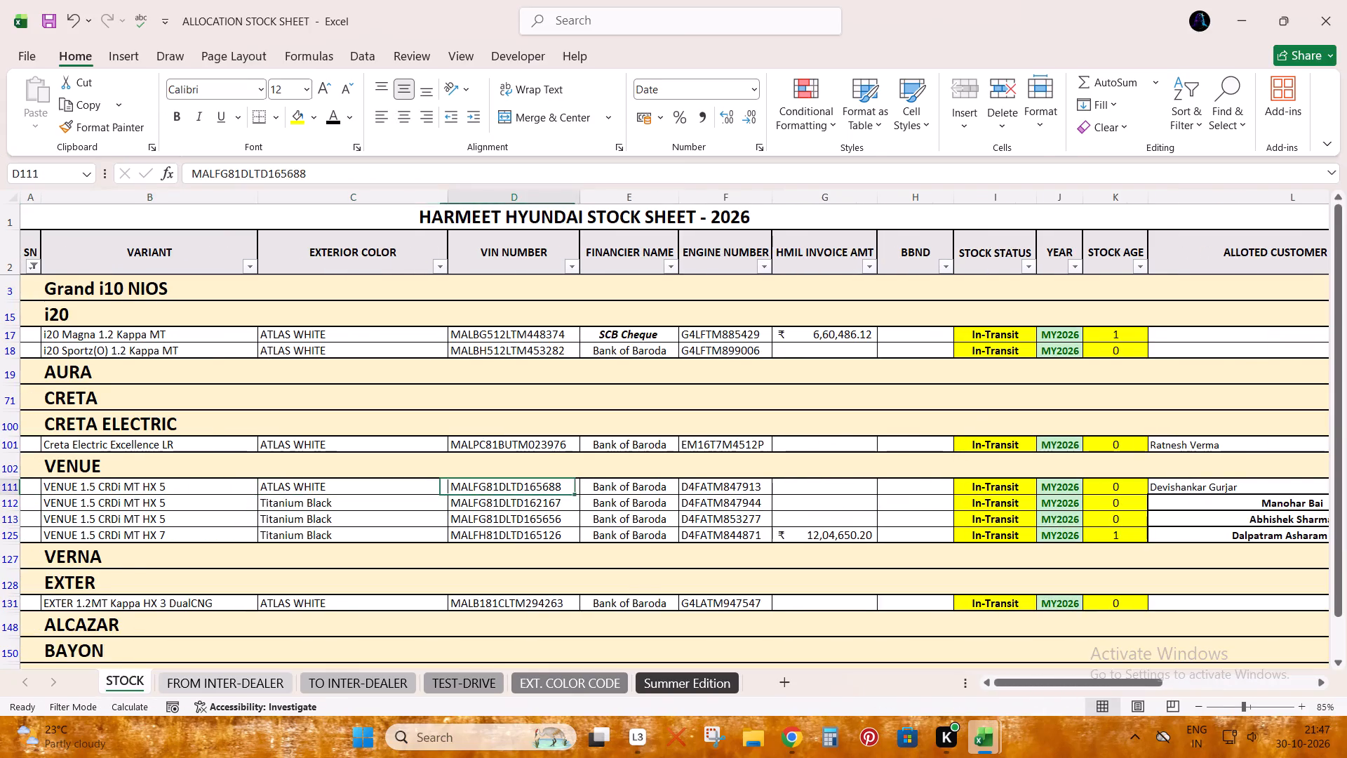
key(ctrl+c)
key(alt+Tab)
key(Right)
key(Right)
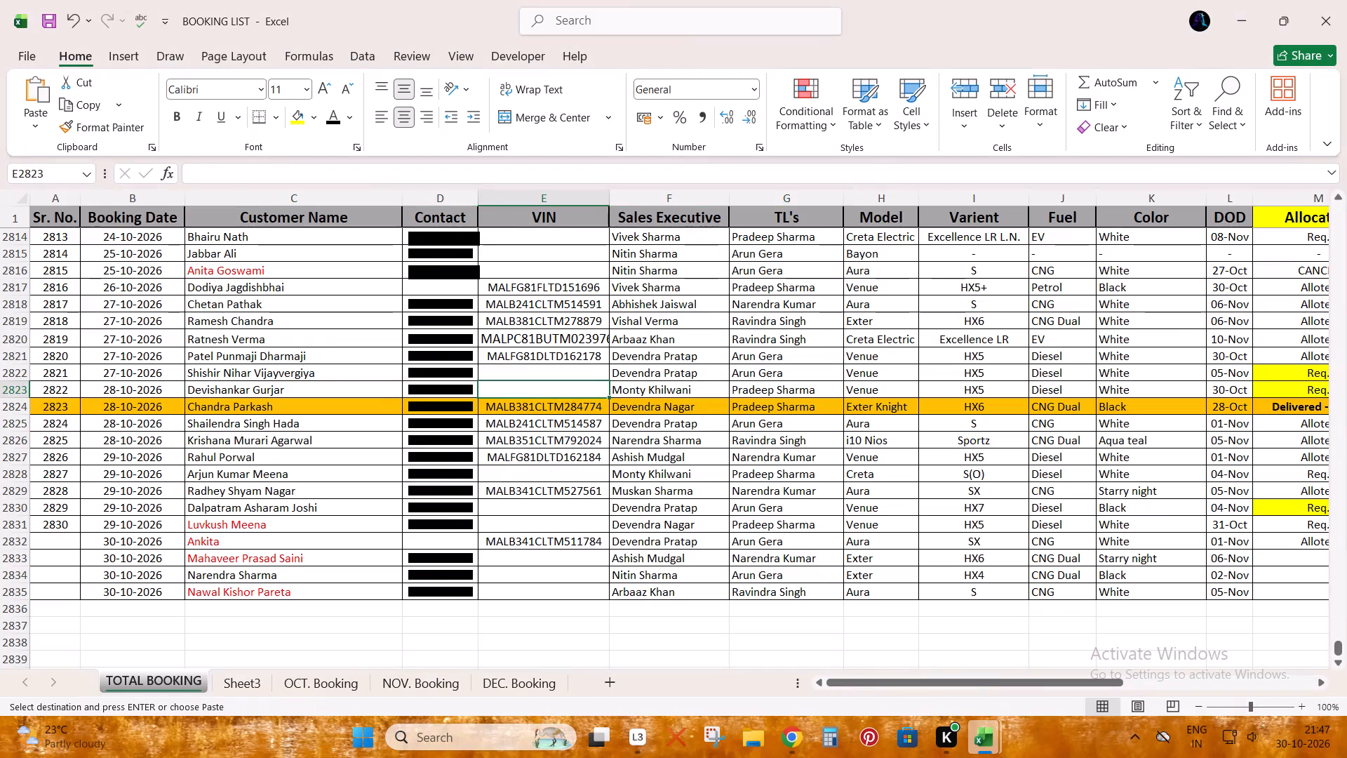
key(ctrl+v)
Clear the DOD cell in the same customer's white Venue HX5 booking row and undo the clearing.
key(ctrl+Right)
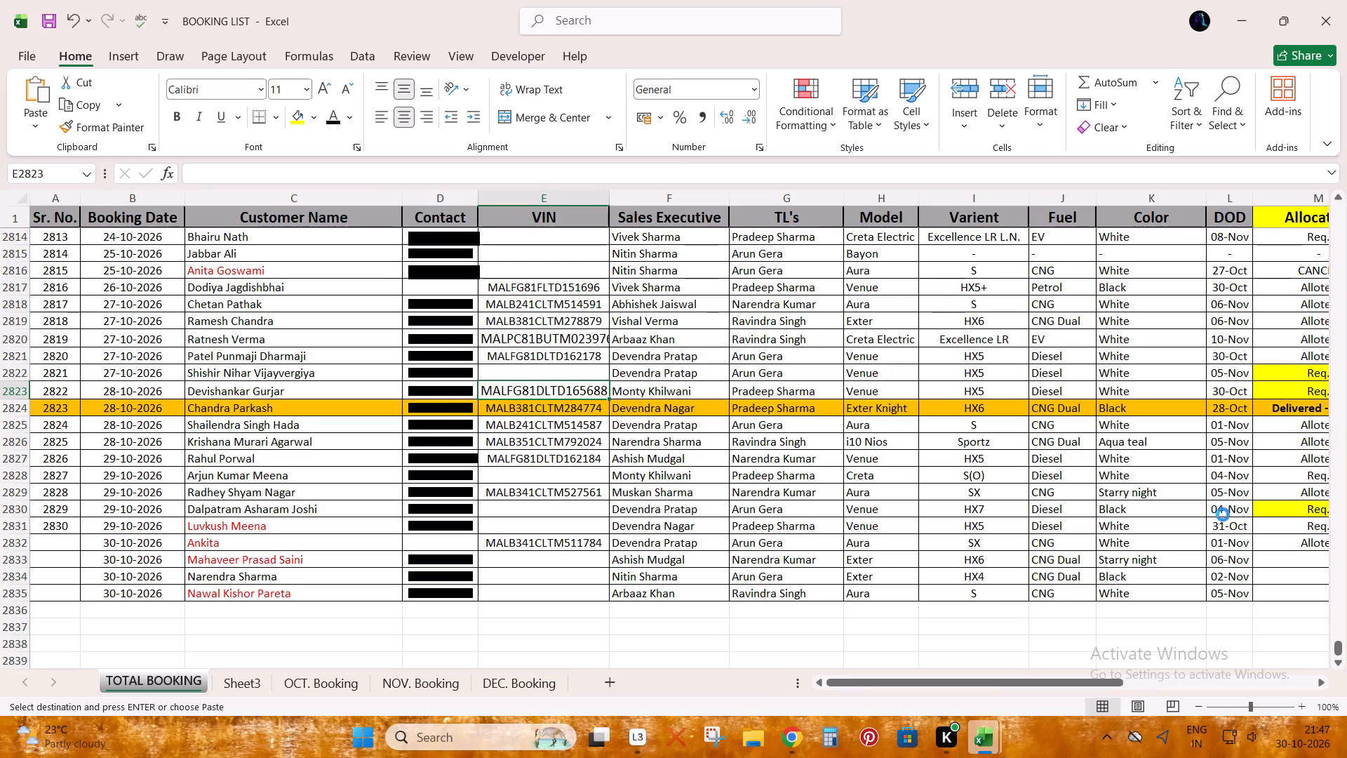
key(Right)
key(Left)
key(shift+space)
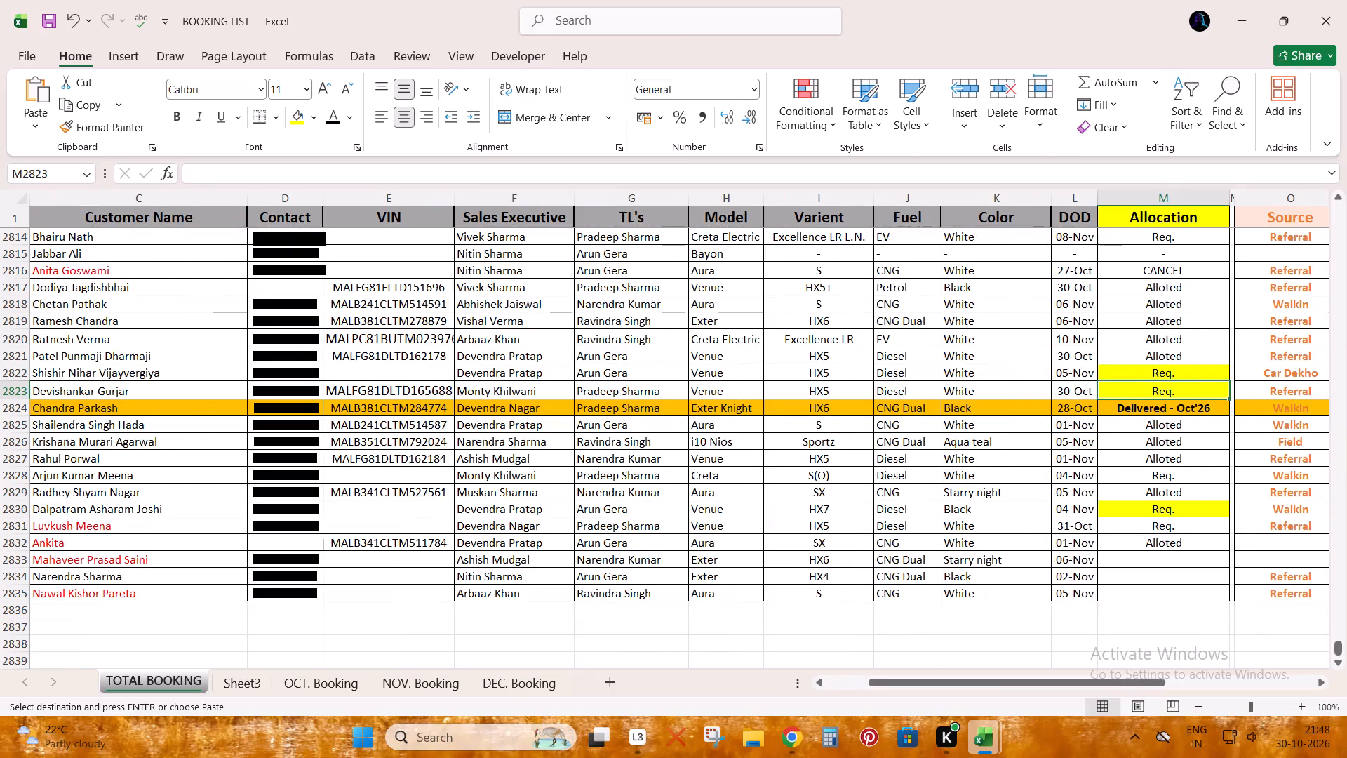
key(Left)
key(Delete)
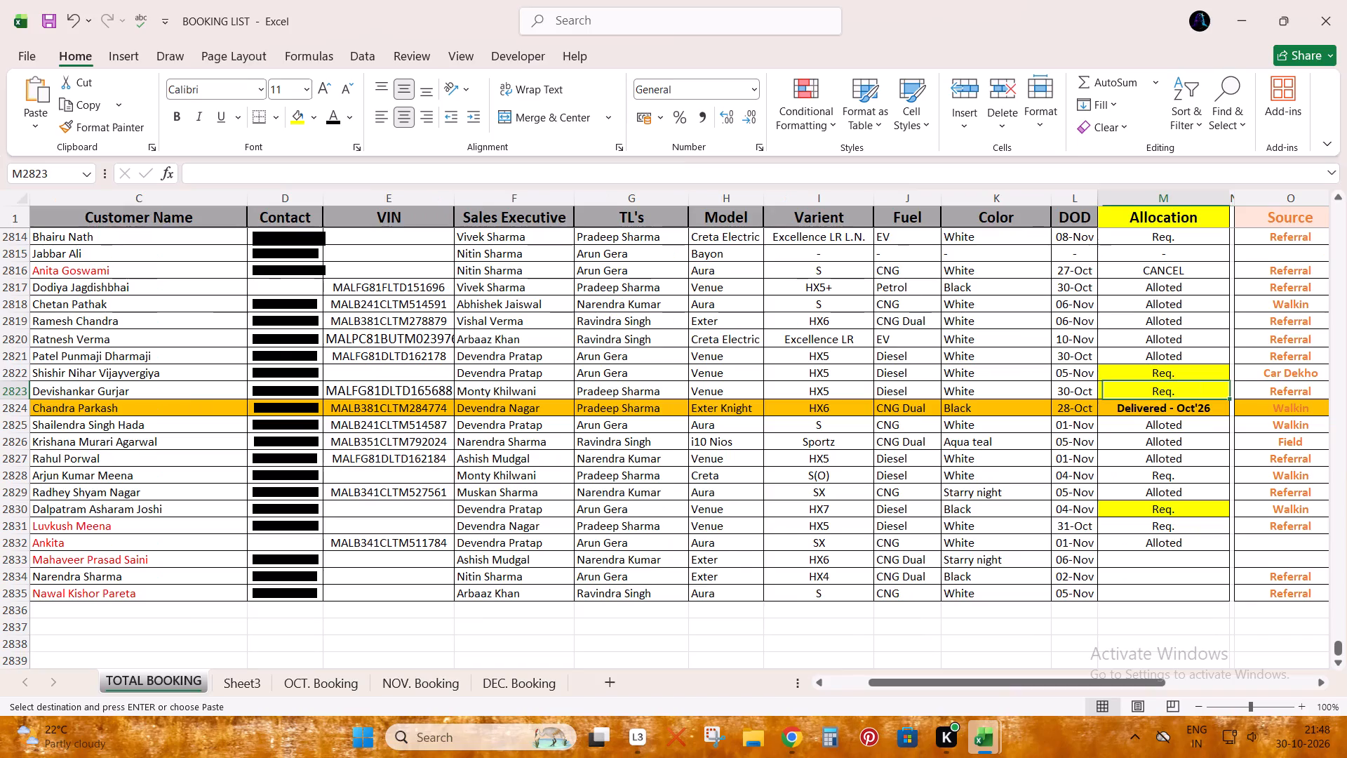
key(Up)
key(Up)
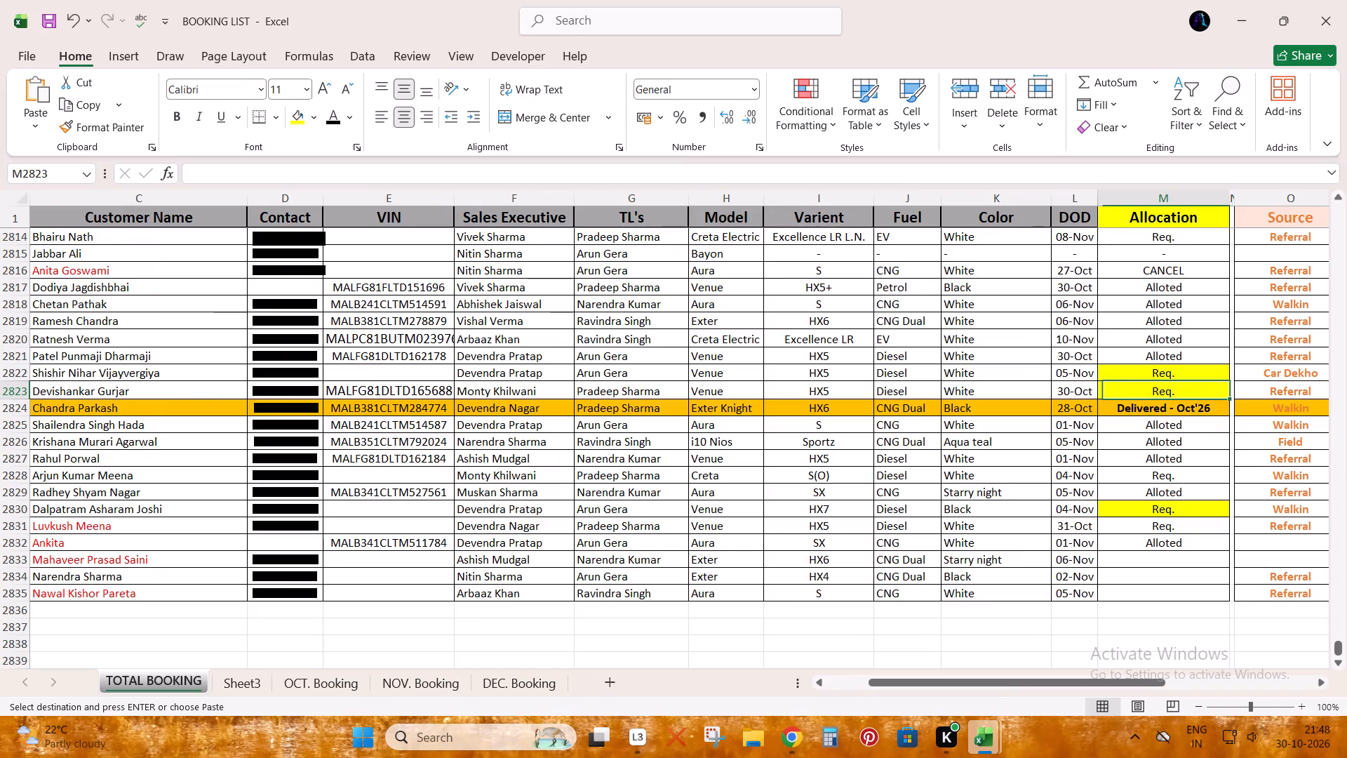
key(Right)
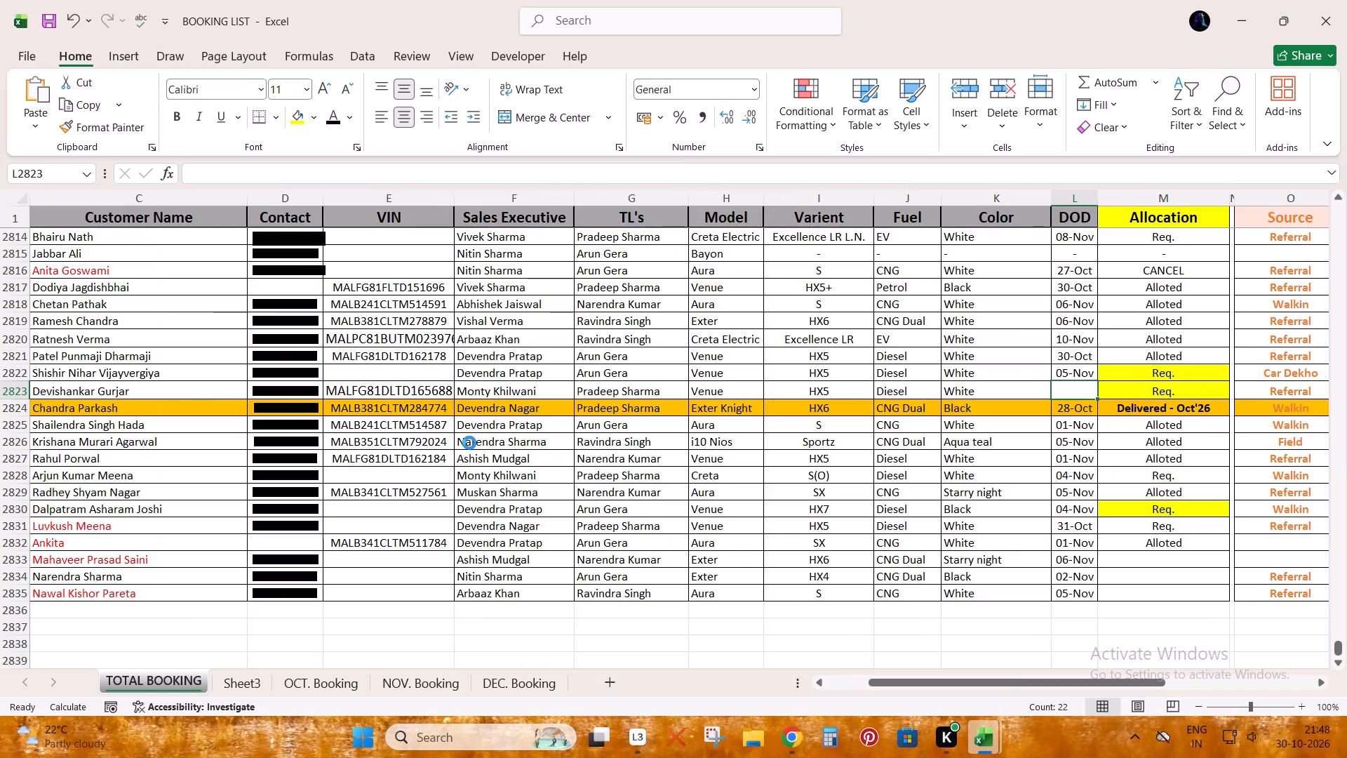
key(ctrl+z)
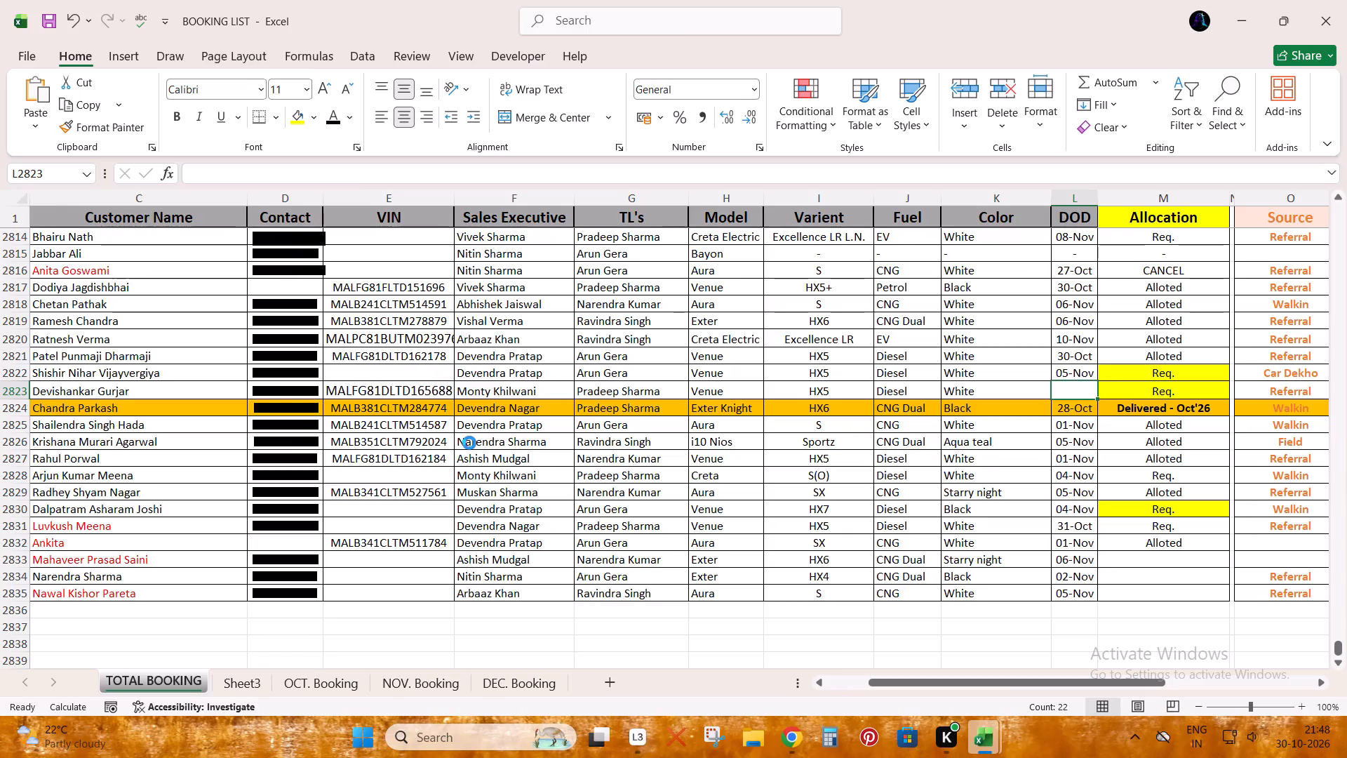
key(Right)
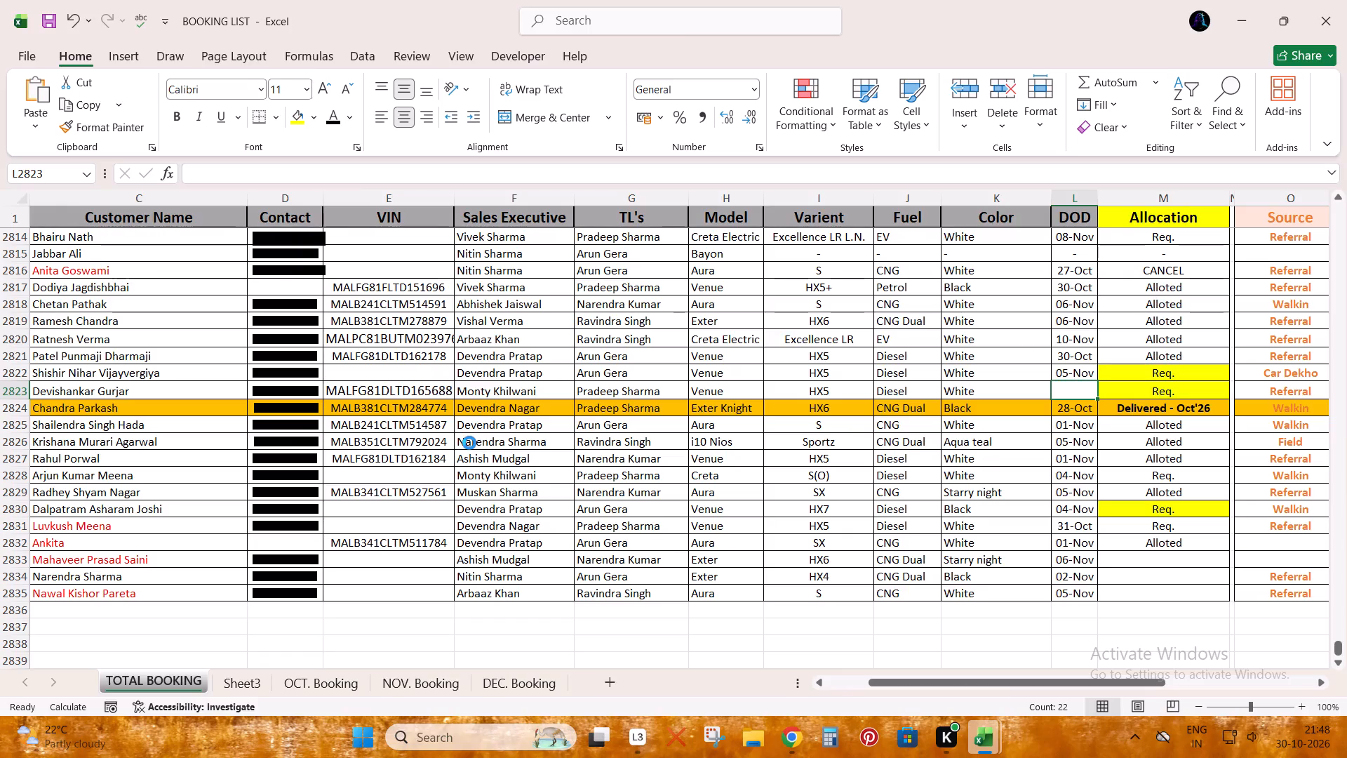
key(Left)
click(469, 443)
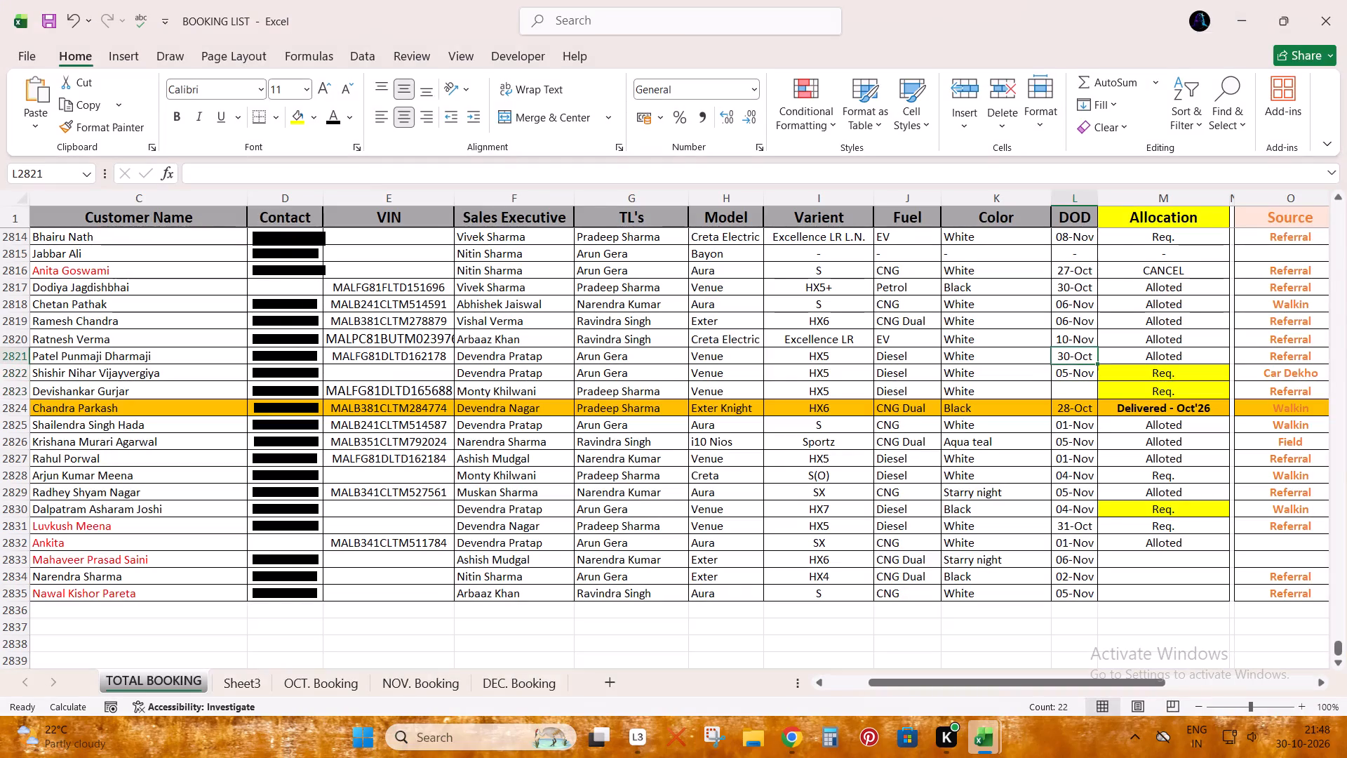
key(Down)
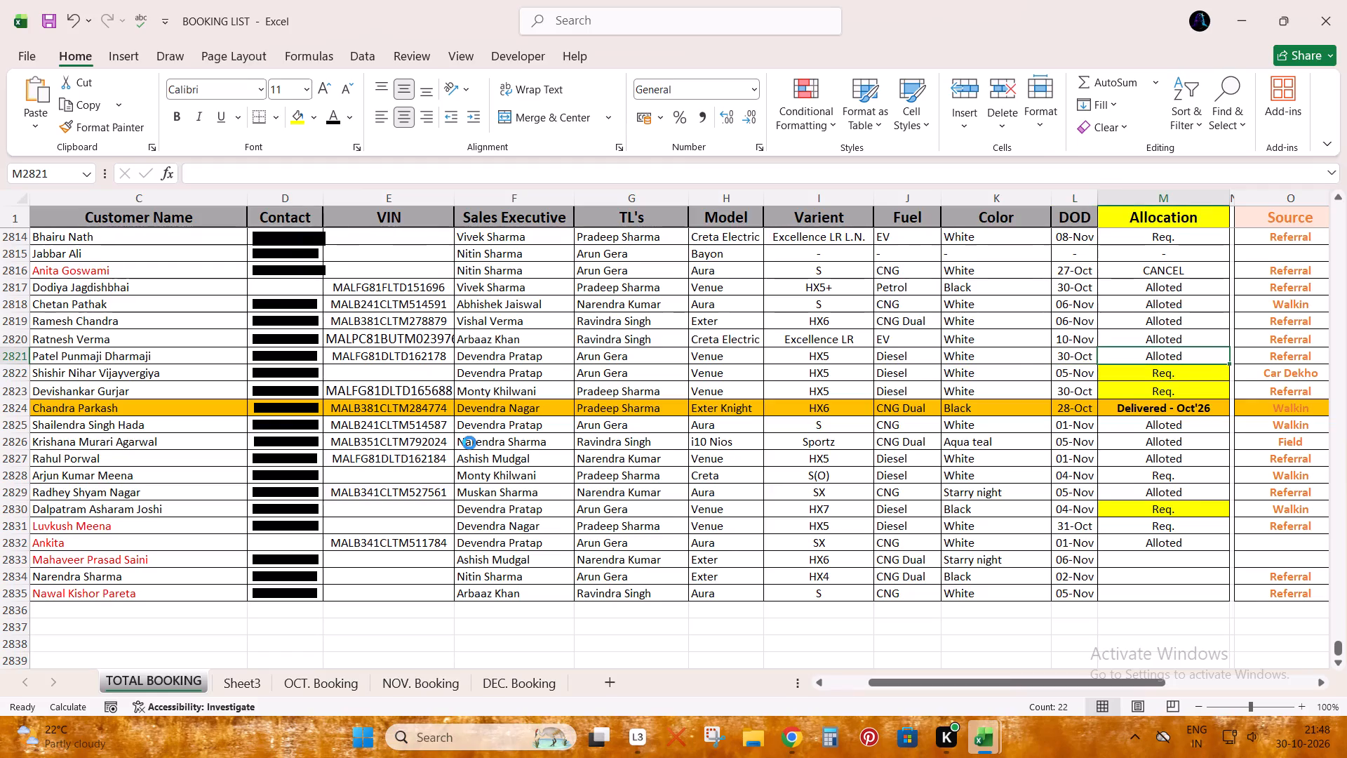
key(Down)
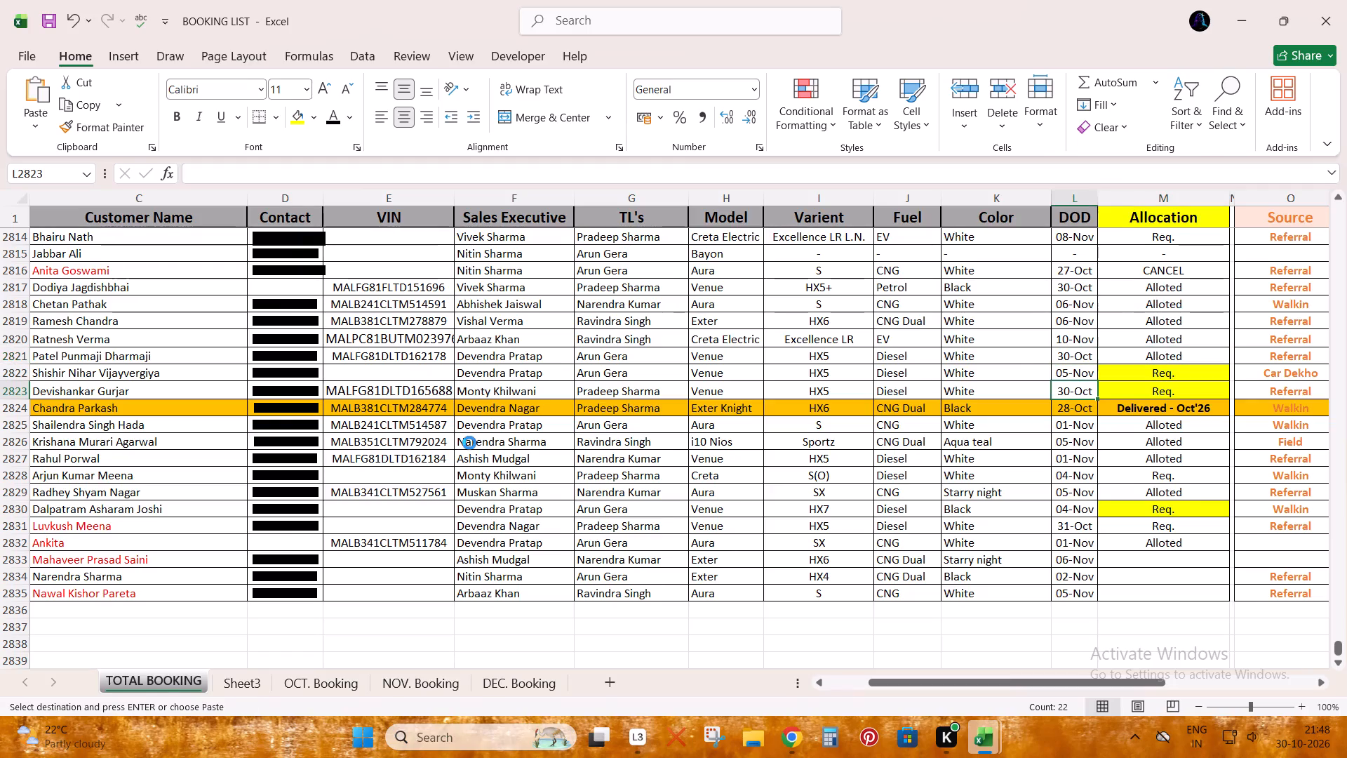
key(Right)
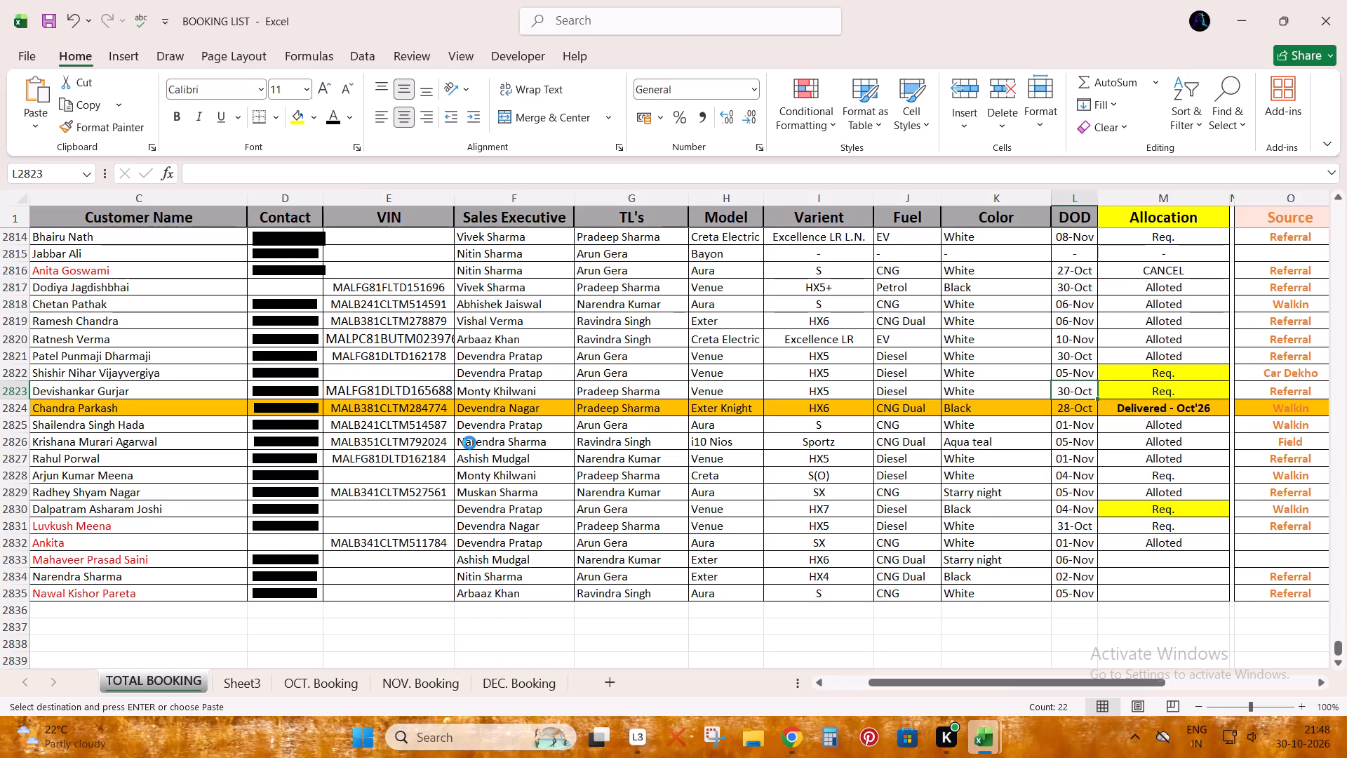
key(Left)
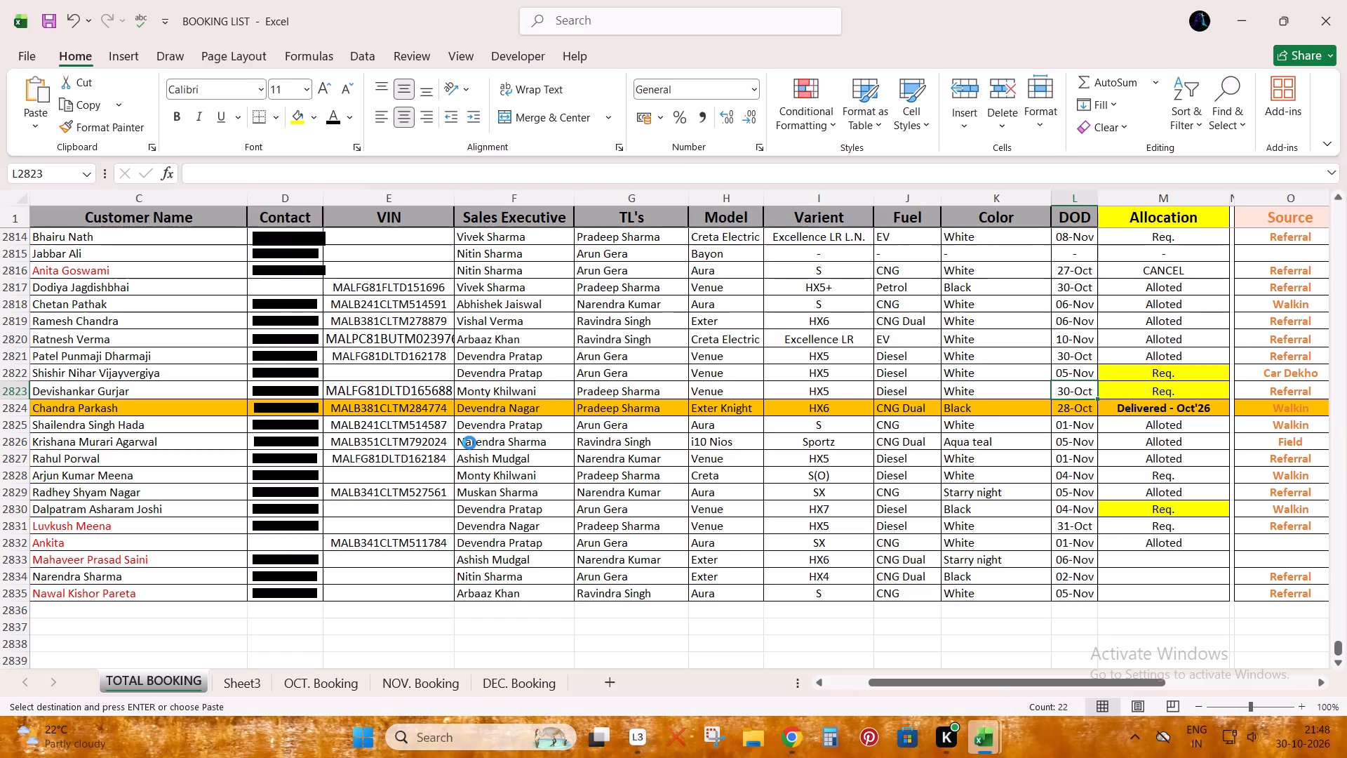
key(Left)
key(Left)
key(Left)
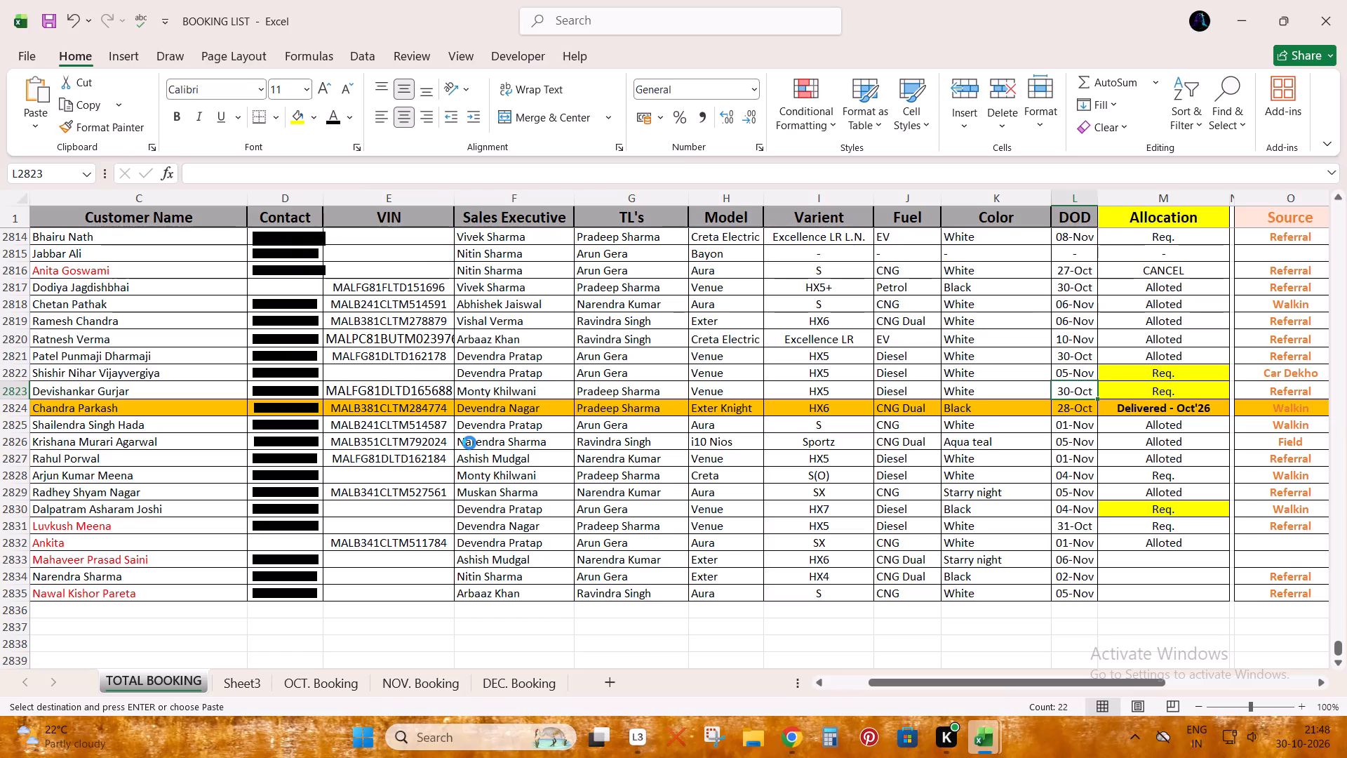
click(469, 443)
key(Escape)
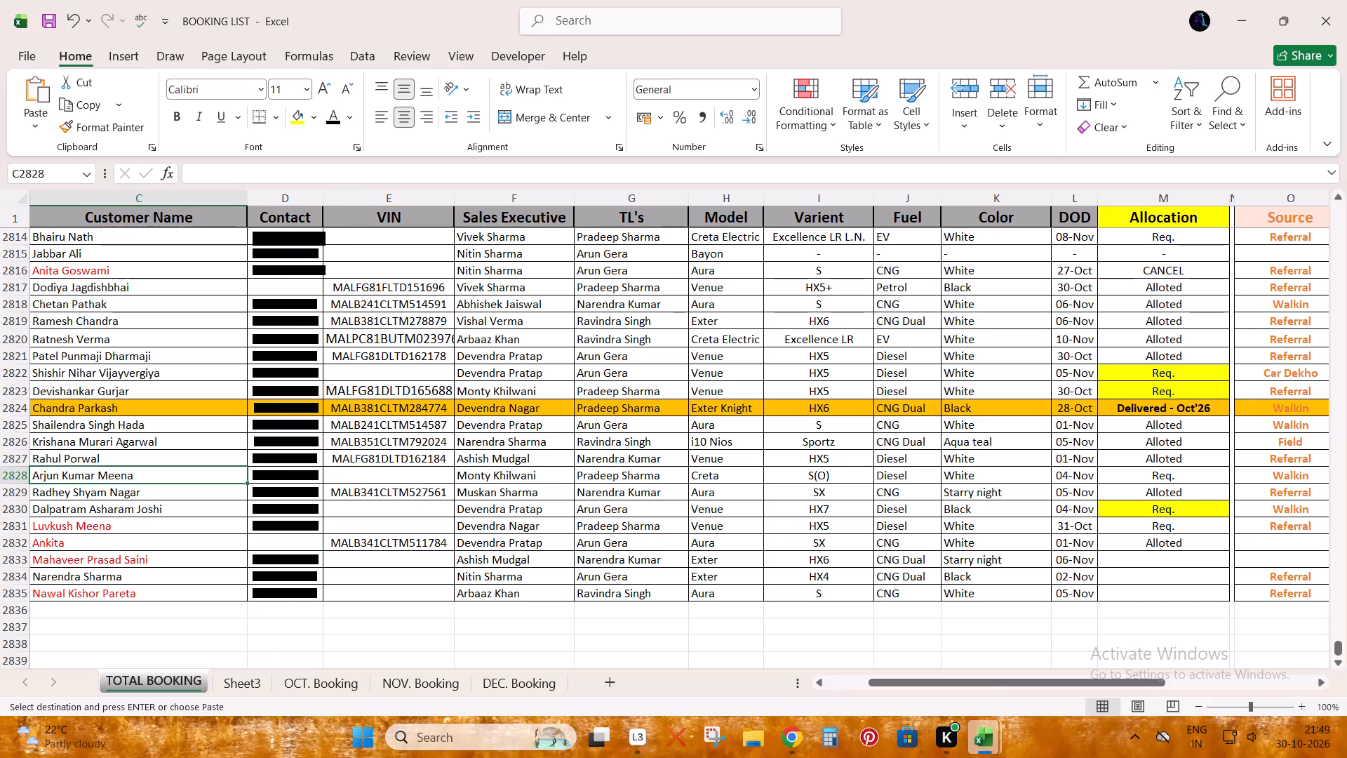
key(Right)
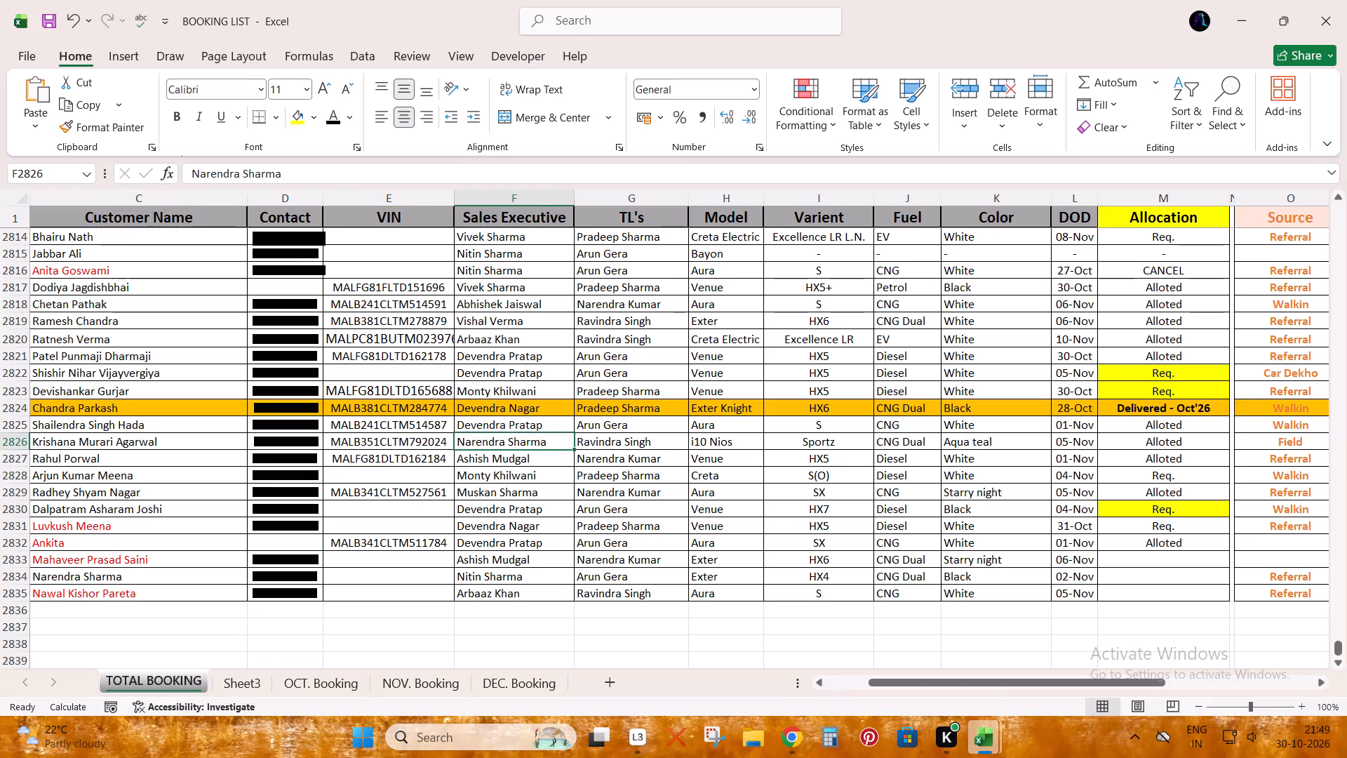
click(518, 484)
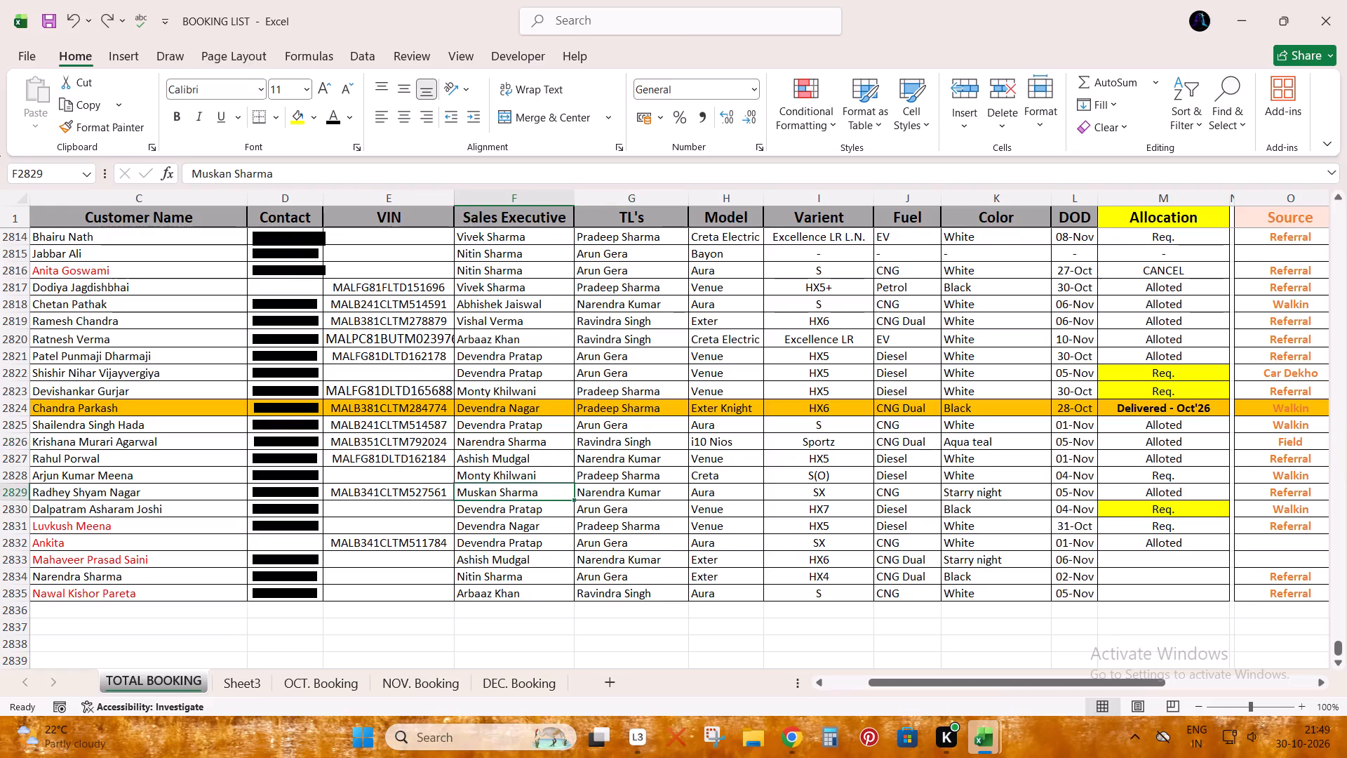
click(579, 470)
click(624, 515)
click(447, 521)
Search BOOKING LIST for the Atlas White Venue HX 5's VIN number taken from the stock sheet.
key(alt+Tab)
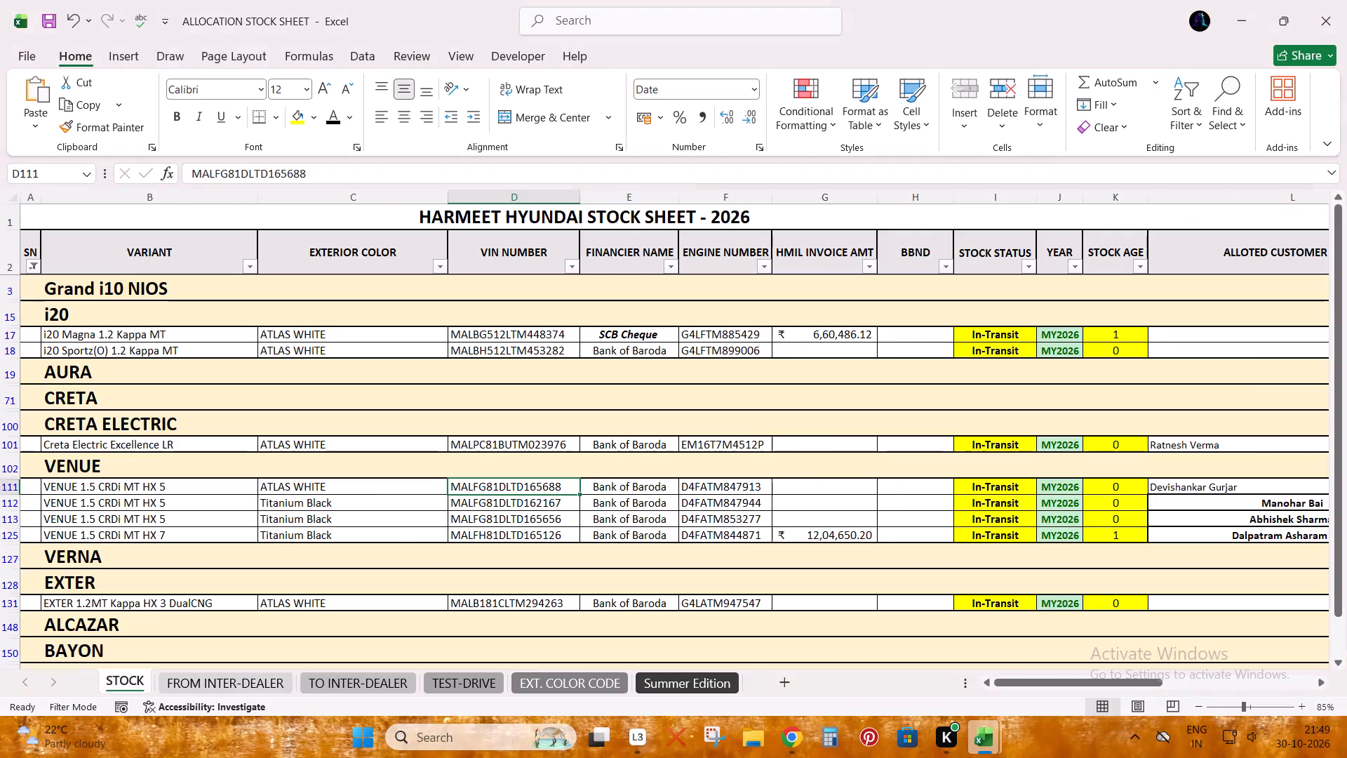
key(ctrl+c)
key(alt+Tab)
key(Right)
key(ctrl+f)
key(ctrl+v)
key(Return)
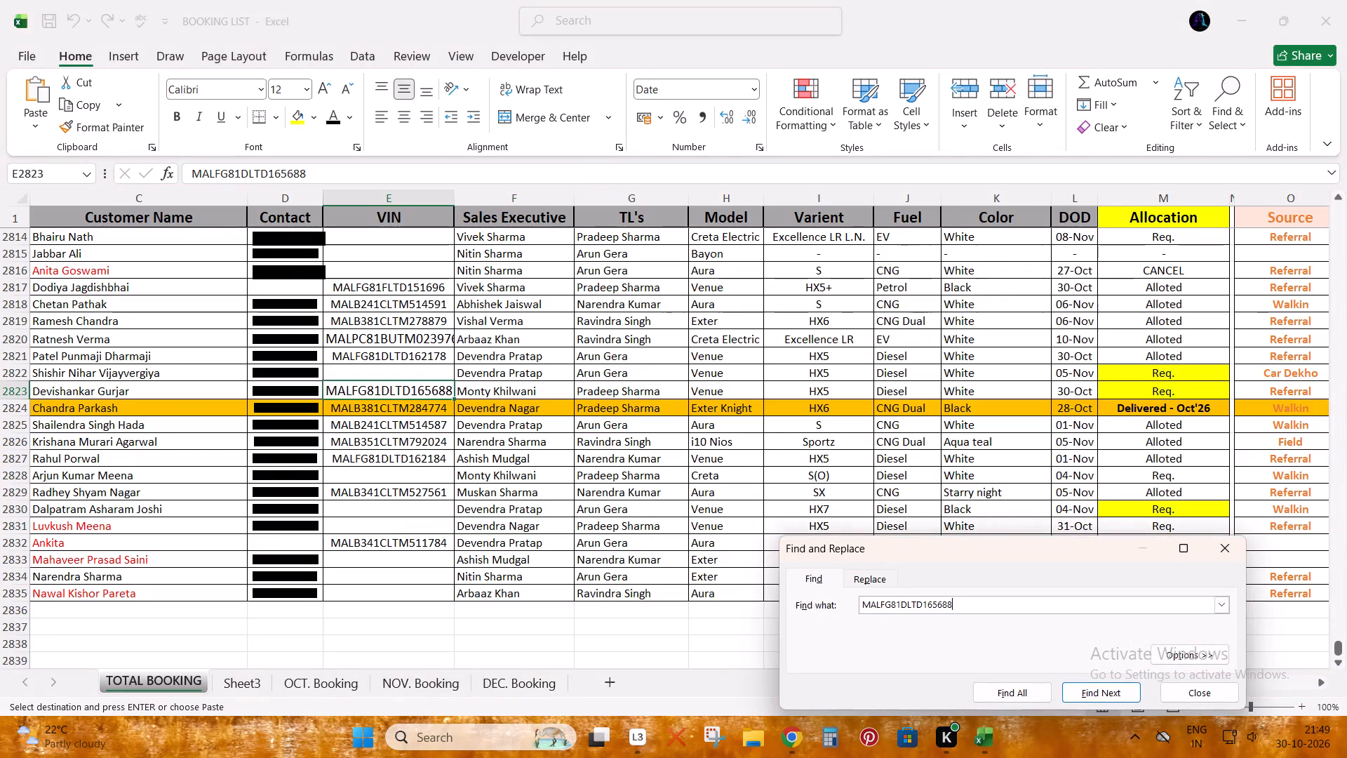
key(Escape)
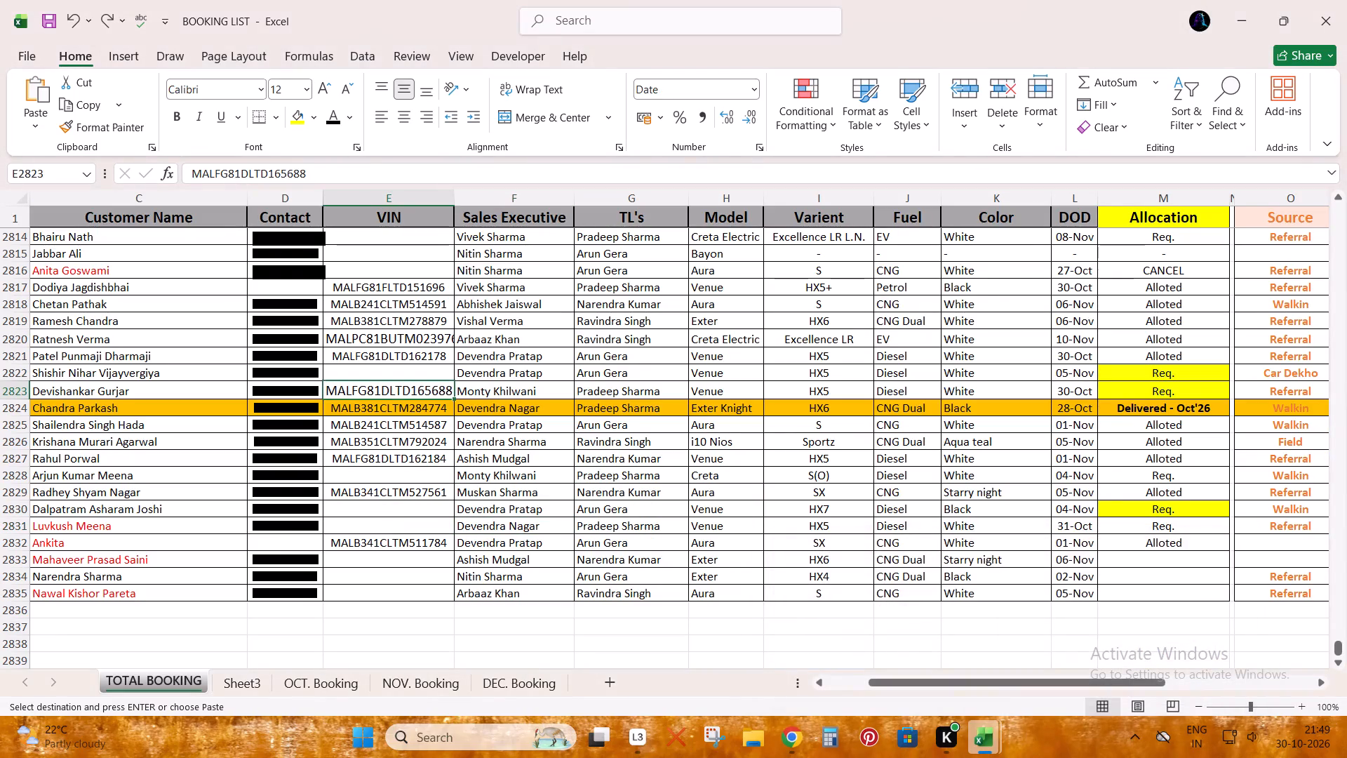
Replace the allocation status of the matching Venue HX5 booking with Alloted, copied from the row two above.
key(ctrl+Right)
key(Delete)
key(Up)
key(Up)
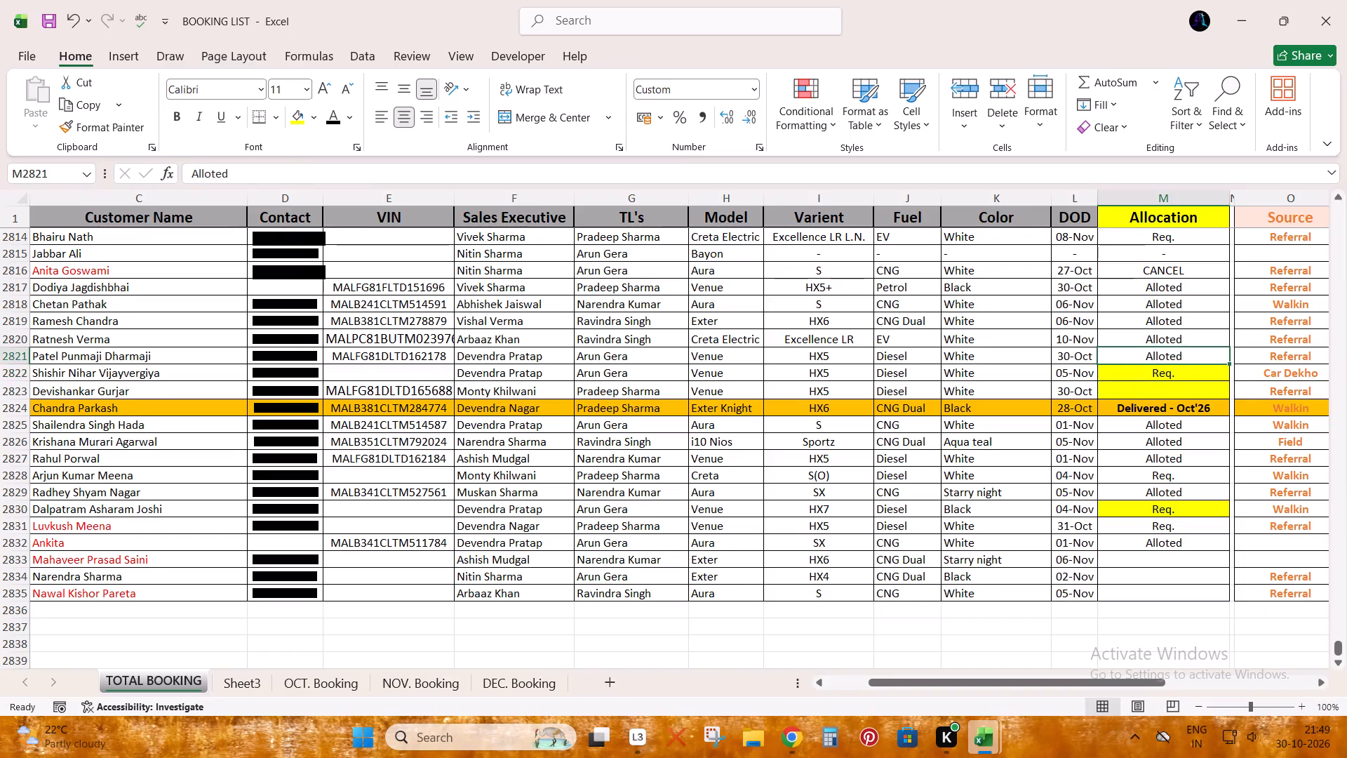
key(ctrl+c)
key(Down)
key(Down)
key(ctrl+v)
key(Escape)
Save BOOKING LIST with the updated Venue HX5 booking, and save the allocation stock sheet.
key(ctrl+Left)
key(ctrl+Left)
key(shift+space)
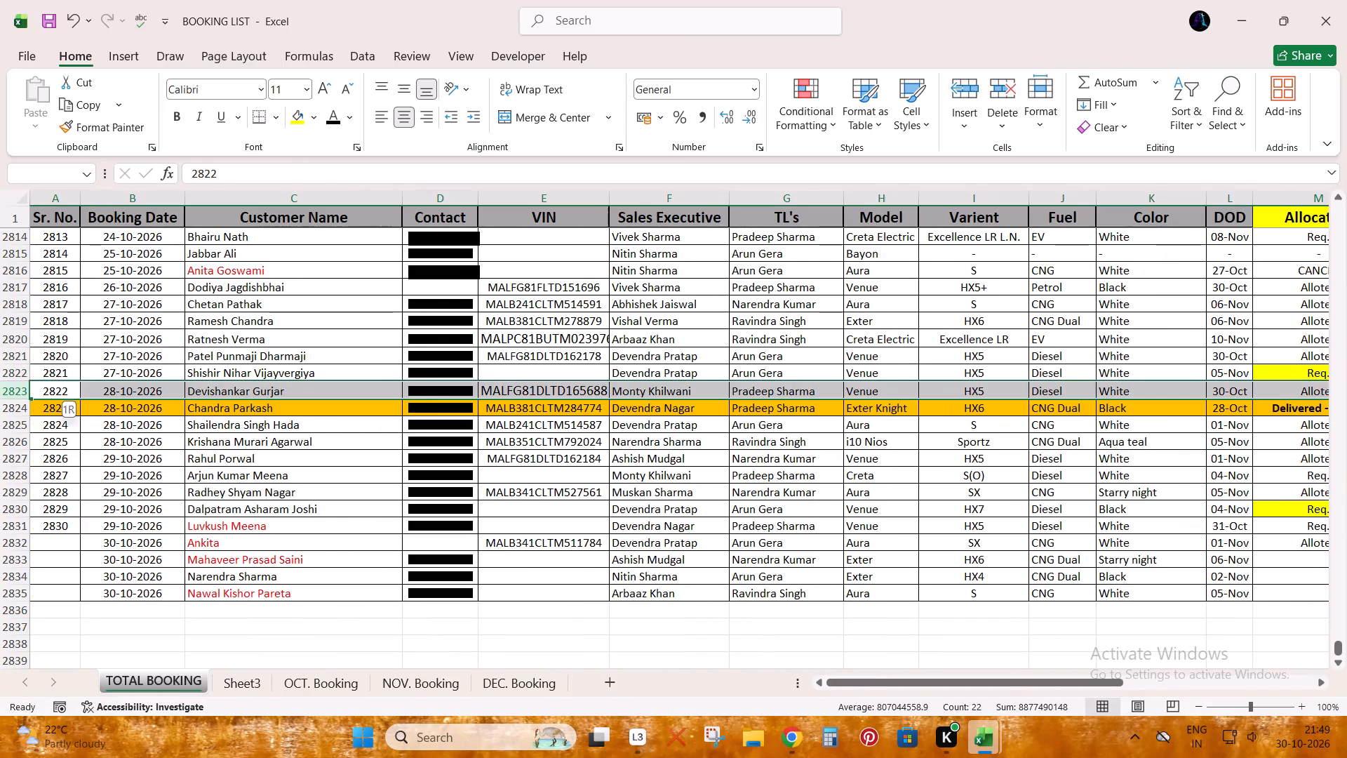
key(ctrl+s)
key(alt+Tab)
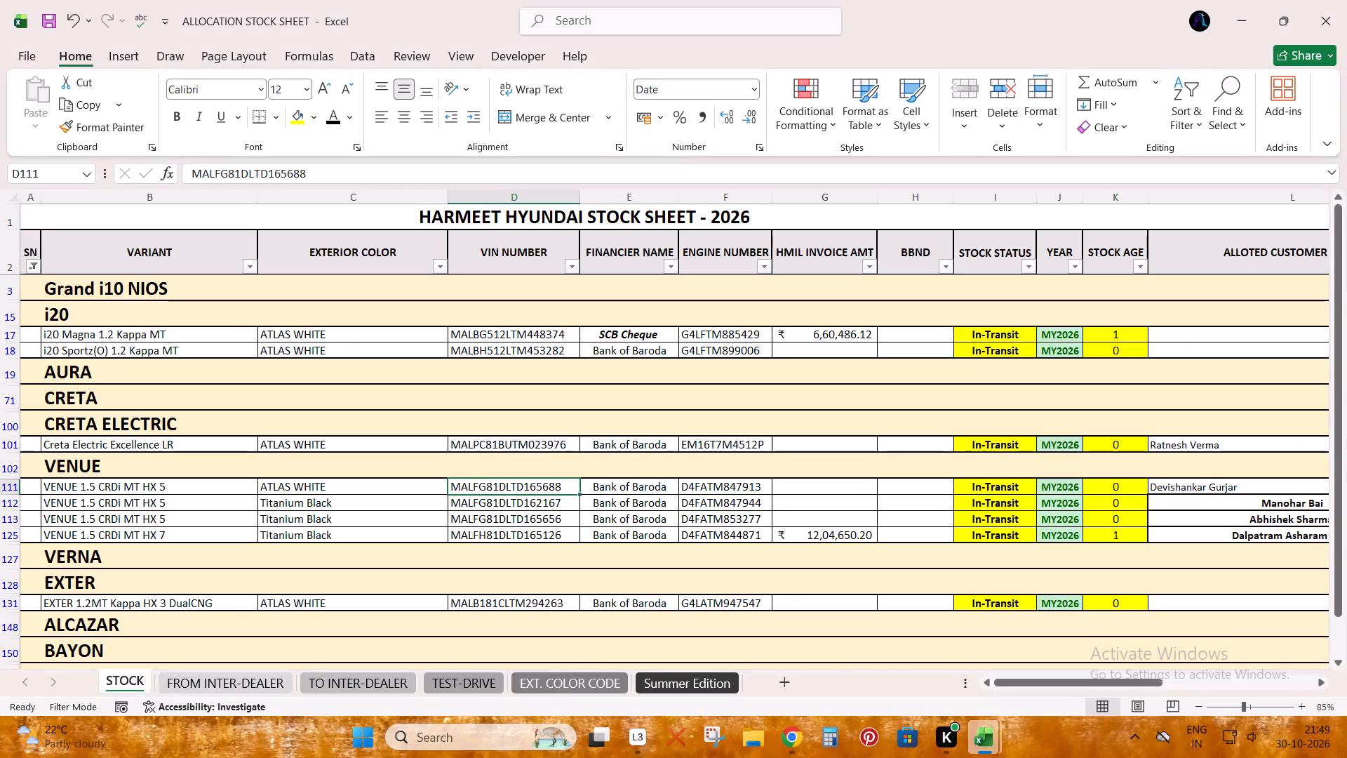
key(shift+space)
key(ctrl+s)
Set the booking date in the Atlas White Venue HX 5's stock row to 28-10, matching the customer's entry in BOOKING LIST.
key(alt+Tab)
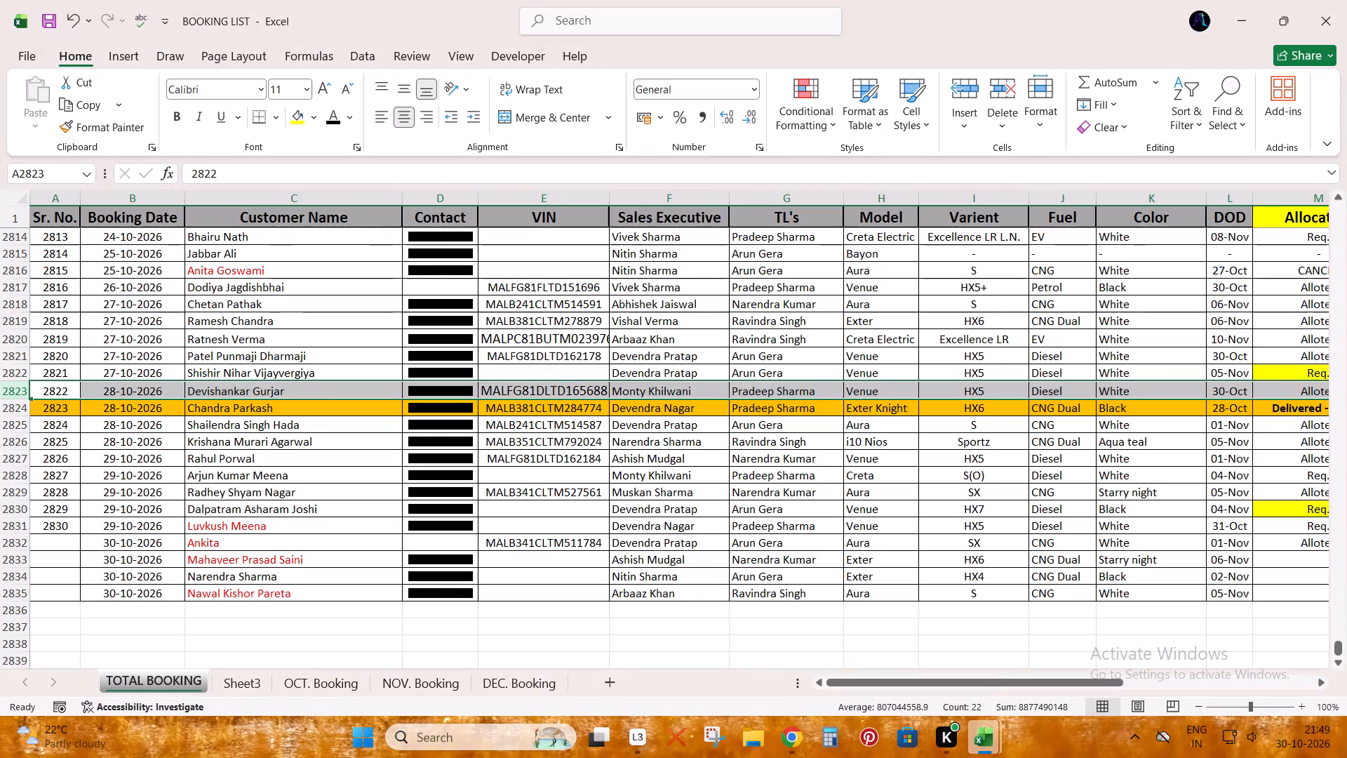
key(alt+Tab)
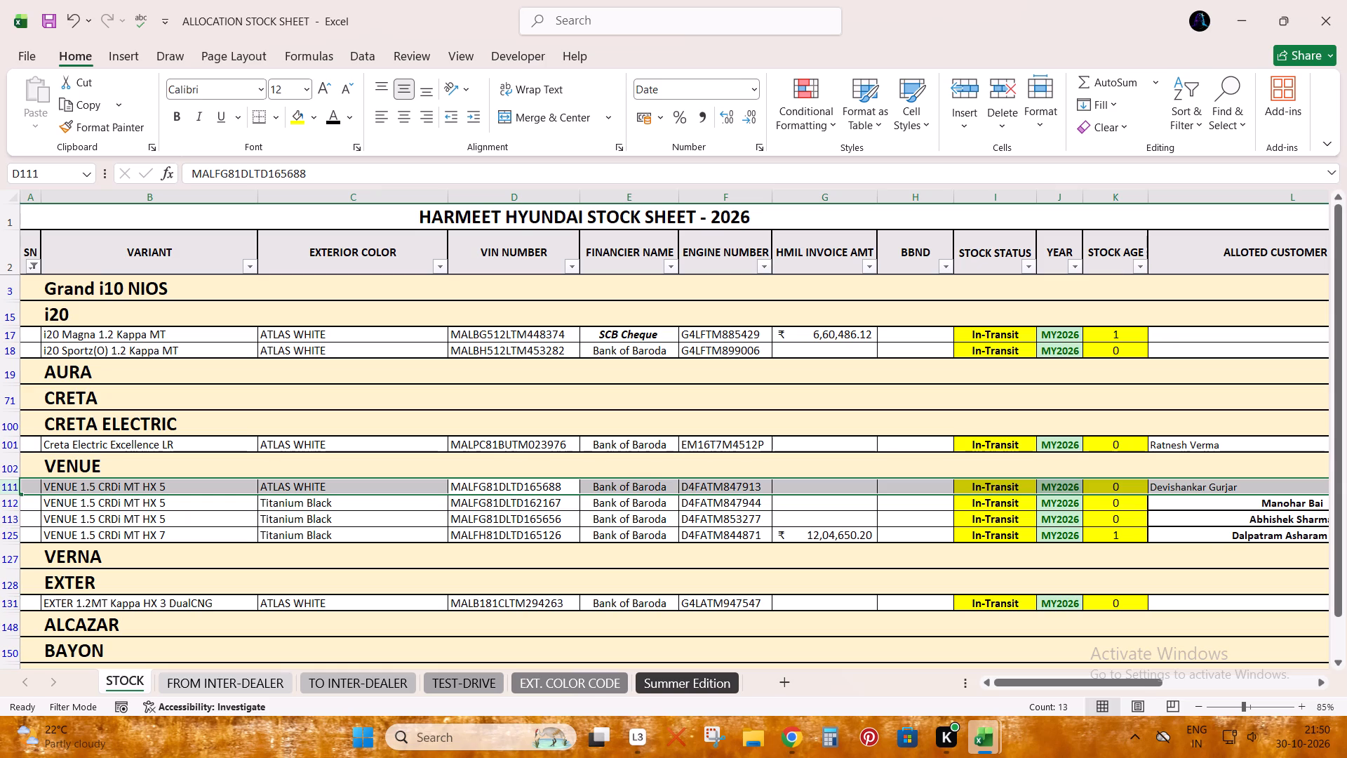
key(alt+Tab)
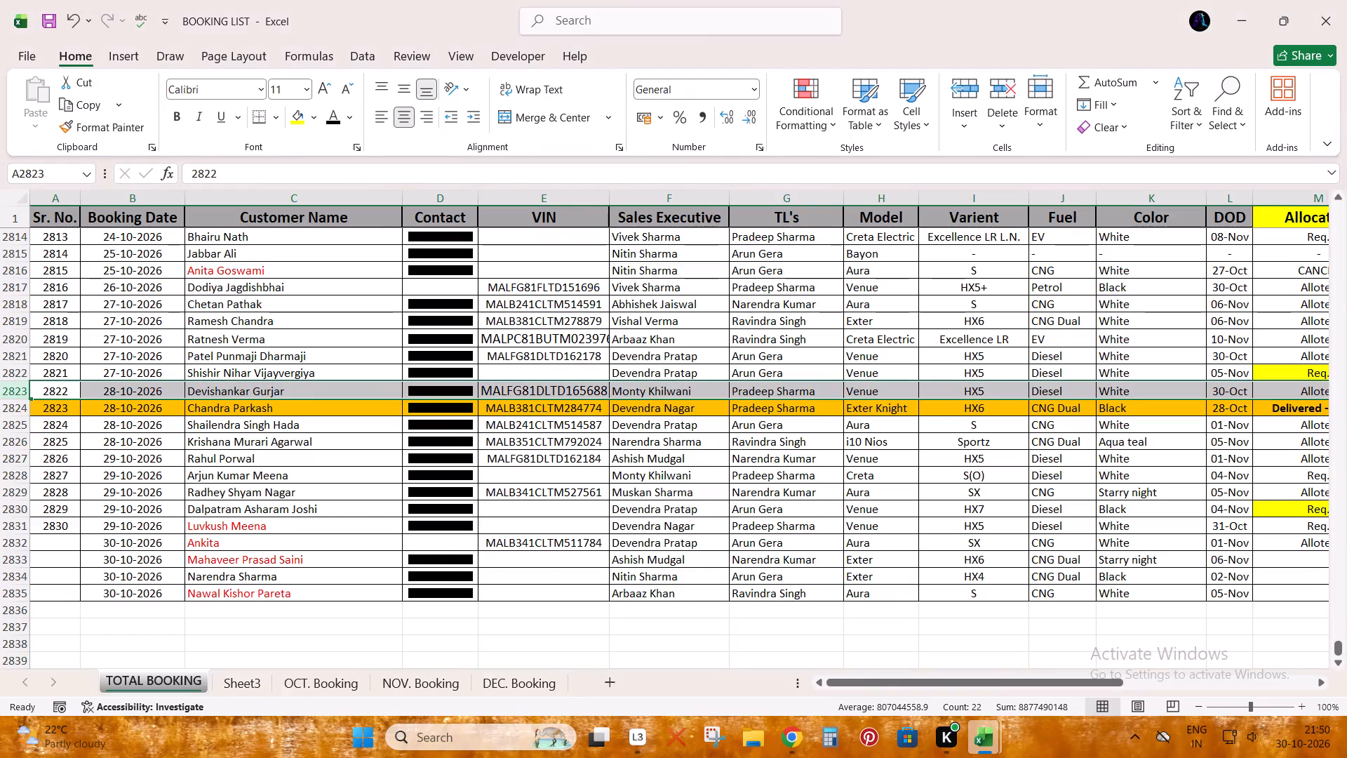
key(alt+Tab)
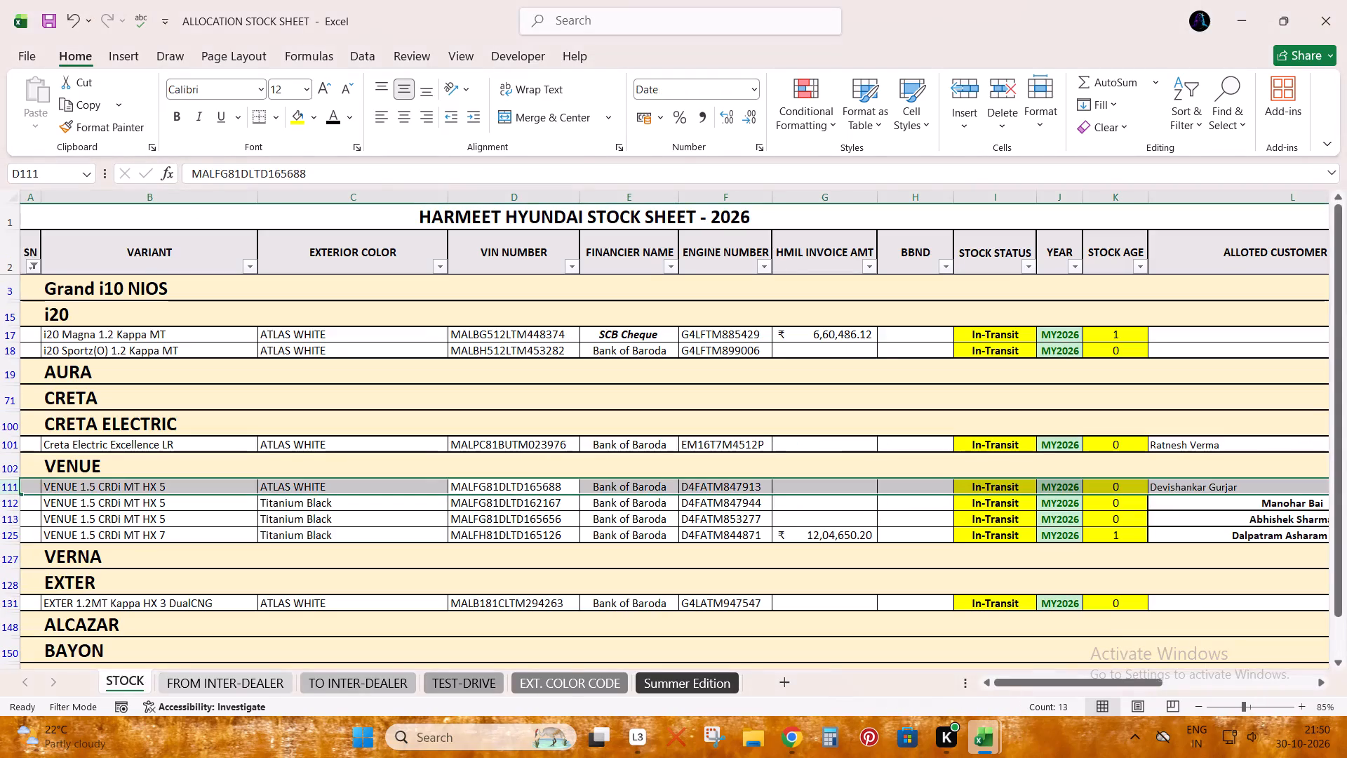
key(Right)
key(Down)
key(Right)
key(Right)
key(Right)
key(Right)
key(Right)
key(Right)
key(Right)
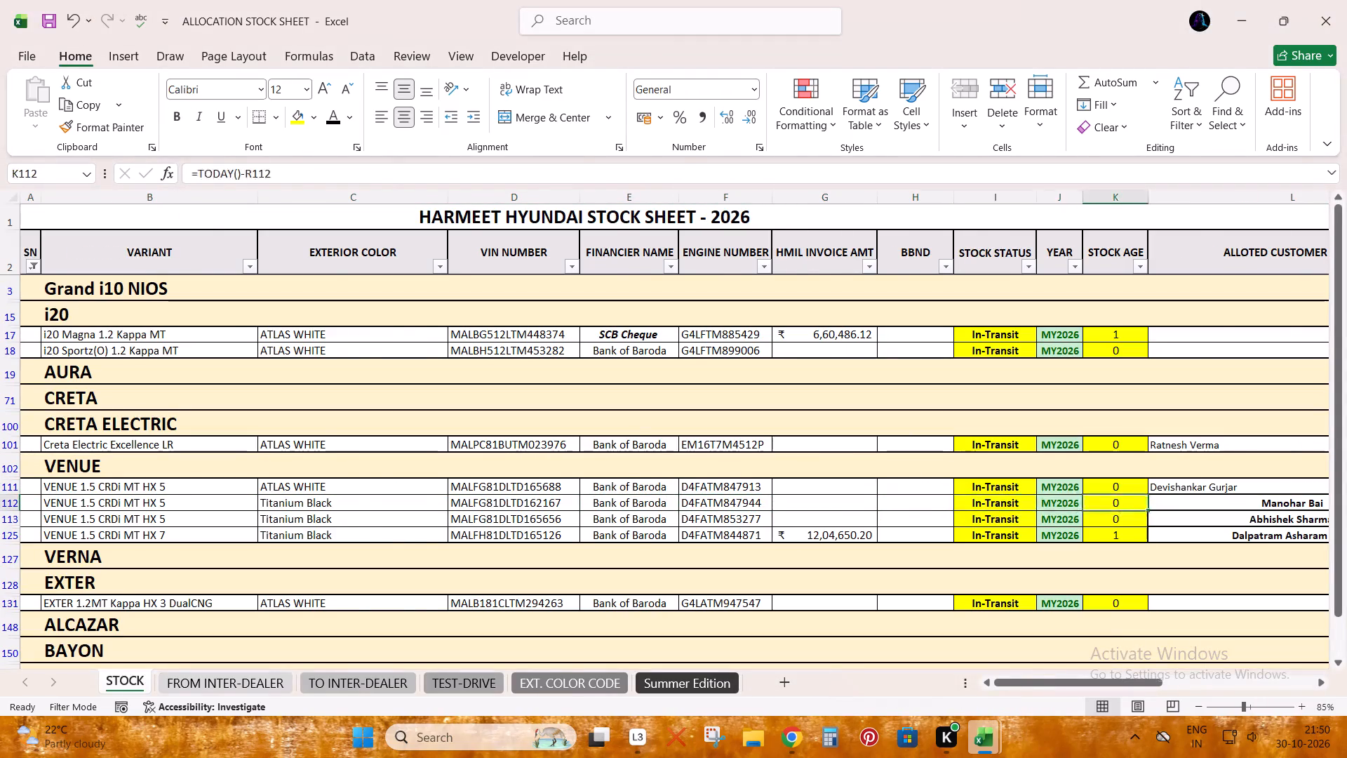
key(Right)
key(Right)
key(Up)
key(Left)
key(alt+Tab)
key(shift+space)
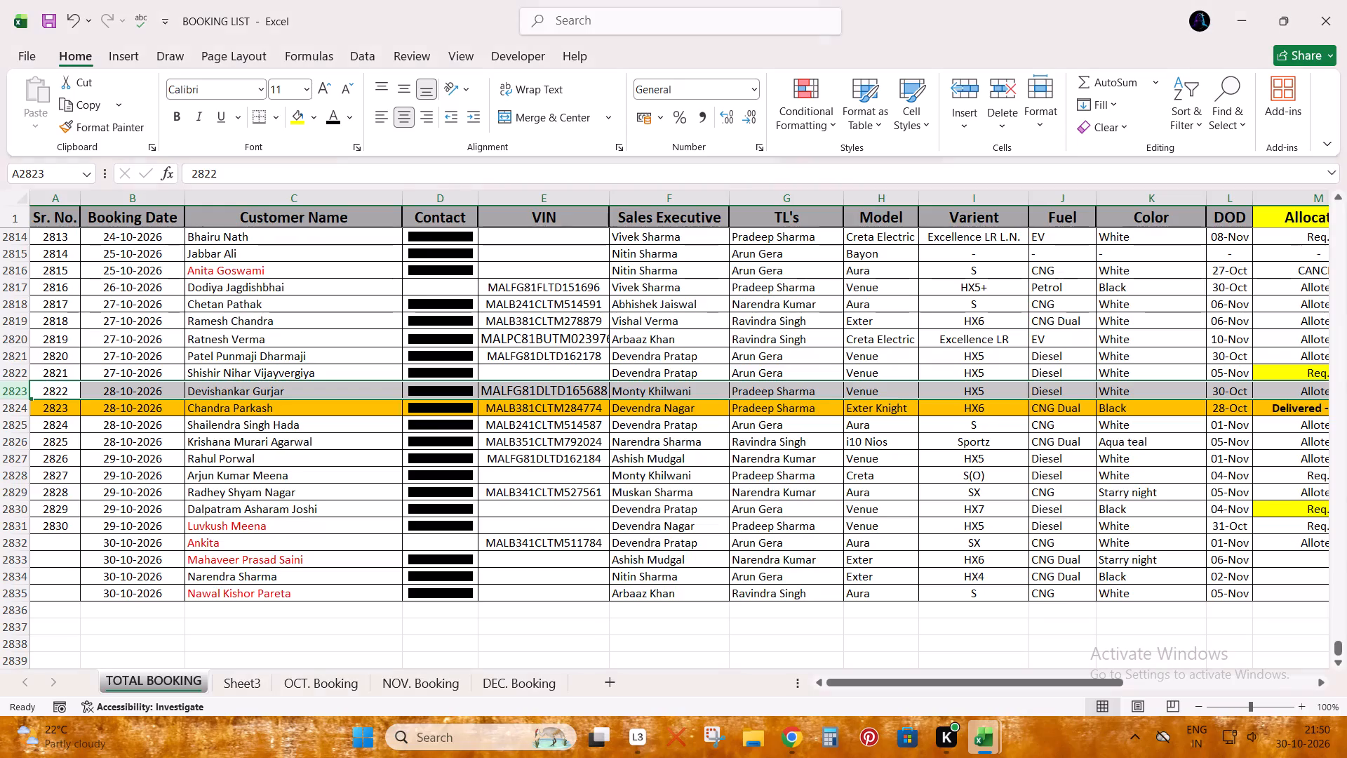
key(alt+Tab)
text(28-)
text(10)
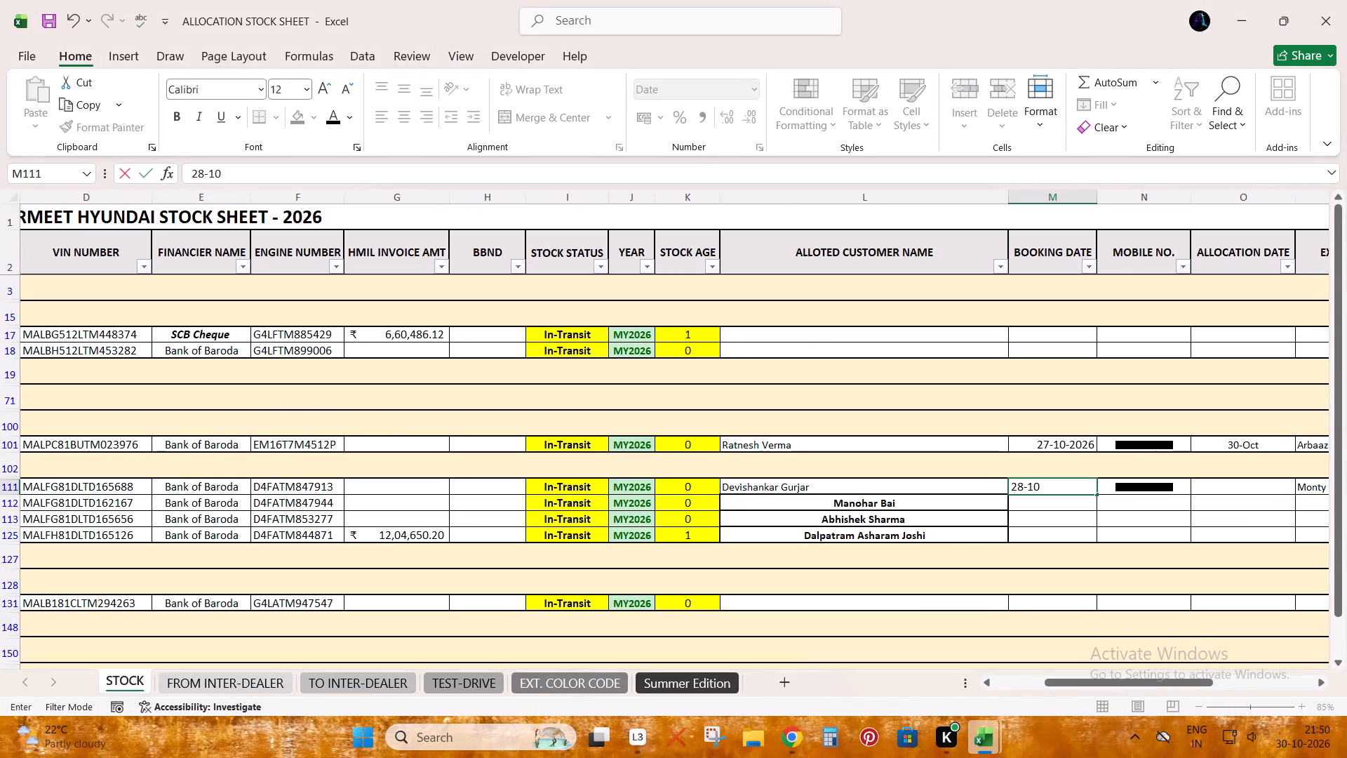
key(Tab)
Set the allocation date in the Atlas White Venue HX 5's stock row to 30-10.
key(Tab)
text(30)
key(minus)
text(10)
key(Return)
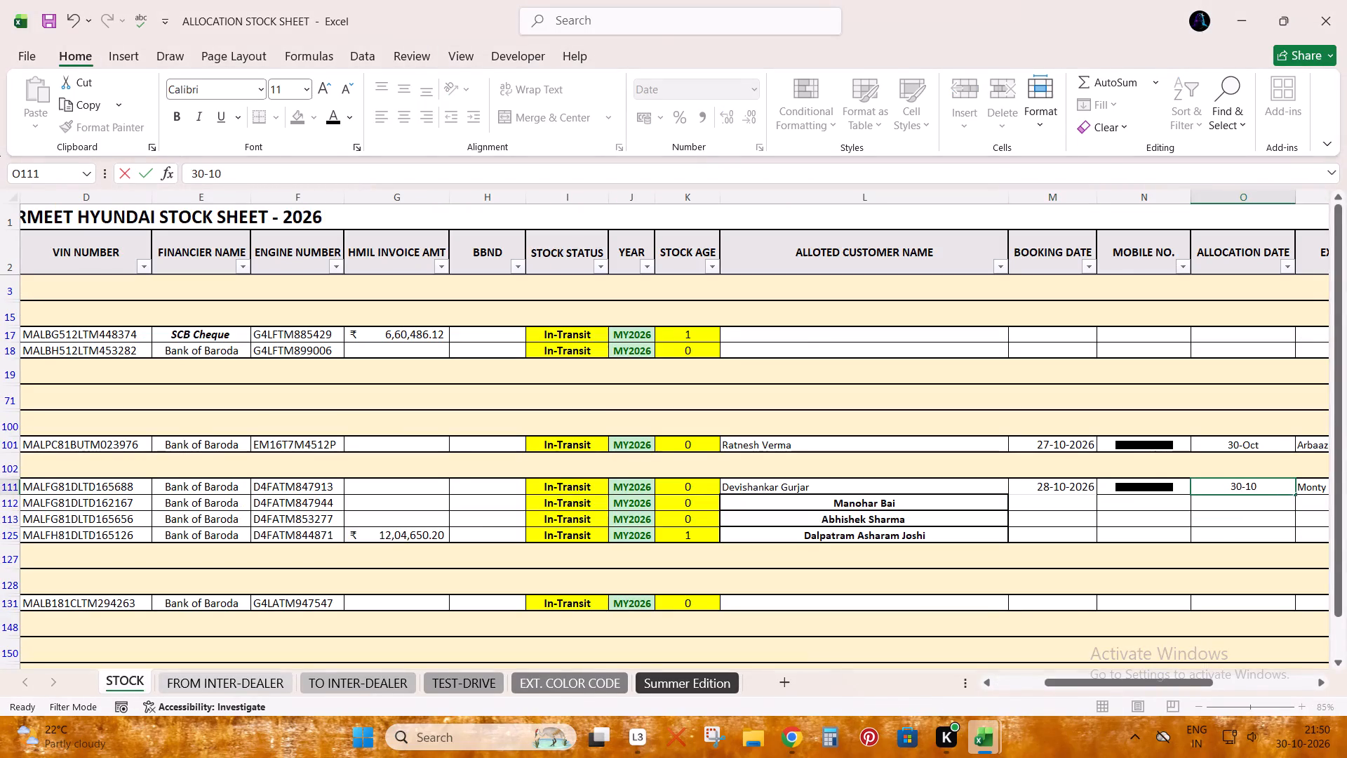
Save the allocation stock sheet with the Atlas White Venue HX 5's dates filled in.
key(Up)
key(Left)
key(Up)
key(Right)
key(Down)
key(shift+space)
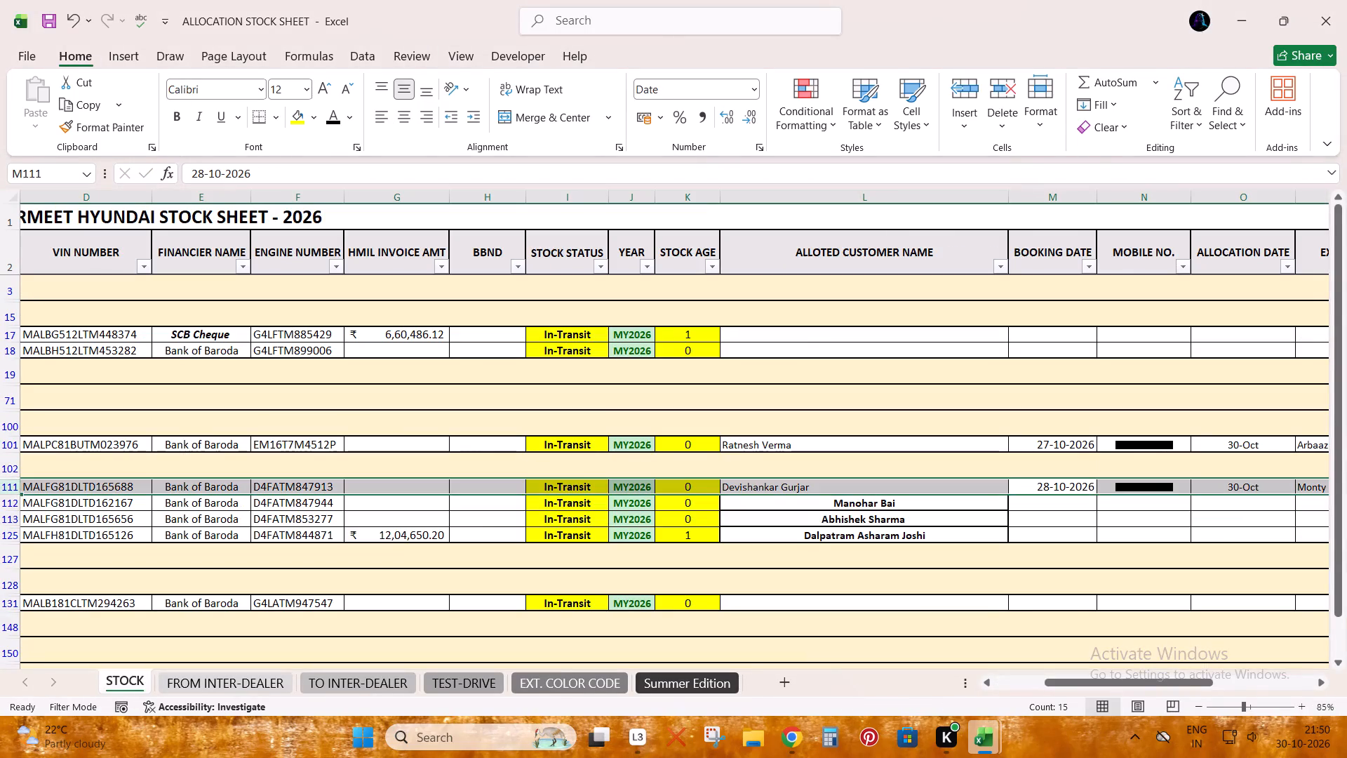
key(ctrl+s)
Cross-check the Atlas White Venue HX 5's stock row against the same customer's row in BOOKING LIST.
key(Tab)
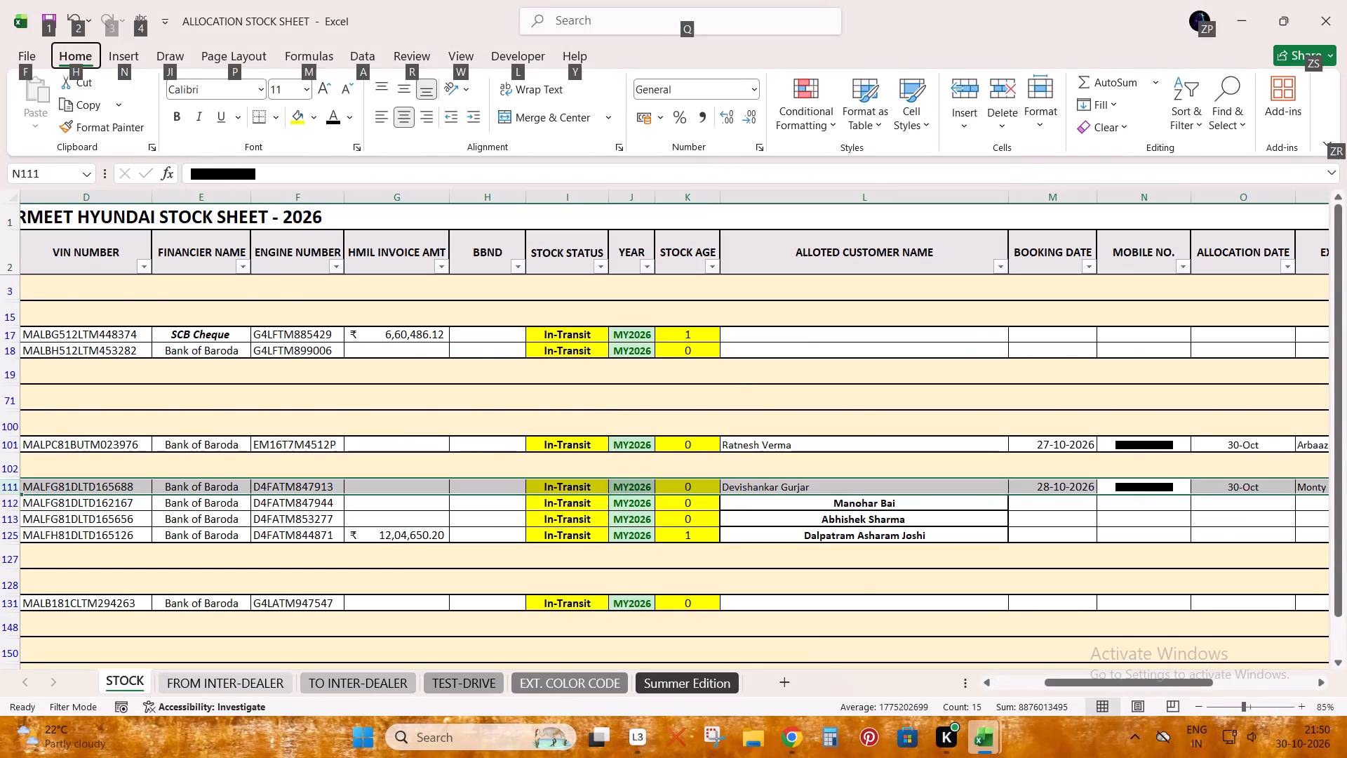
key(alt+Tab)
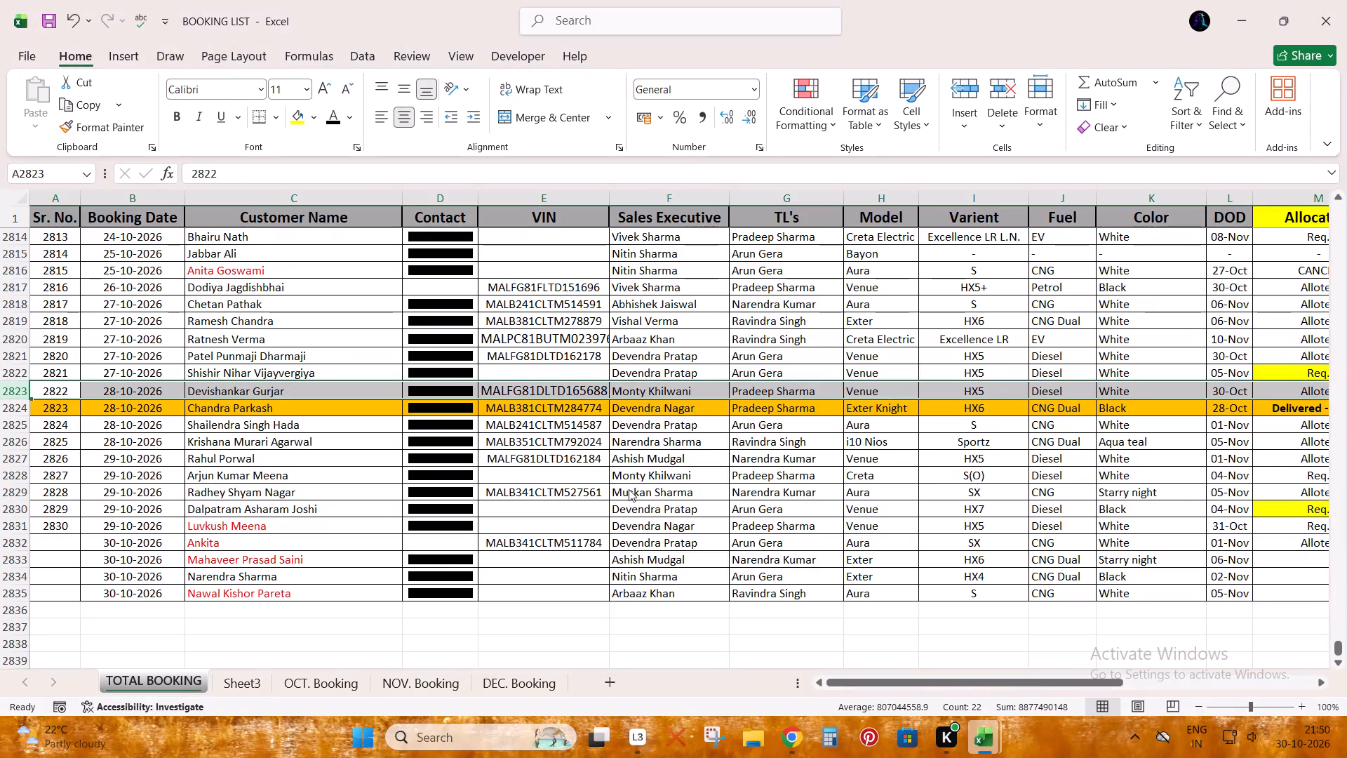
key(alt+Tab)
key(alt+Tab)
key(alt+Tab)
key(Left)
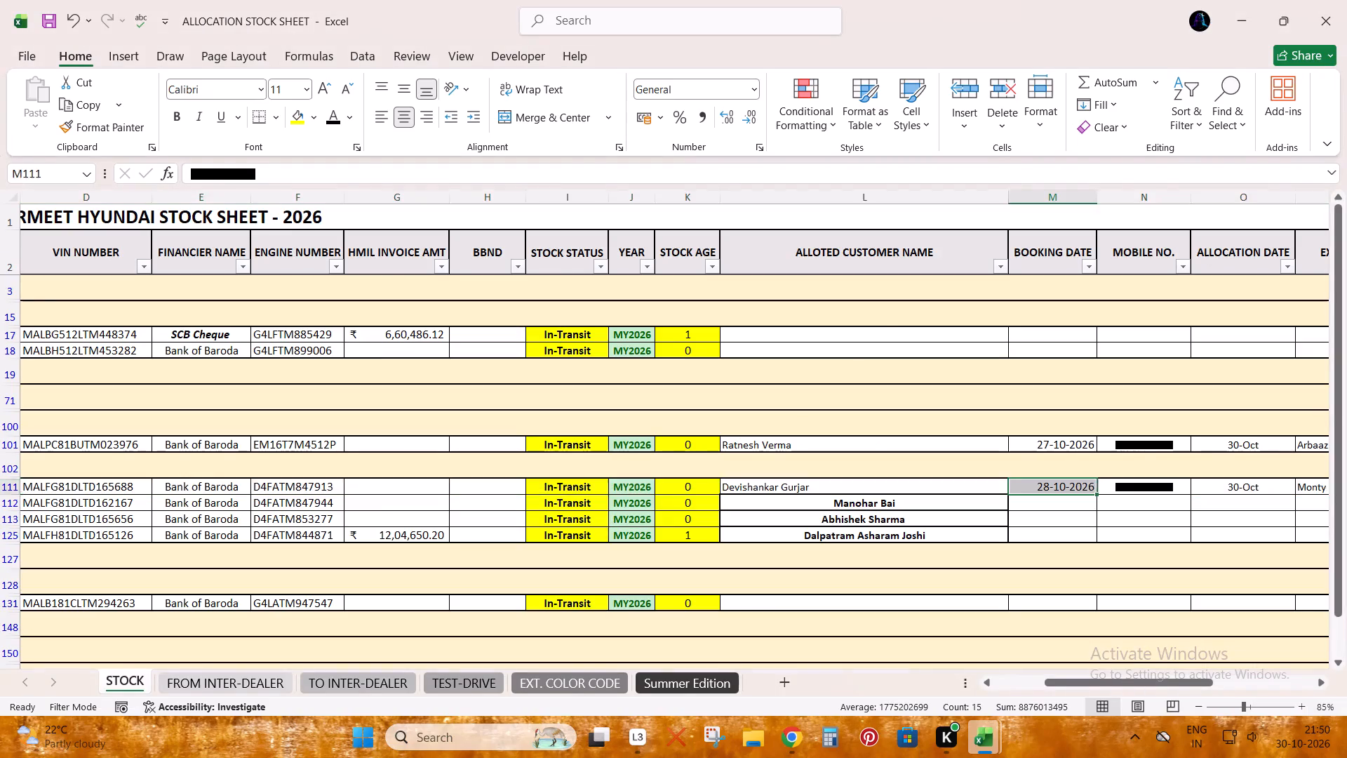
key(shift+space)
key(alt+Tab)
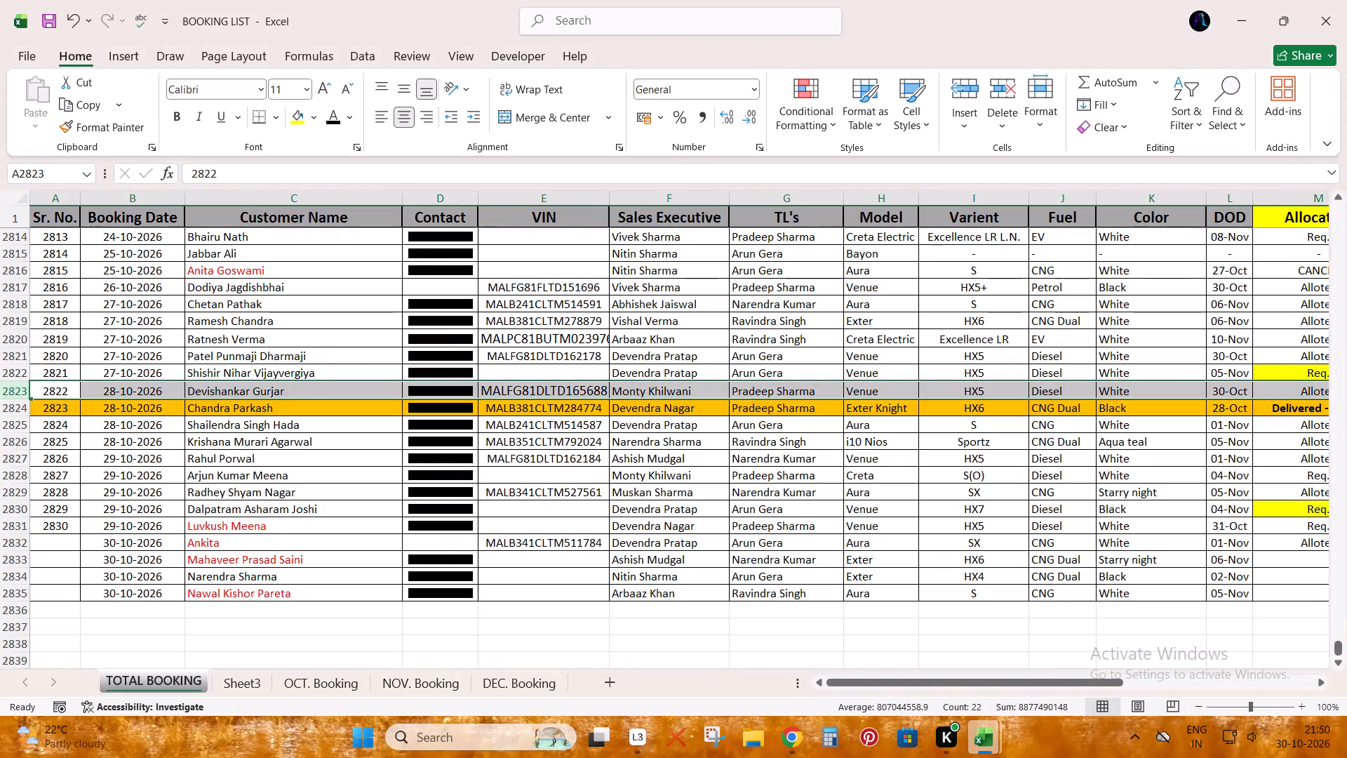
key(Right)
key(shift+space)
key(alt+Tab)
Search BOOKING LIST for the customer allotted to the first Titanium Black Venue HX 5 in the stock sheet.
key(Right)
key(Down)
key(Left)
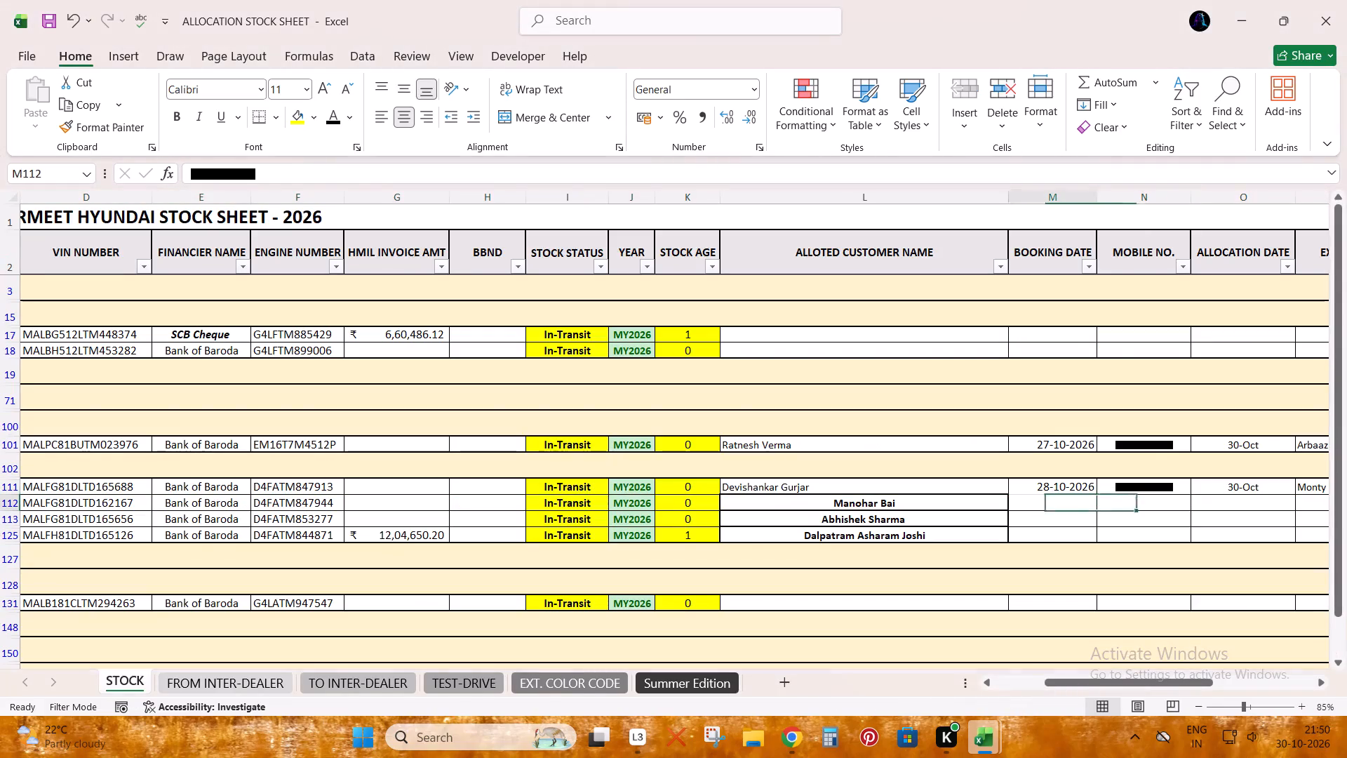
key(Left)
key(ctrl+c)
key(alt+Tab)
key(Right)
key(ctrl+f)
key(ctrl+v)
key(Return)
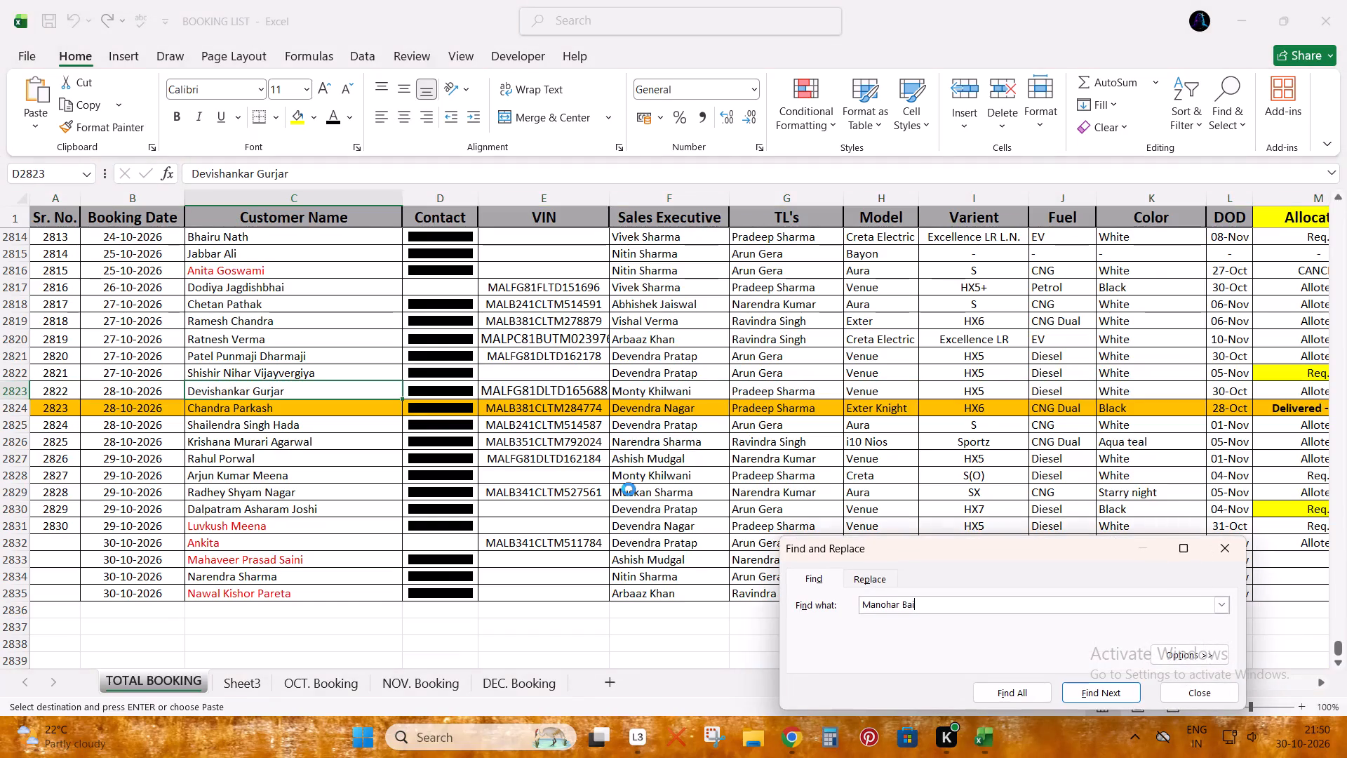
key(Escape)
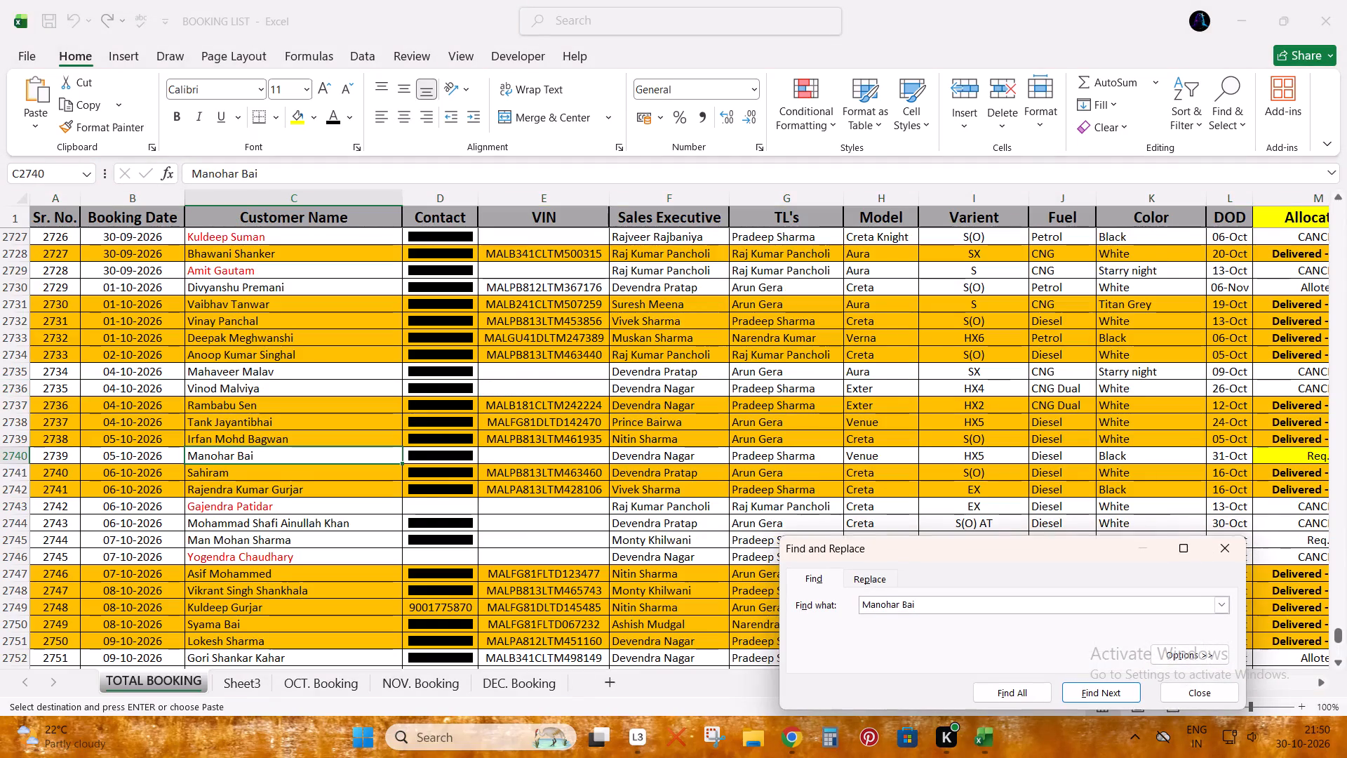
Copy the found booking's cells from Customer Name through TL's into the first Titanium Black Venue HX 5's stock row, starting at the allotted customer name.
key(shift+Right)
key(shift+Right)
key(shift+Right)
key(shift+Right)
key(ctrl+c)
key(alt+Tab)
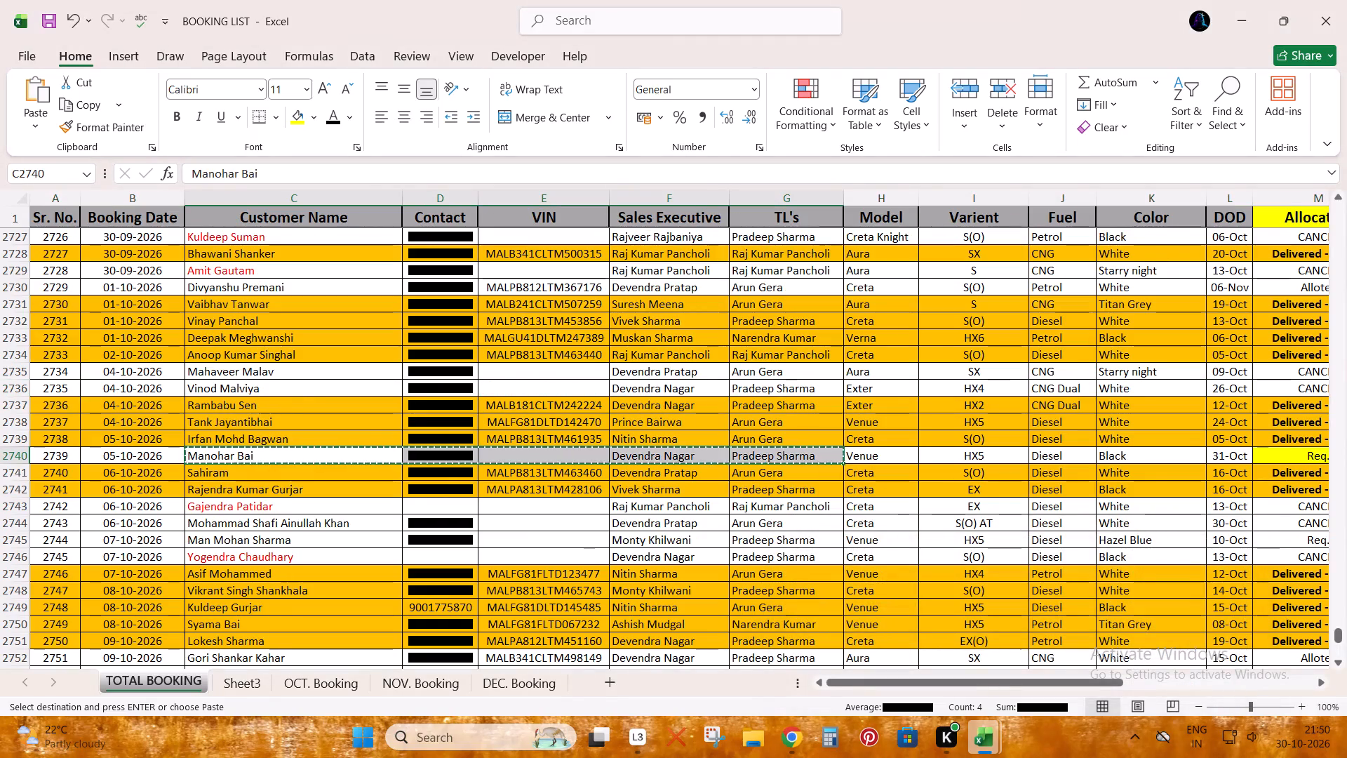
key(ctrl+v)
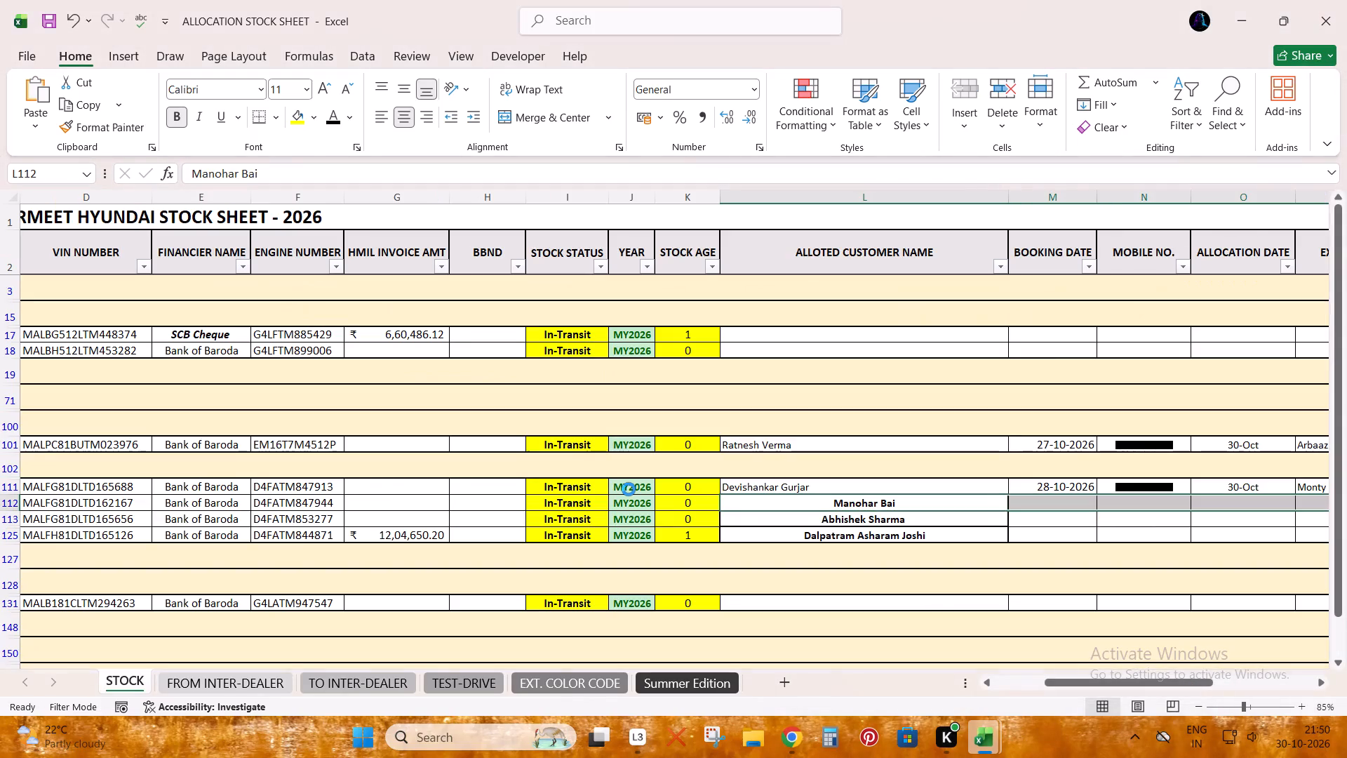
Move the pasted contact, executive and team leader cells one column over, starting at MOBILE NO., in the same stock row.
key(Right)
key(shift+Right)
key(shift+Right)
key(shift+Right)
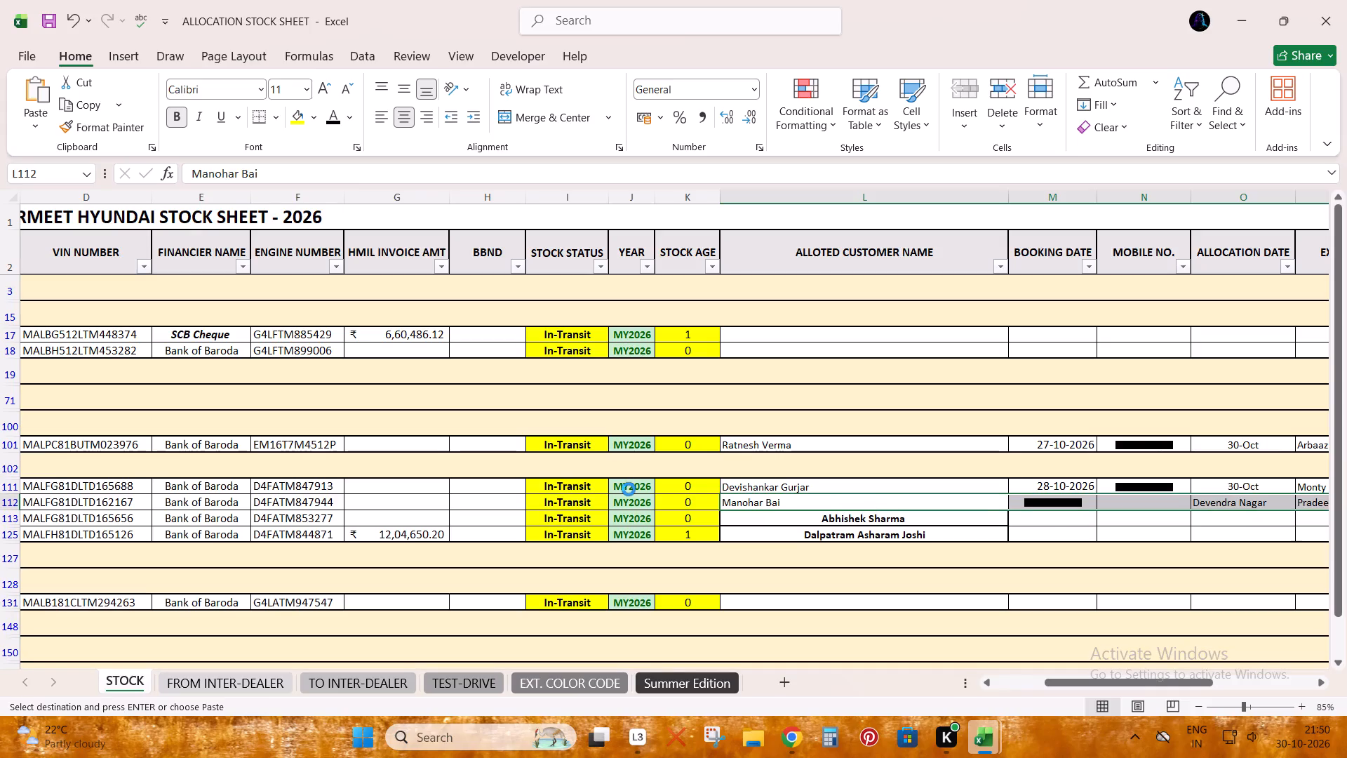
key(ctrl+x)
key(Right)
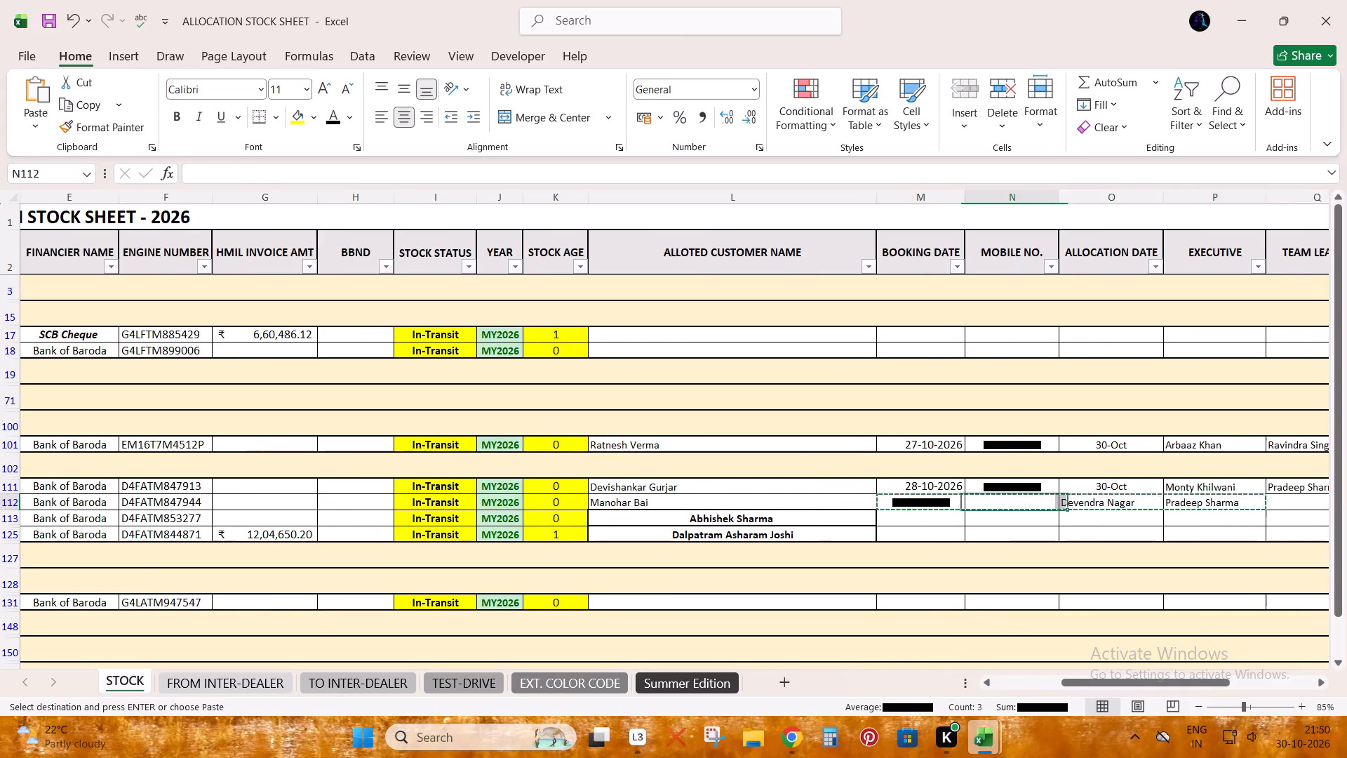
key(ctrl+v)
Set the booking date in the first Titanium Black Venue HX 5's stock row to 5-10, matching BOOKING LIST.
key(Left)
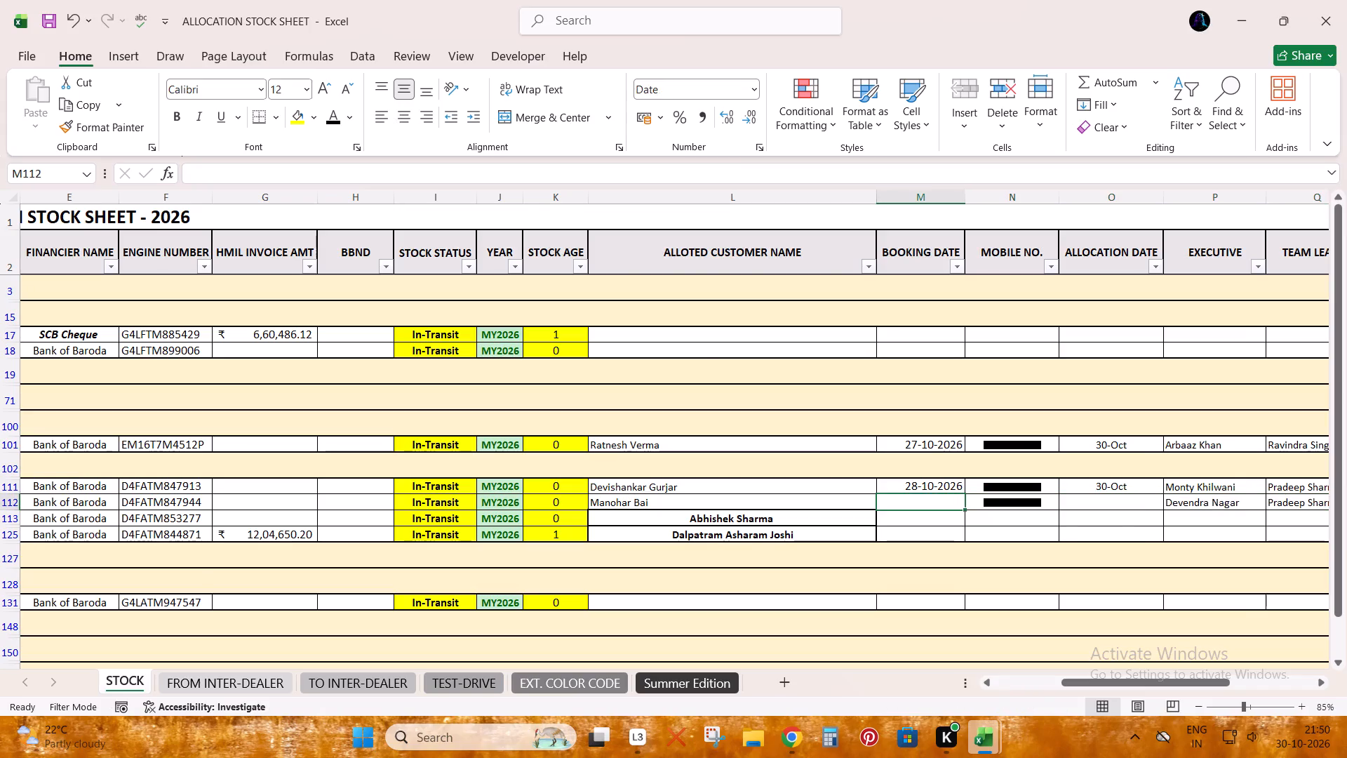
key(alt+Tab)
key(shift+space)
key(alt+Tab)
text(5-)
text(10)
key(Tab)
Set the allocation date in the same Titanium Black Venue HX 5 stock row to 30-10.
key(Tab)
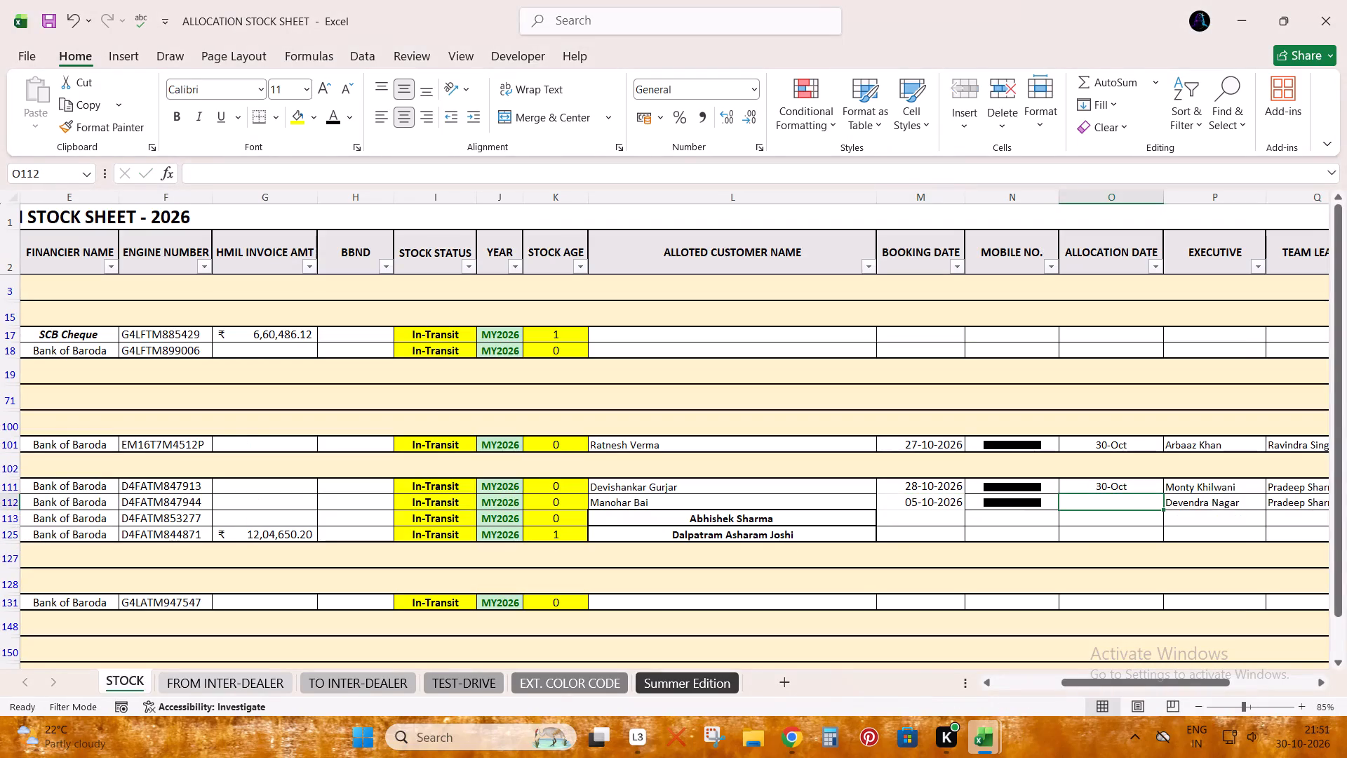
text(30-10)
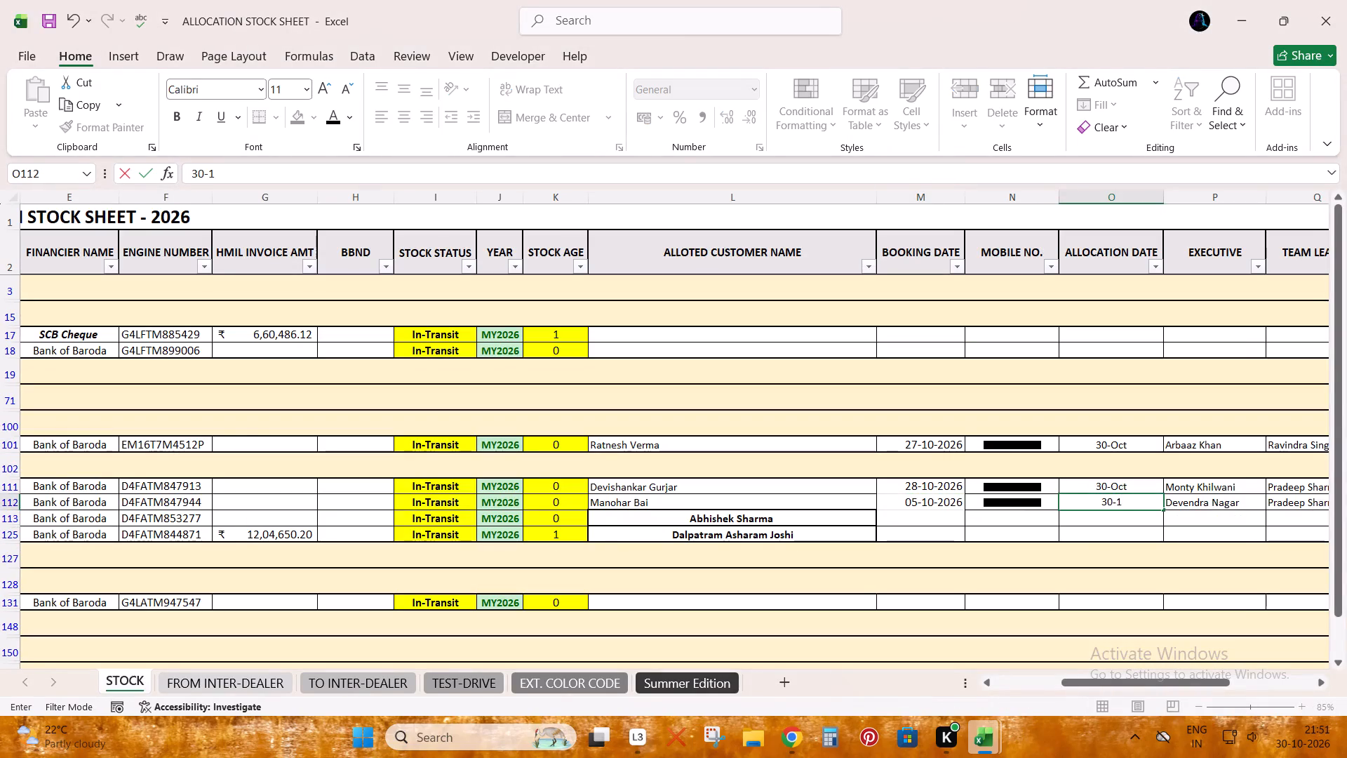
key(Return)
Copy the first Titanium Black Venue HX 5's VIN number from the stock sheet into the same customer's VIN cell in BOOKING LIST.
key(Up)
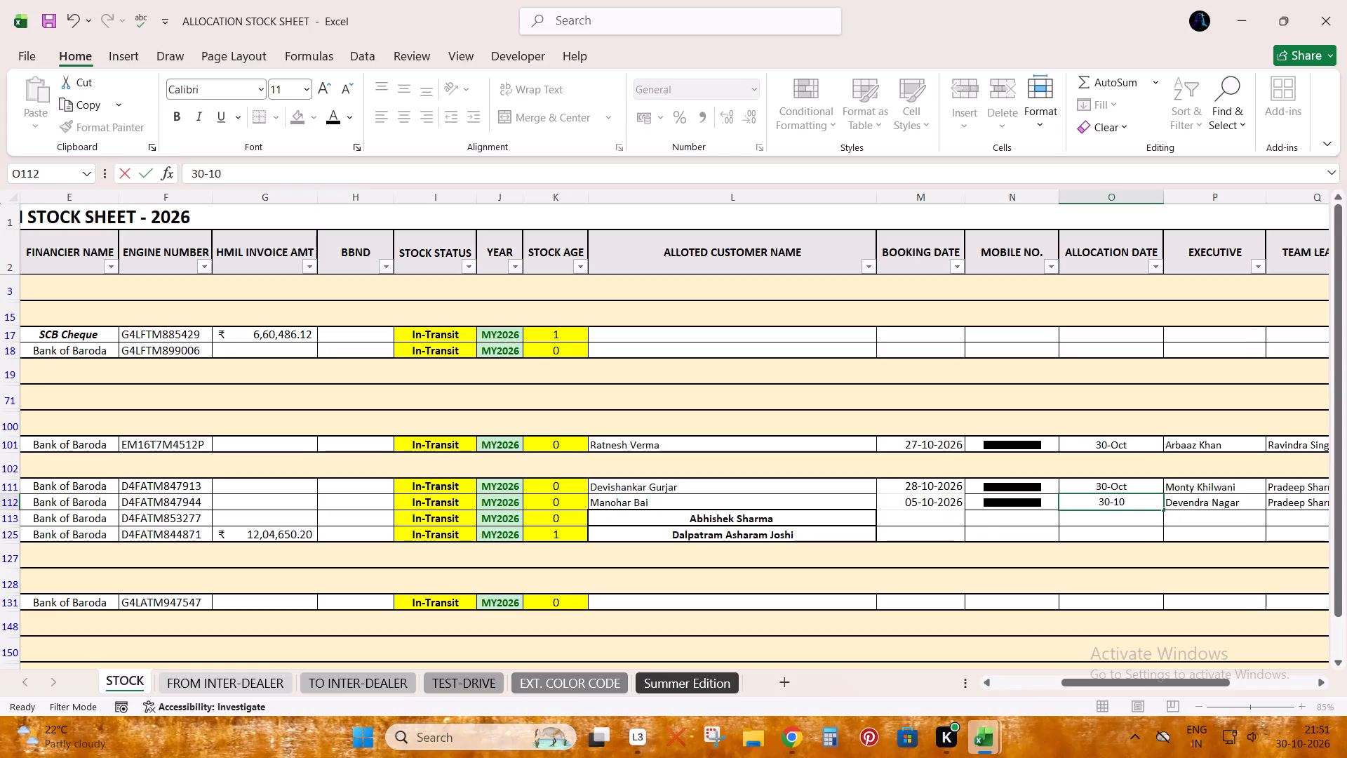
key(Left)
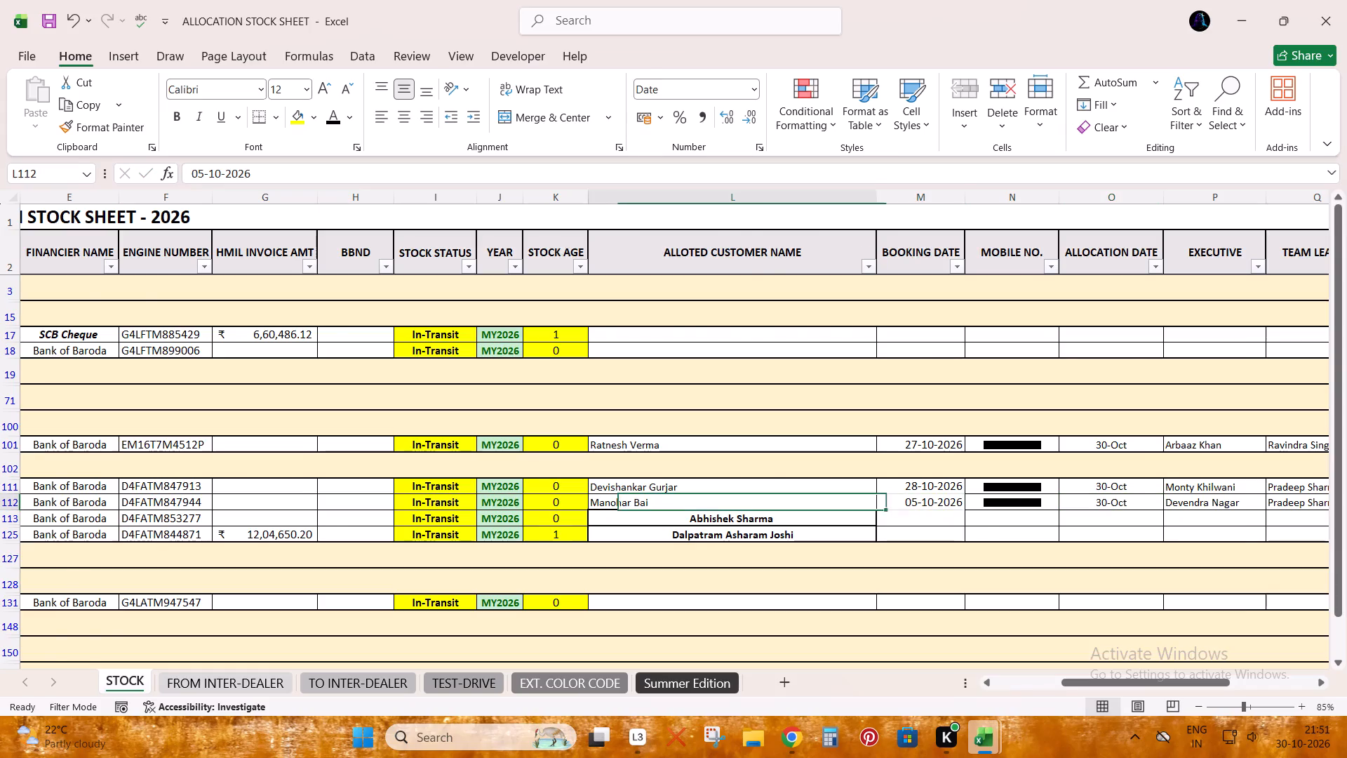
key(Left)
key(ctrl+Left)
key(ctrl+Left)
key(ctrl+Left)
key(ctrl+Left)
key(Right)
key(Right)
key(Right)
key(ctrl+c)
key(alt+Tab)
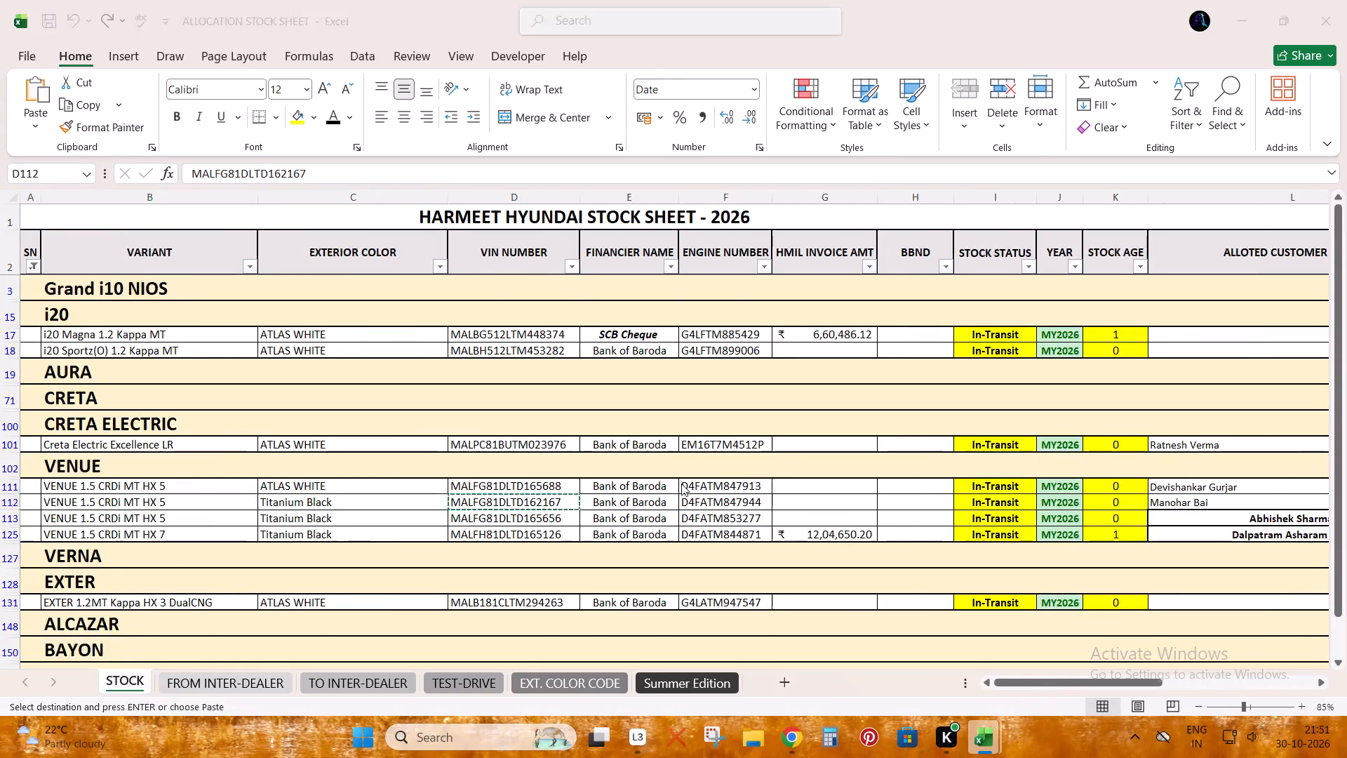
key(Right)
key(Right)
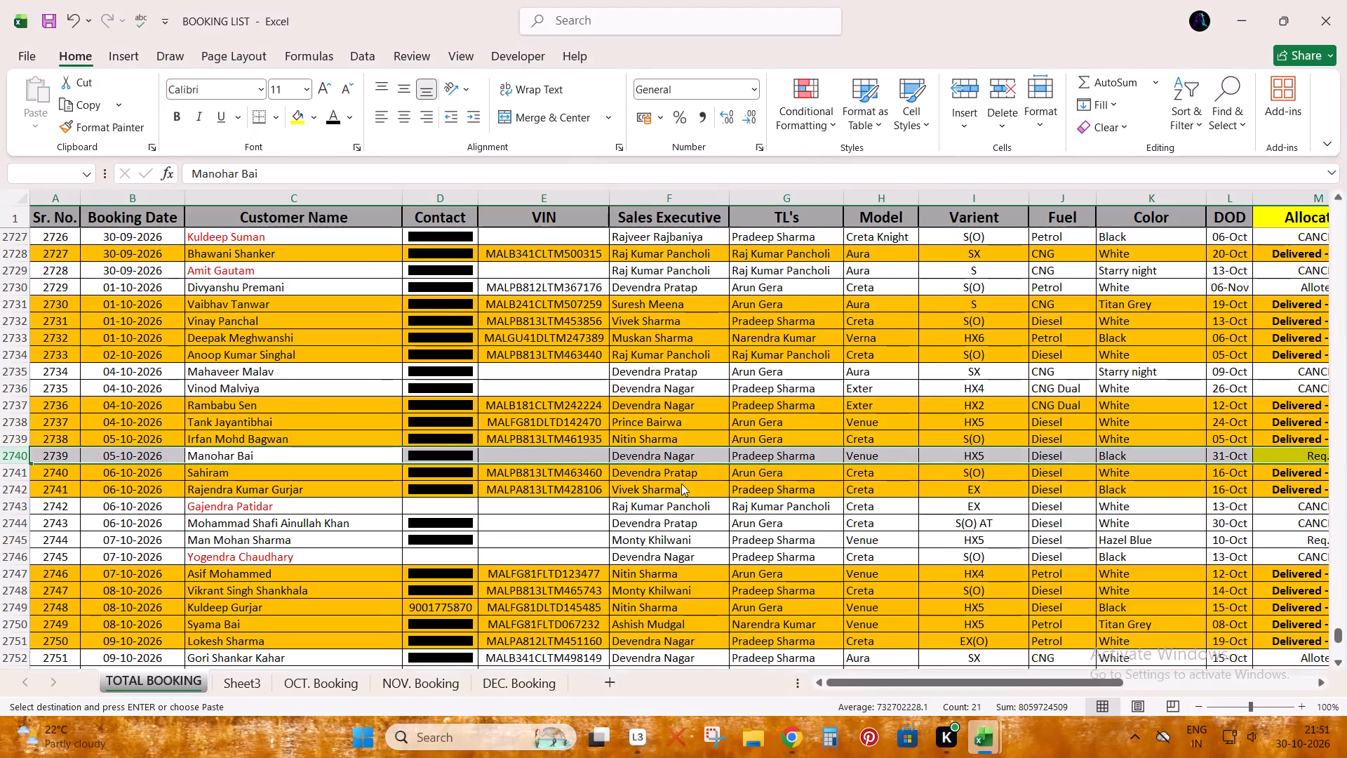
key(ctrl+v)
key(ctrl+c)
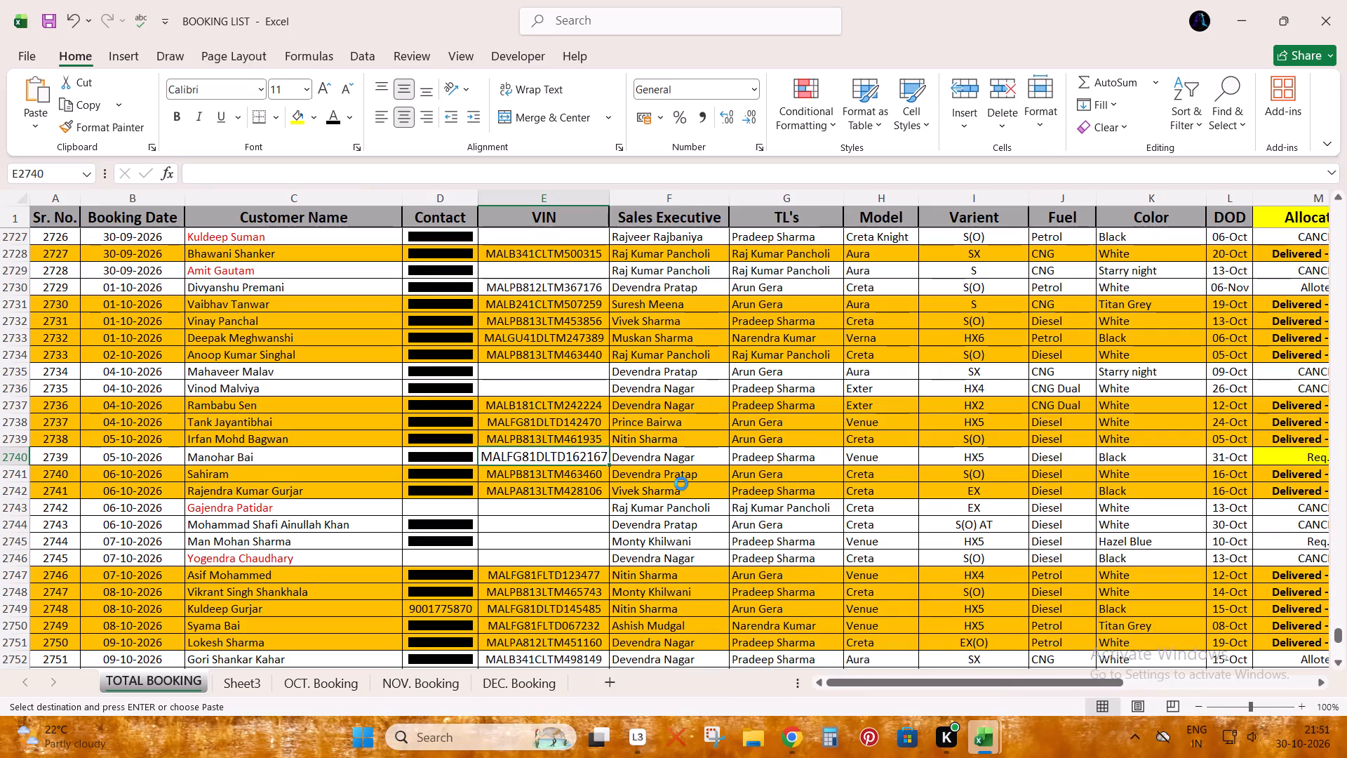
Replace the first Titanium Black Venue HX 5 booking's Allocation in BOOKING LIST with Alloted, copied from an earlier booking without highlighting.
key(Right)
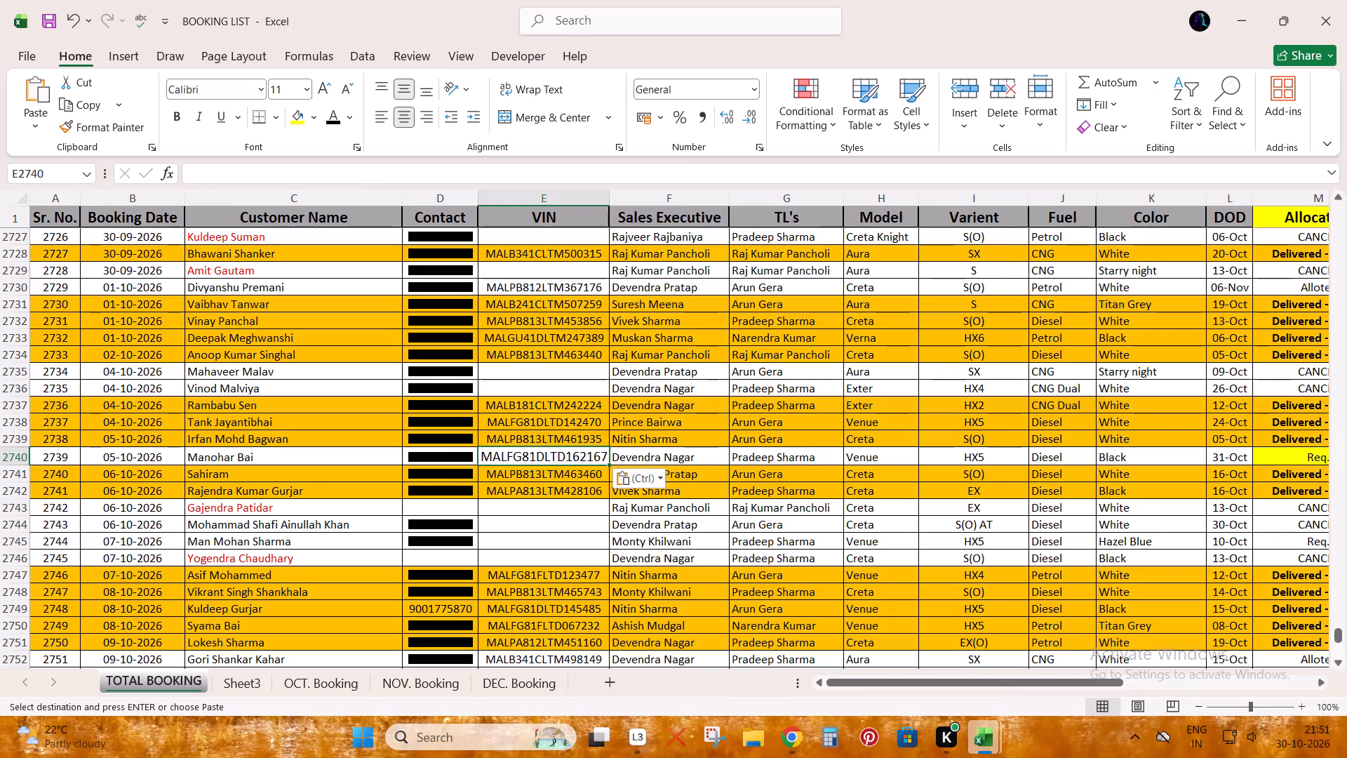
key(Right)
key(Right)
key(Right)
key(Right)
key(Right)
key(Right)
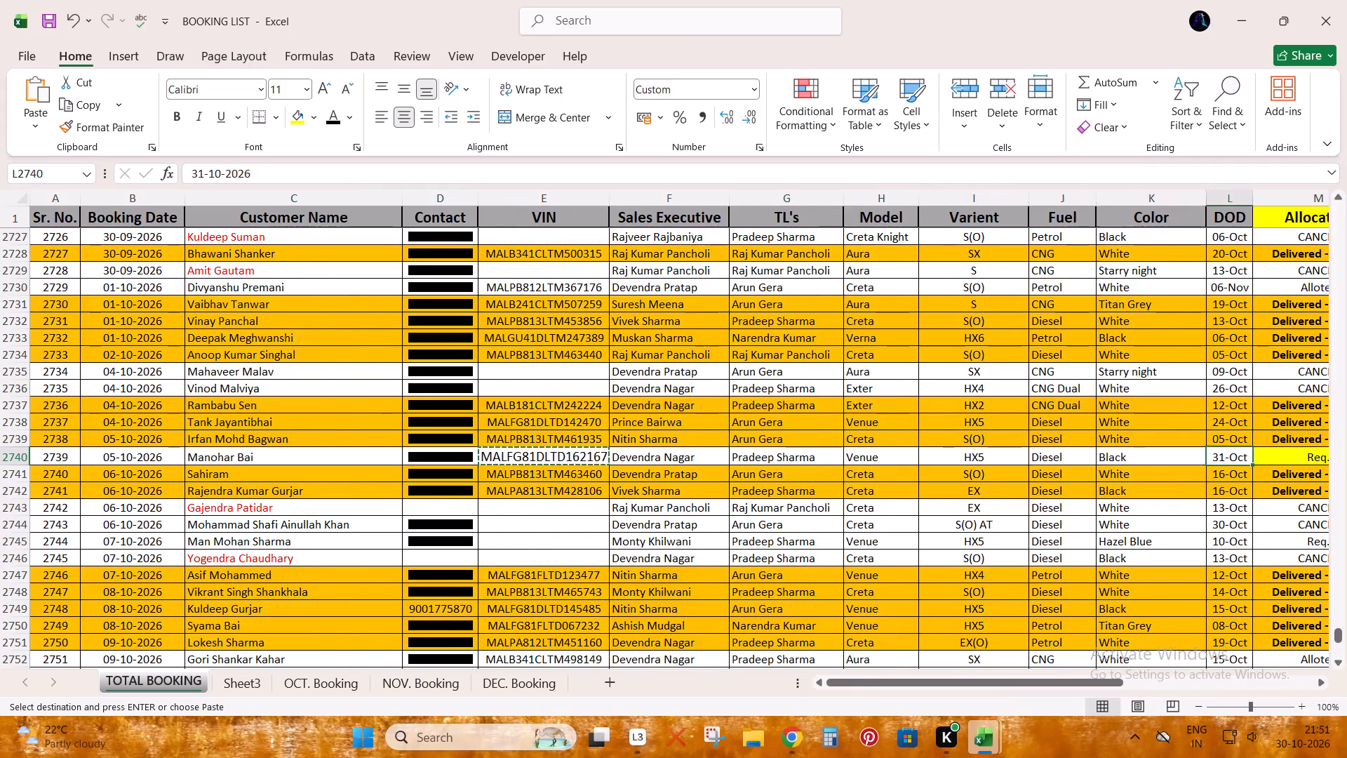
key(Right)
key(Escape)
key(Delete)
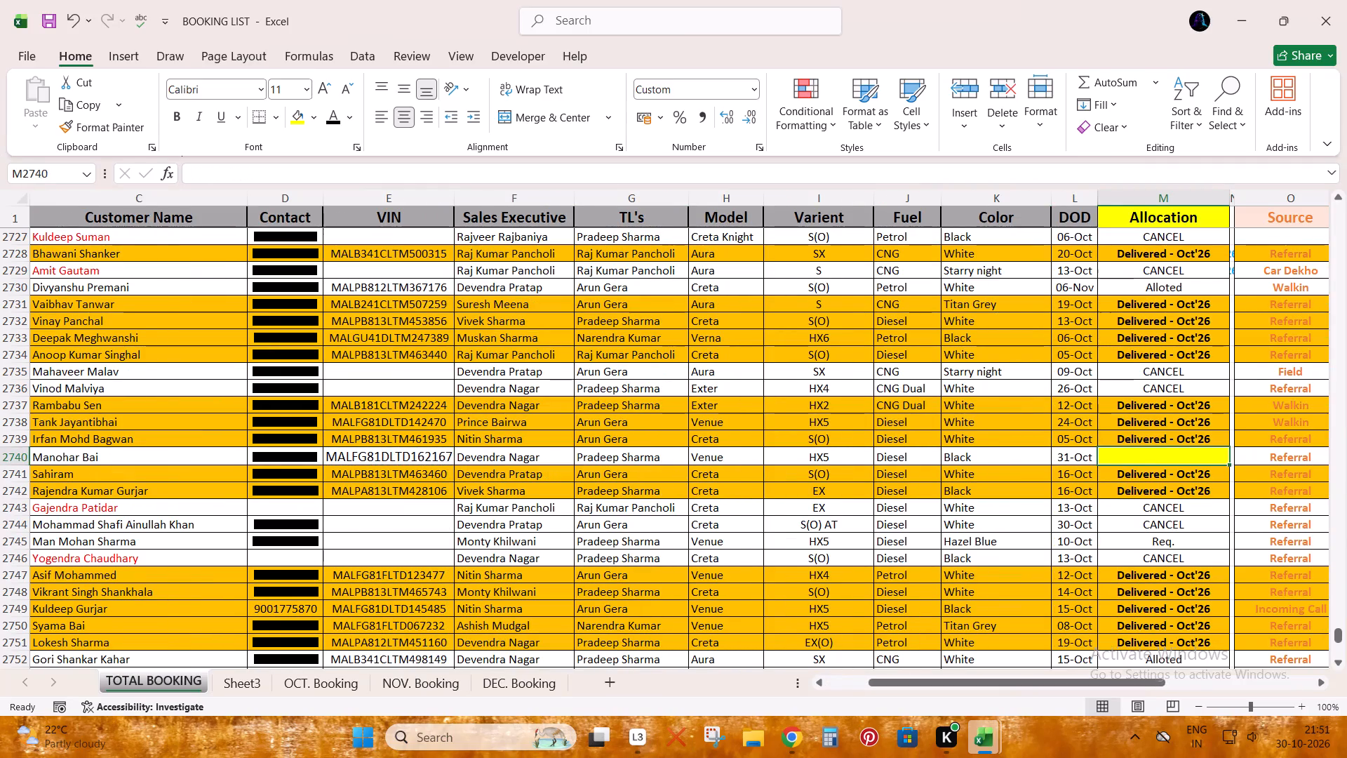
key(Up)
key(Up)
key(Up)
key(Up)
key(Up)
key(Up)
key(Up)
key(Up)
key(Up)
key(Up)
key(Up)
key(Down)
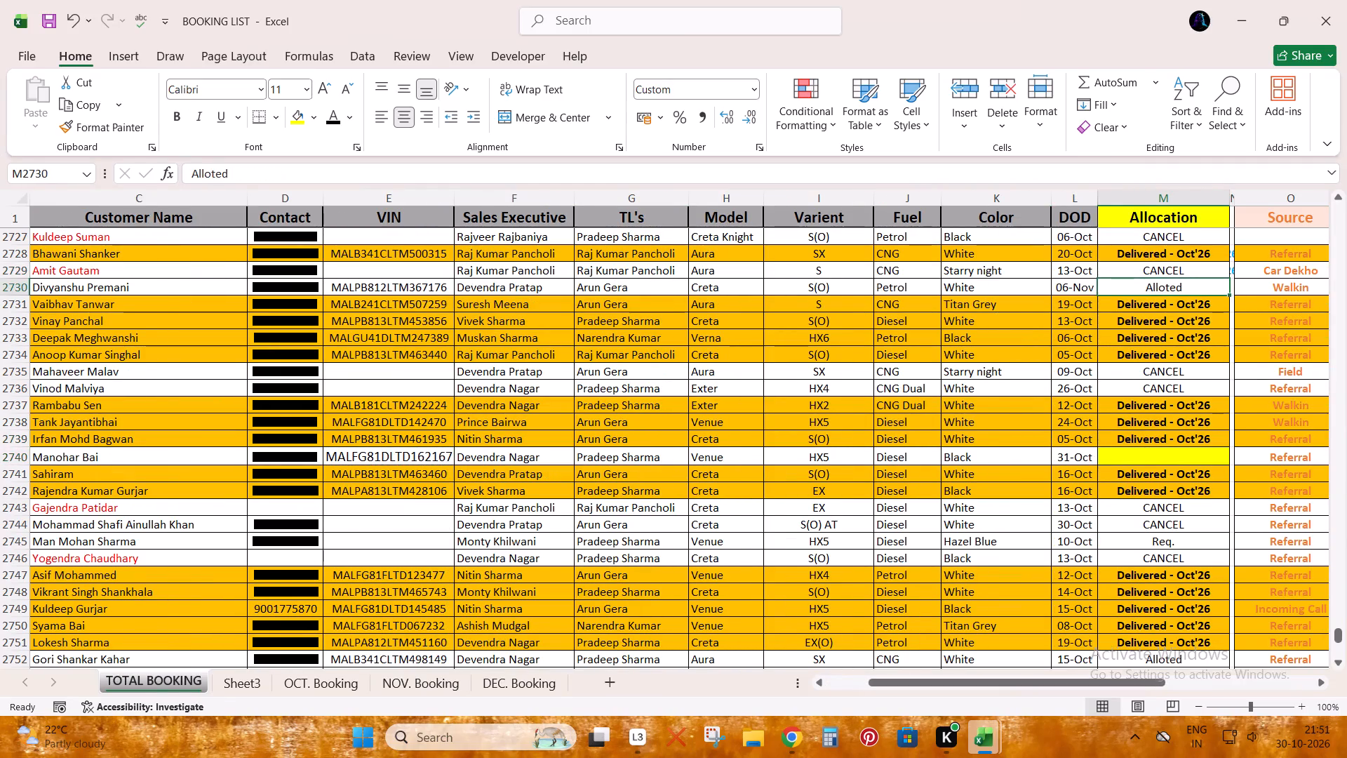
key(ctrl+c)
key(ctrl+Down)
key(Down)
key(ctrl+v)
key(Escape)
key(Left)
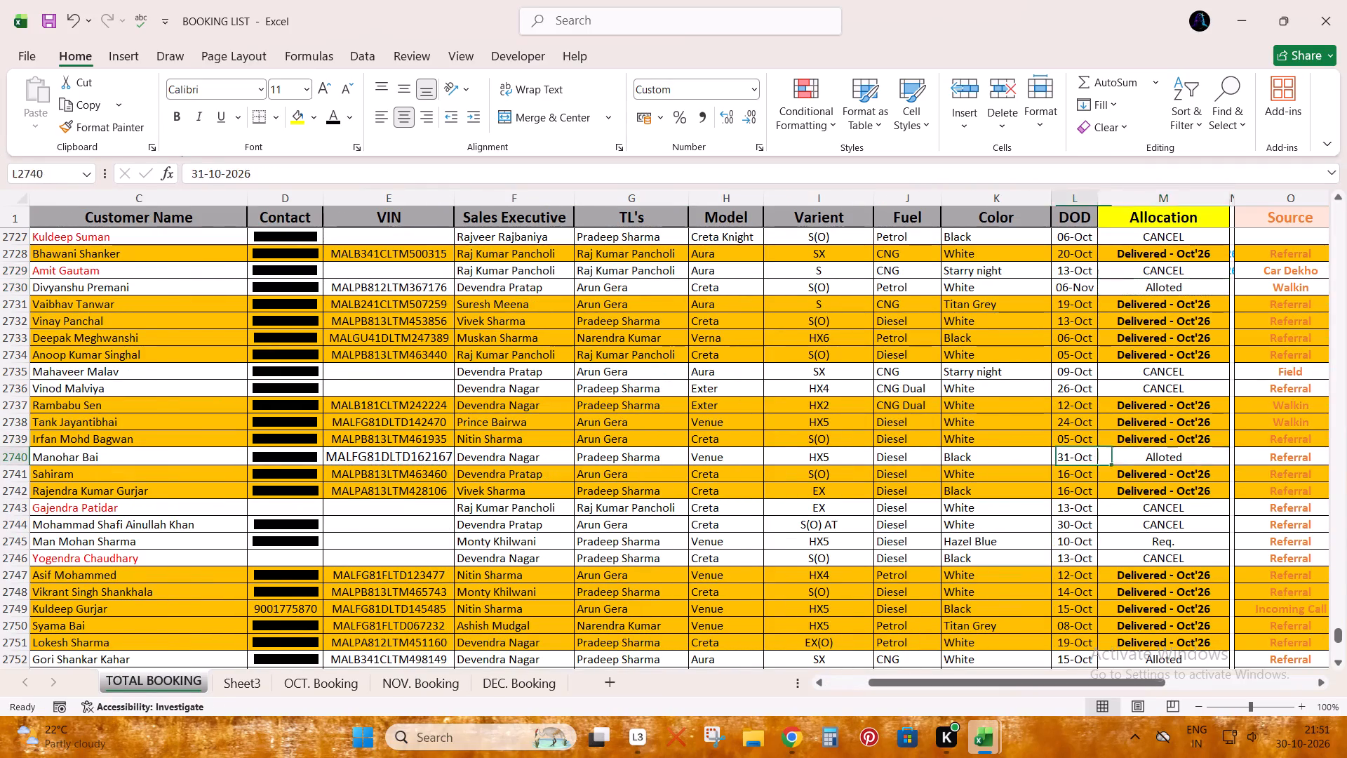
Search BOOKING LIST for the first Titanium Black Venue HX 5's VIN number to check for other entries.
key(ctrl+Left)
key(ctrl+Left)
key(Right)
key(Right)
key(Right)
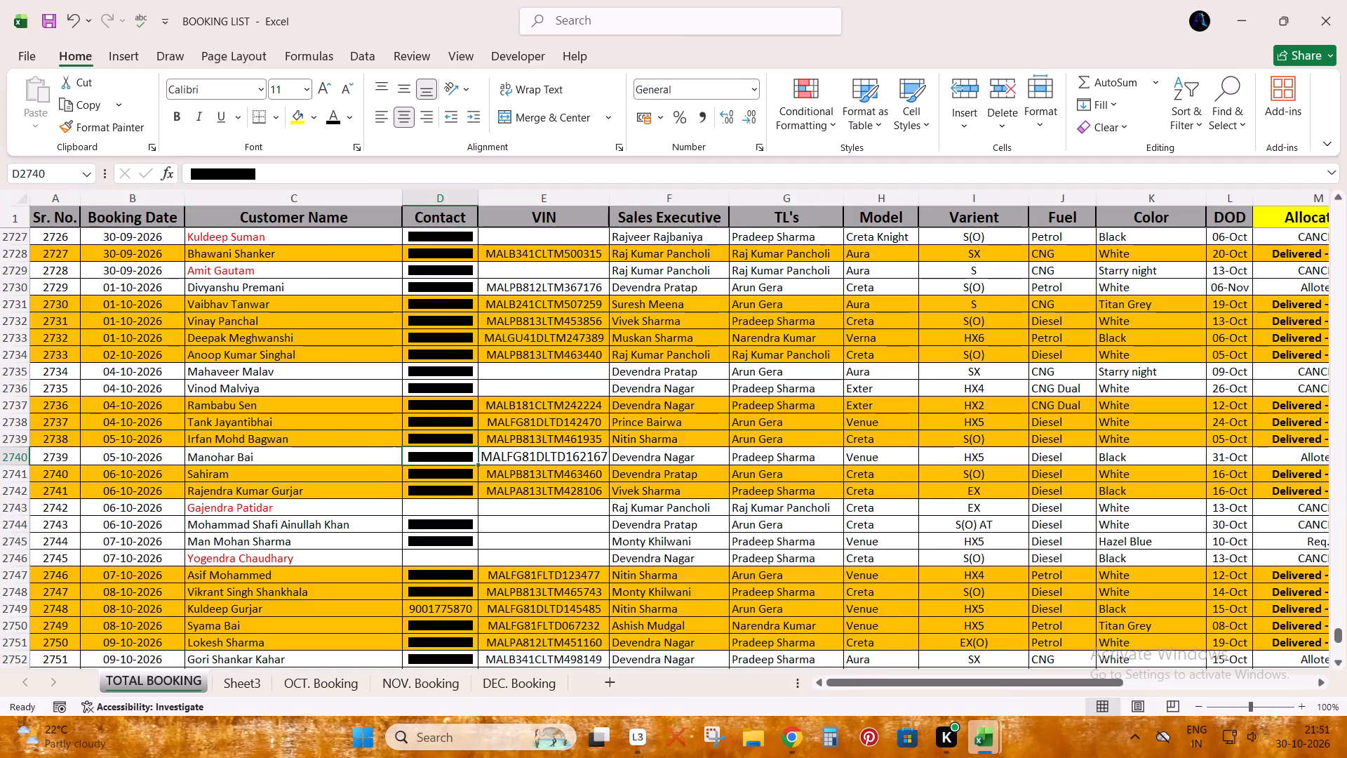
key(alt+Tab)
key(ctrl+c)
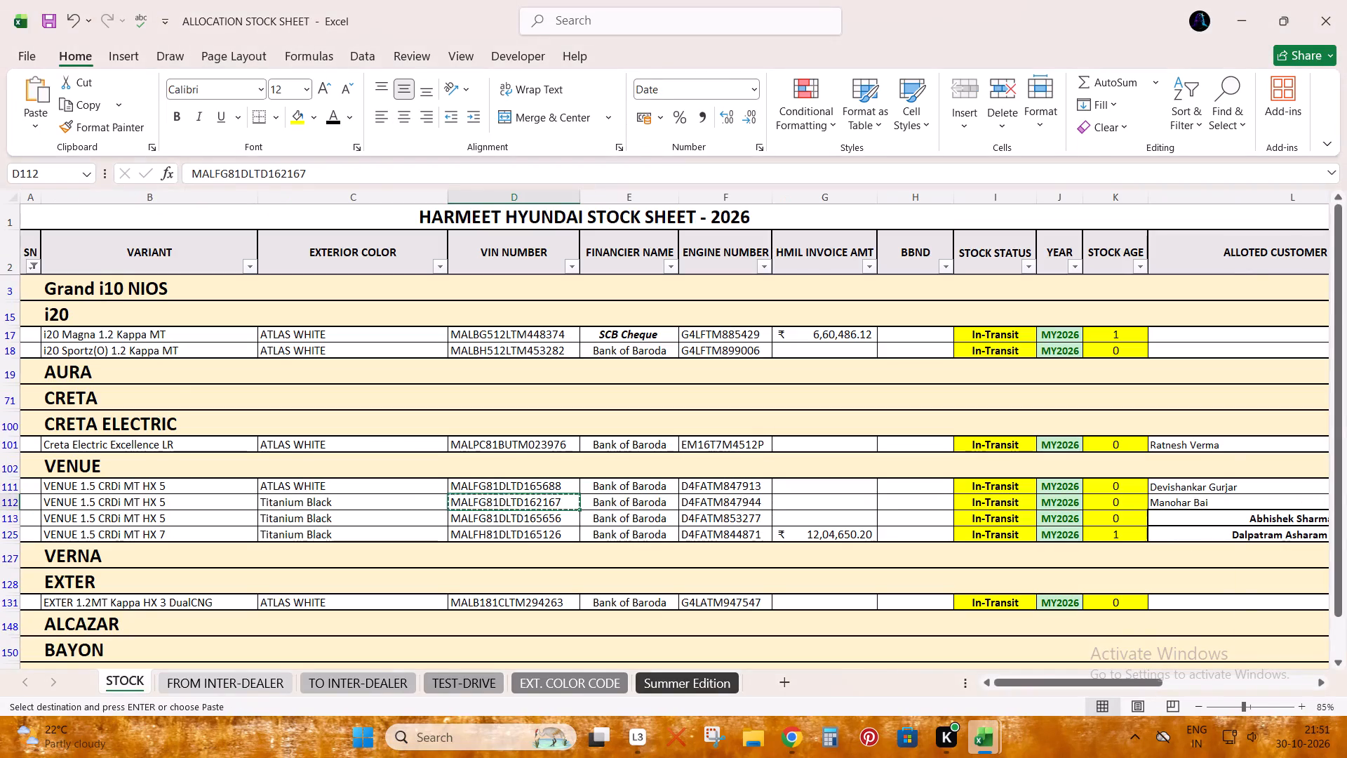
key(alt+Tab)
key(Right)
key(ctrl+f)
key(ctrl+v)
key(Return)
key(Return)
key(Return)
key(Return)
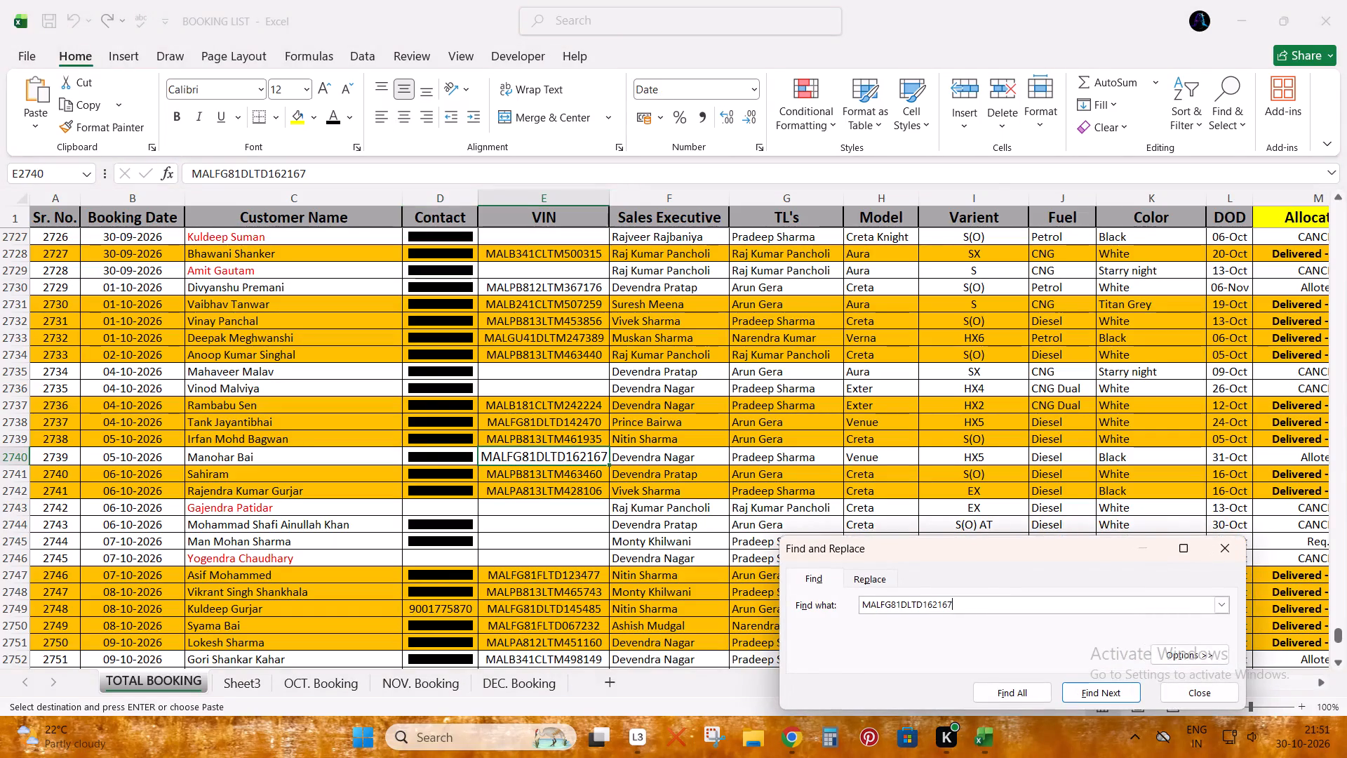
key(Escape)
Compare the first Titanium Black Venue HX 5's stock row with its BOOKING LIST row, checking VIN, booking date and customer details.
key(shift+space)
key(alt+Tab)
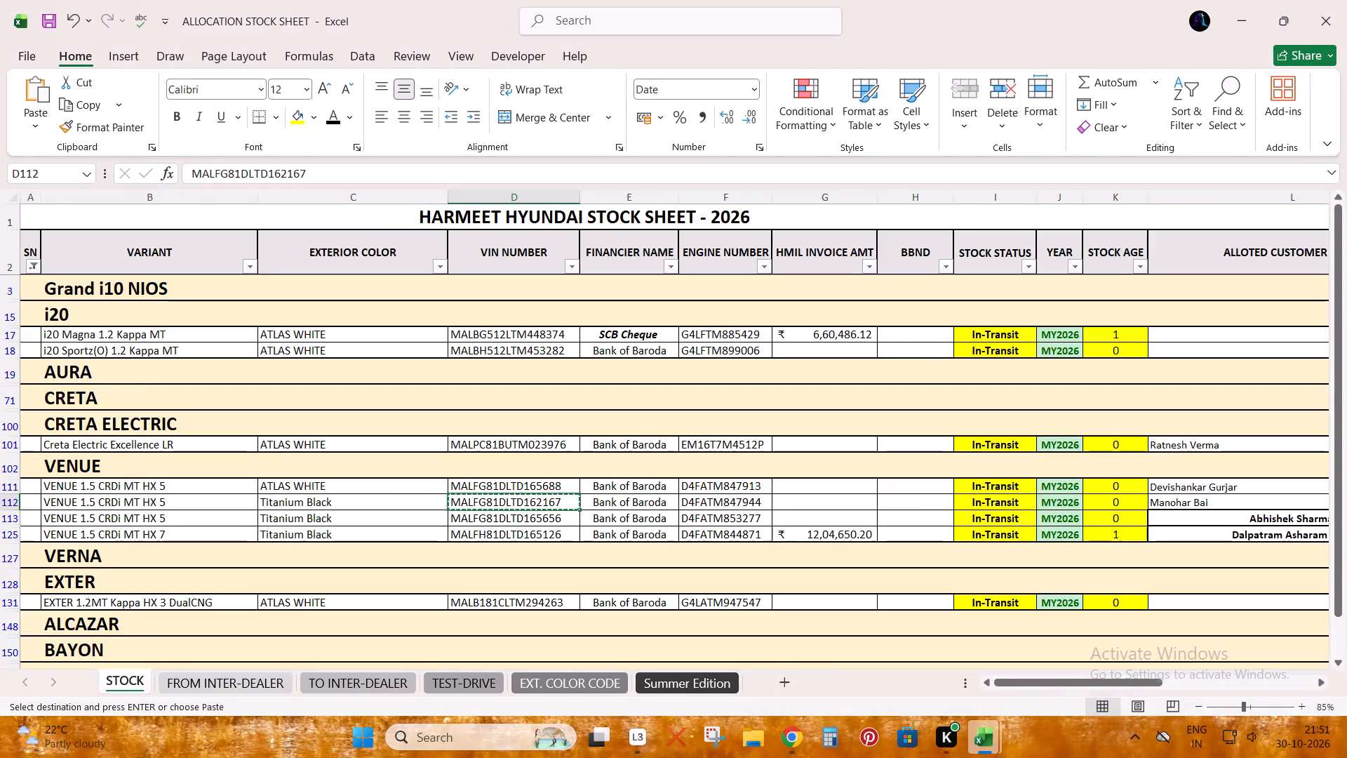
key(shift+space)
key(alt+Tab)
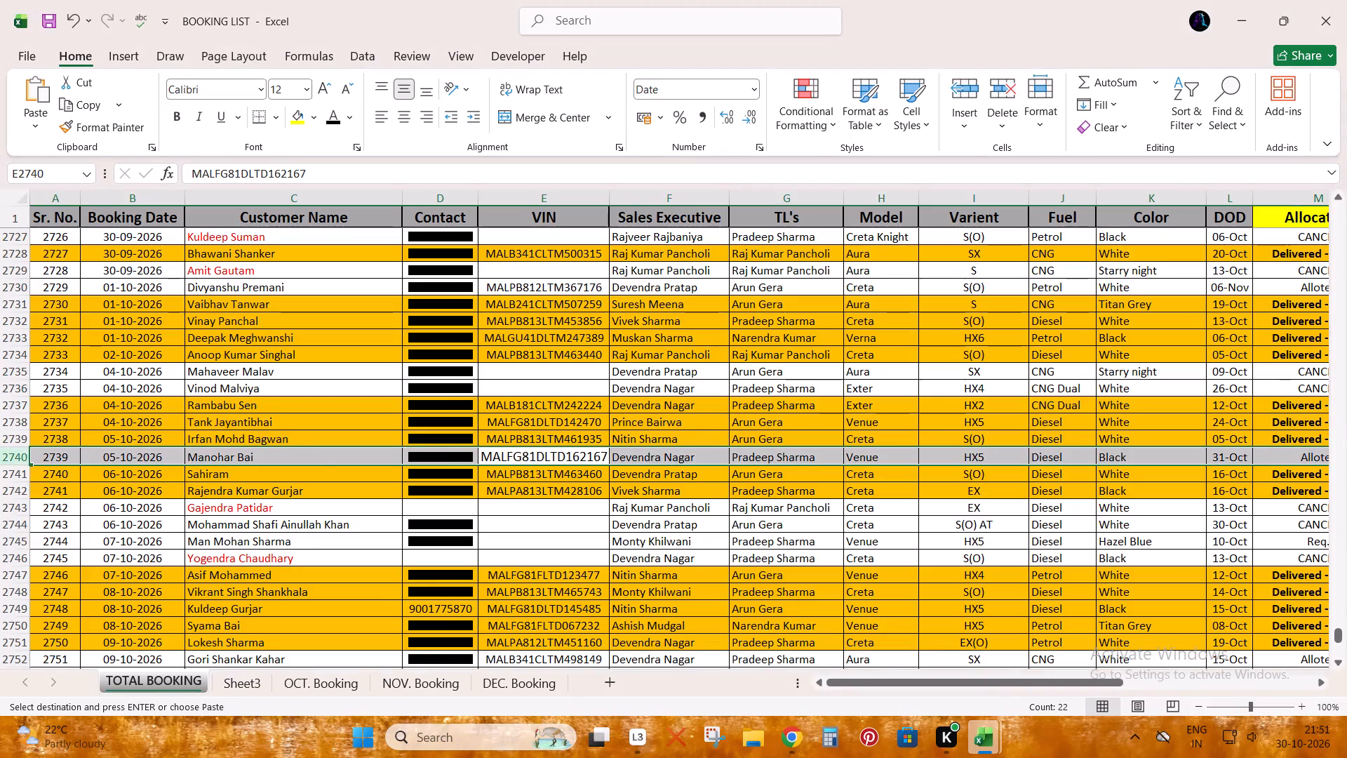
key(alt+Tab)
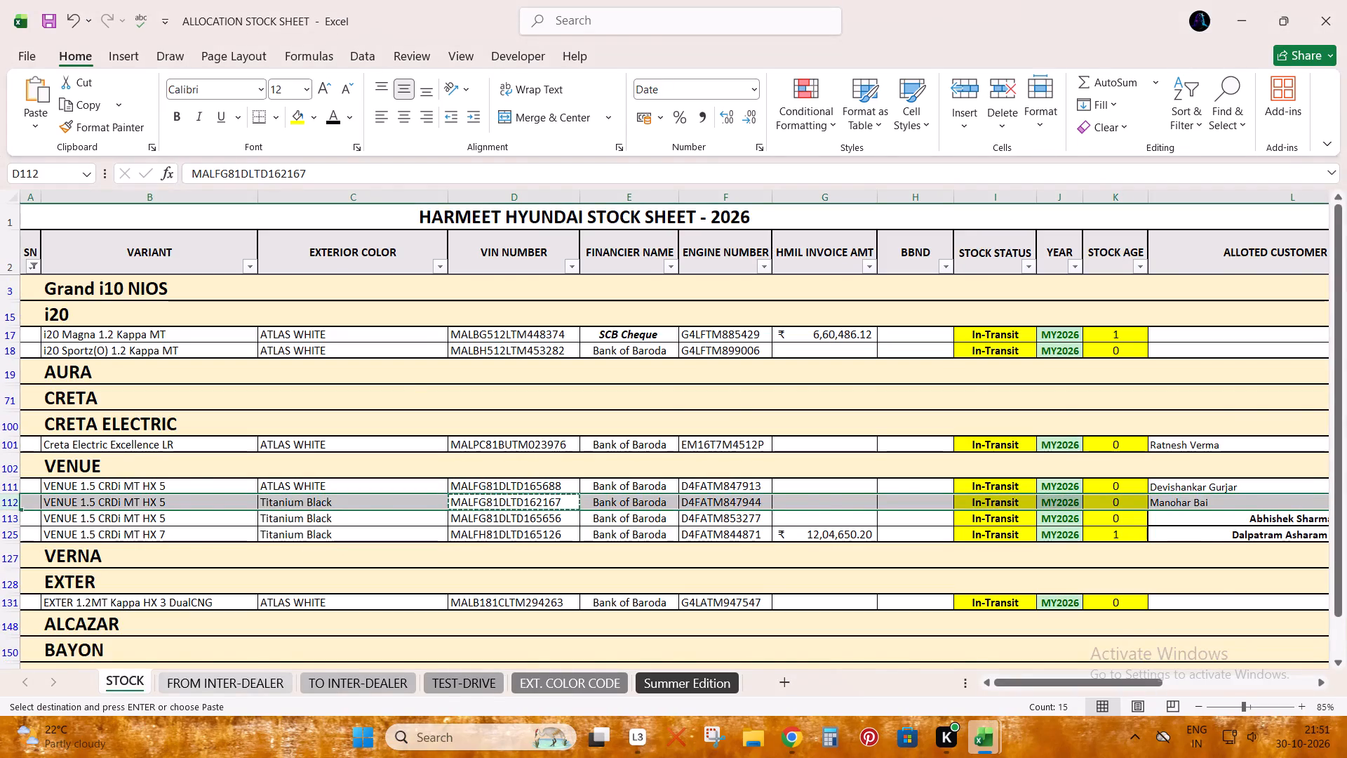
key(alt+Tab)
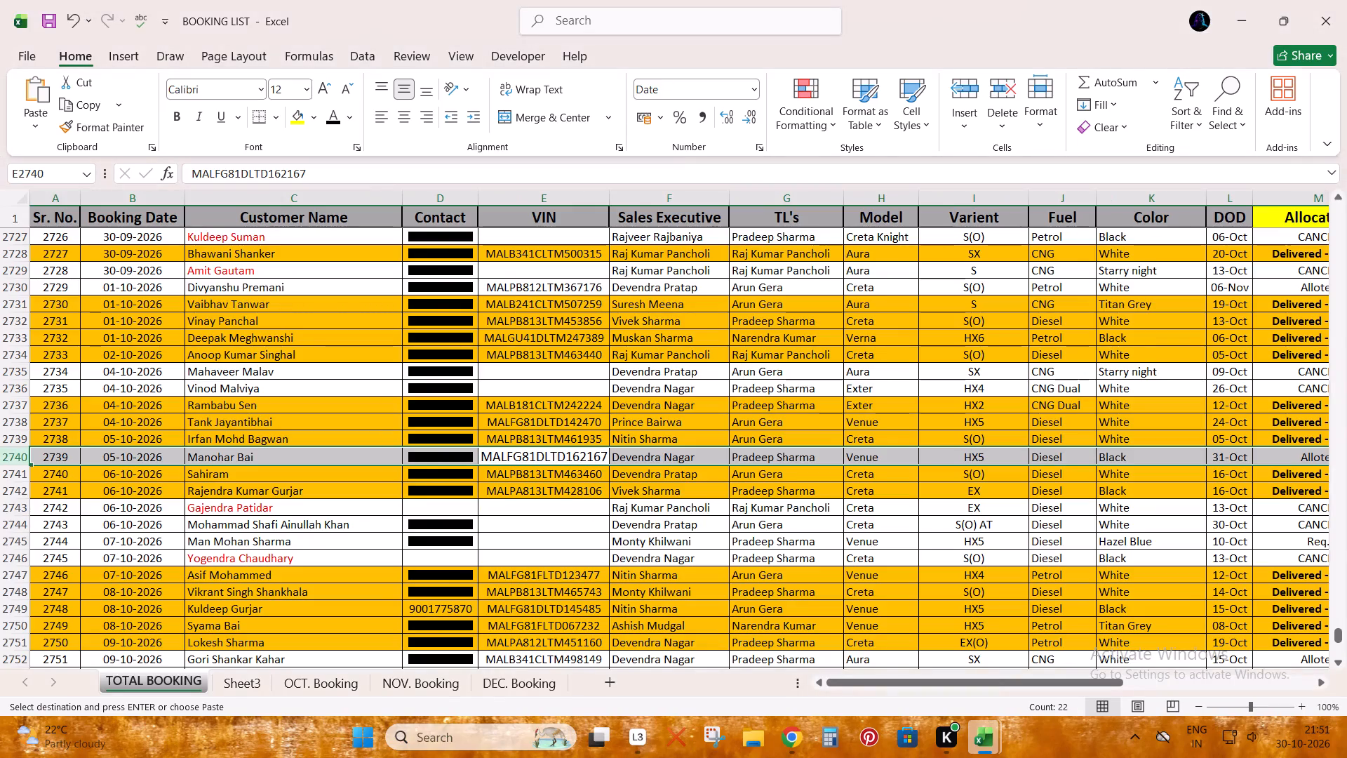
key(alt+Tab)
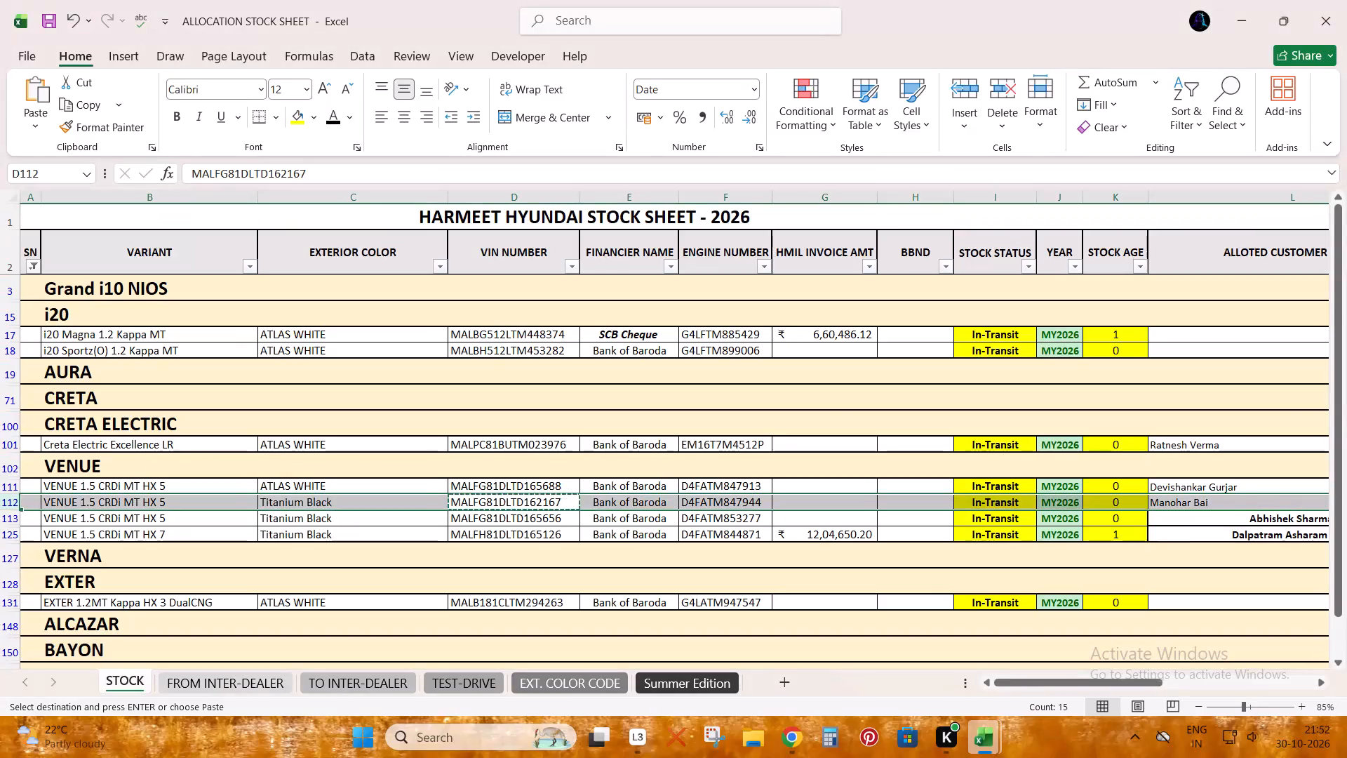
key(Right)
key(Right)
key(Right)
key(Right)
key(Right)
key(Right)
key(Right)
key(Right)
key(Right)
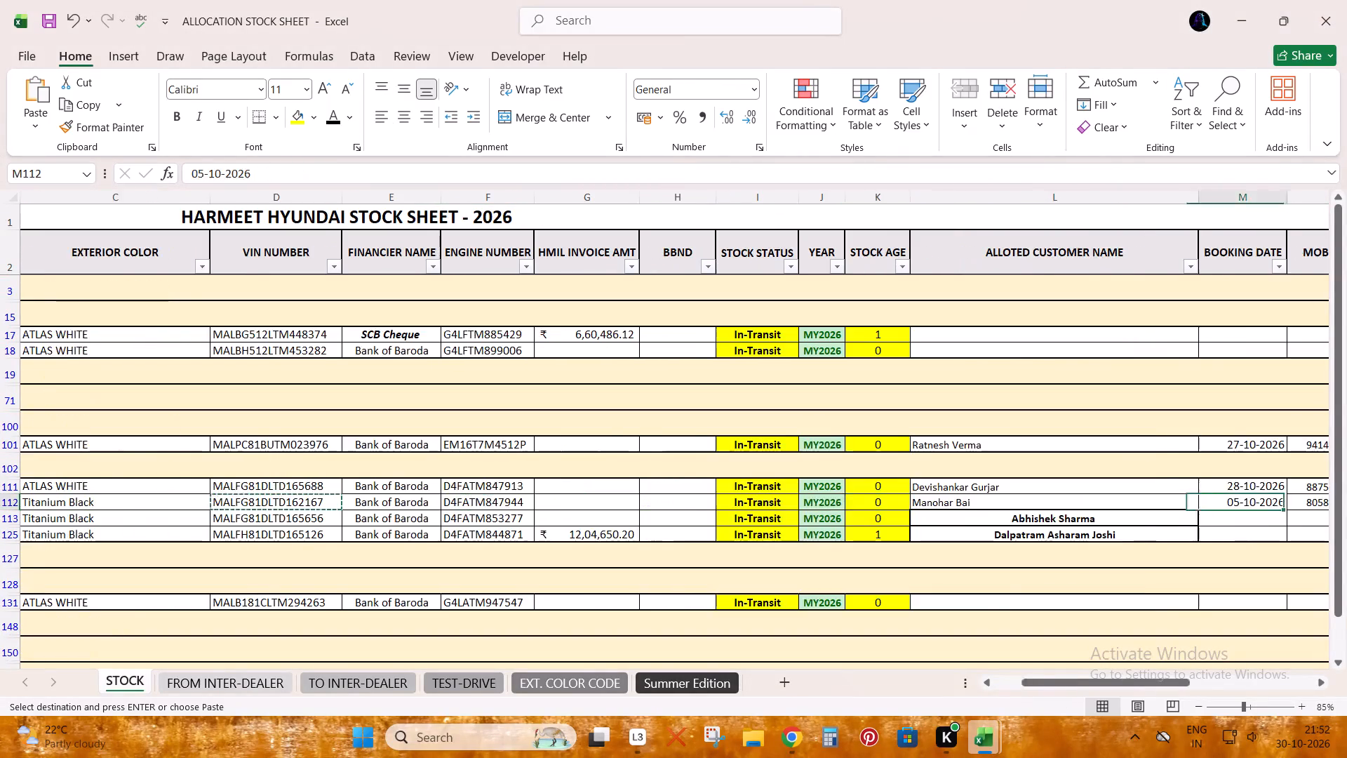
key(Right)
key(Right)
key(Left)
key(Left)
key(shift+space)
key(alt+Tab)
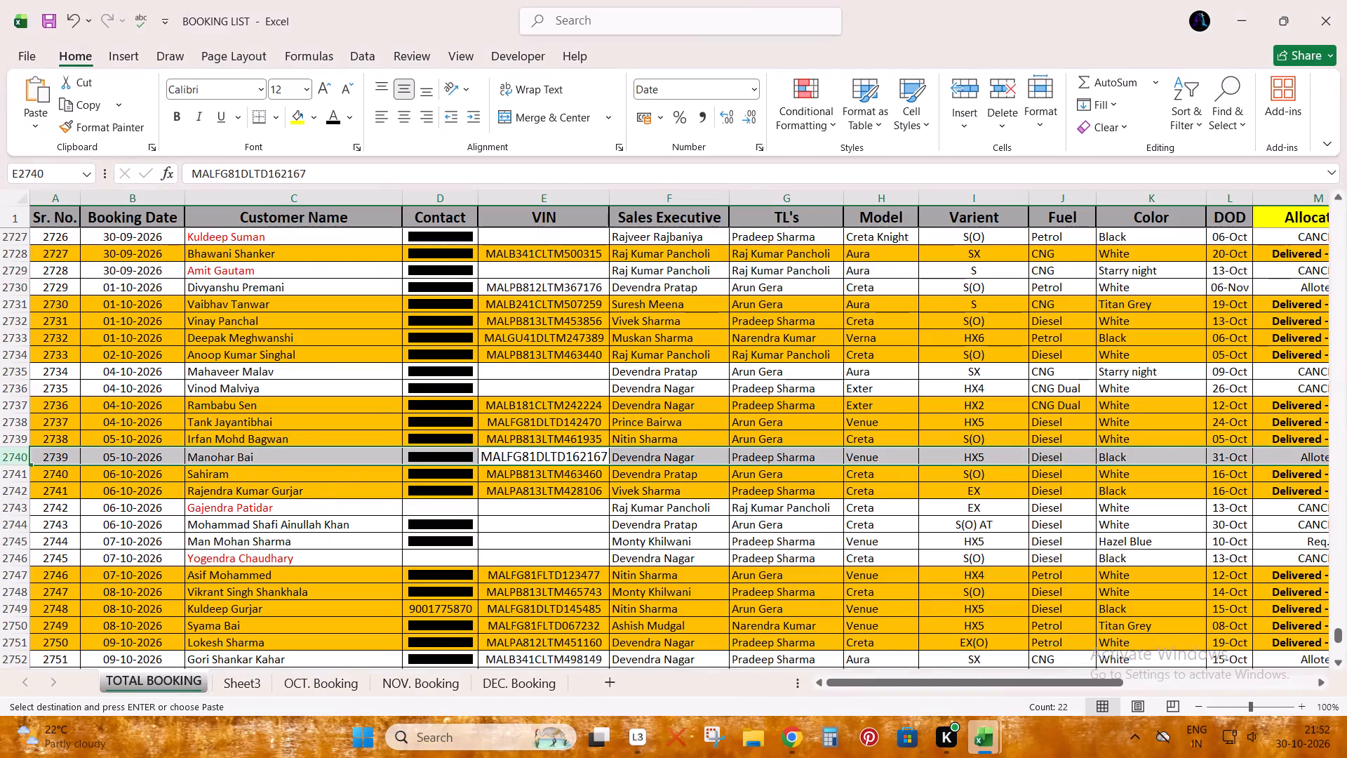
key(alt+Tab)
key(alt+Tab)
key(ctrl+Left)
key(Right)
key(shift+space)
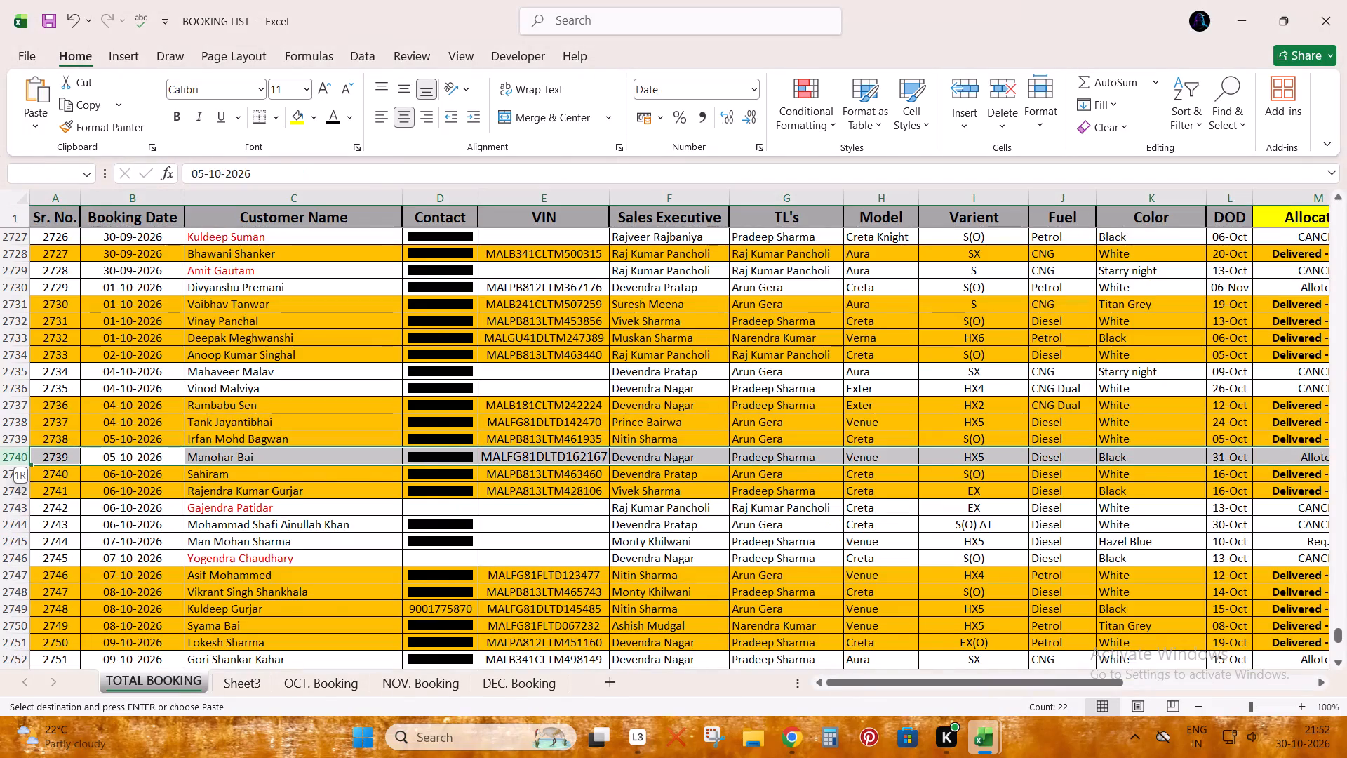
key(alt+Tab)
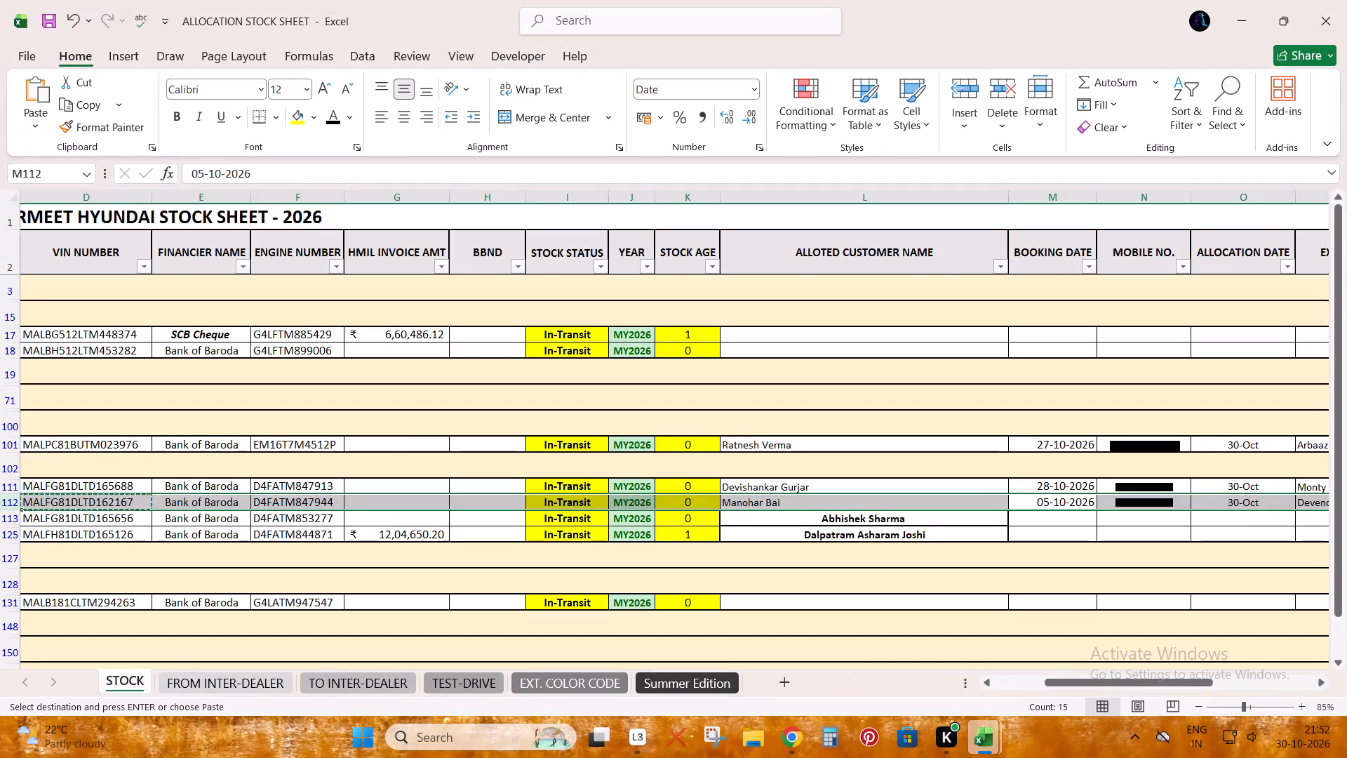
Search BOOKING LIST for the customer allotted to the second Titanium Black Venue HX 5 in the stock sheet.
key(Right)
key(Down)
key(Left)
key(ctrl+Left)
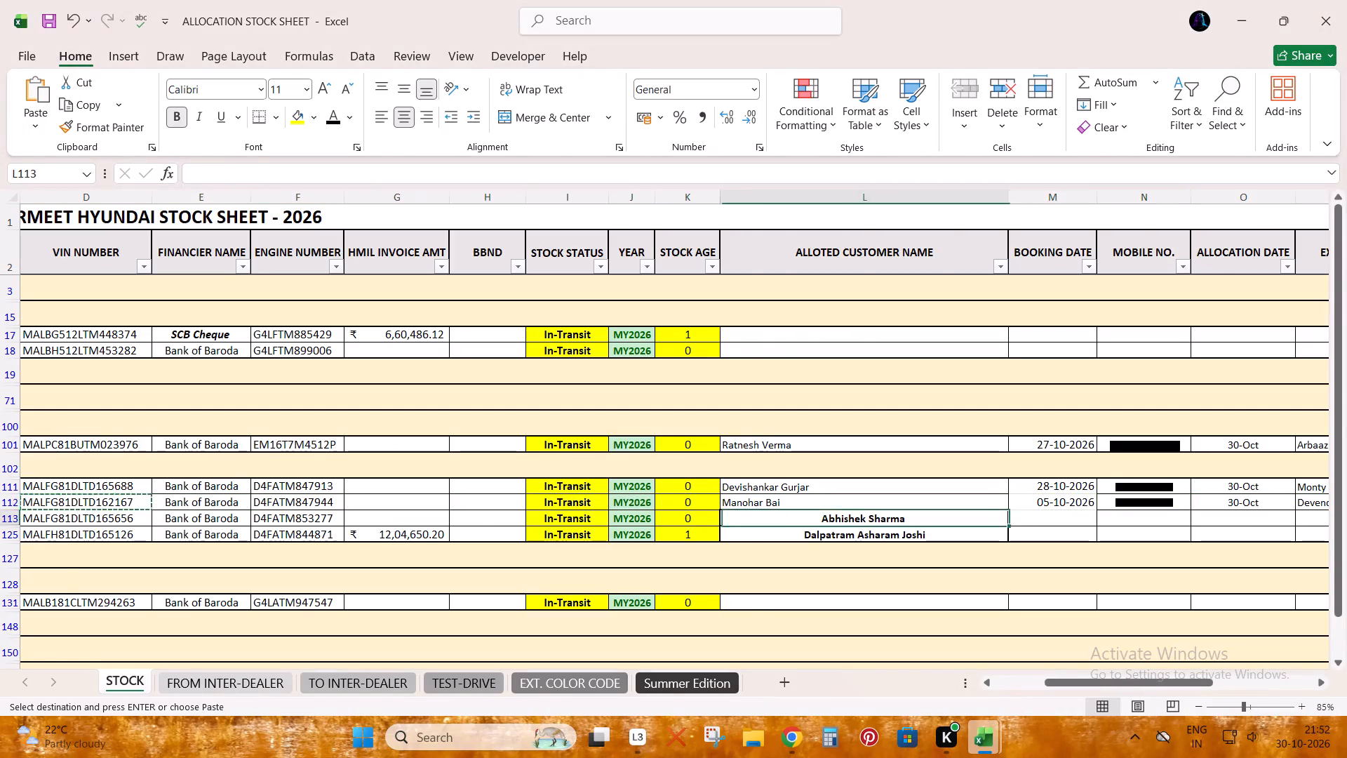
key(ctrl+Left)
key(ctrl+Left)
key(ctrl+Left)
key(Right)
key(Right)
key(Right)
key(Right)
key(Right)
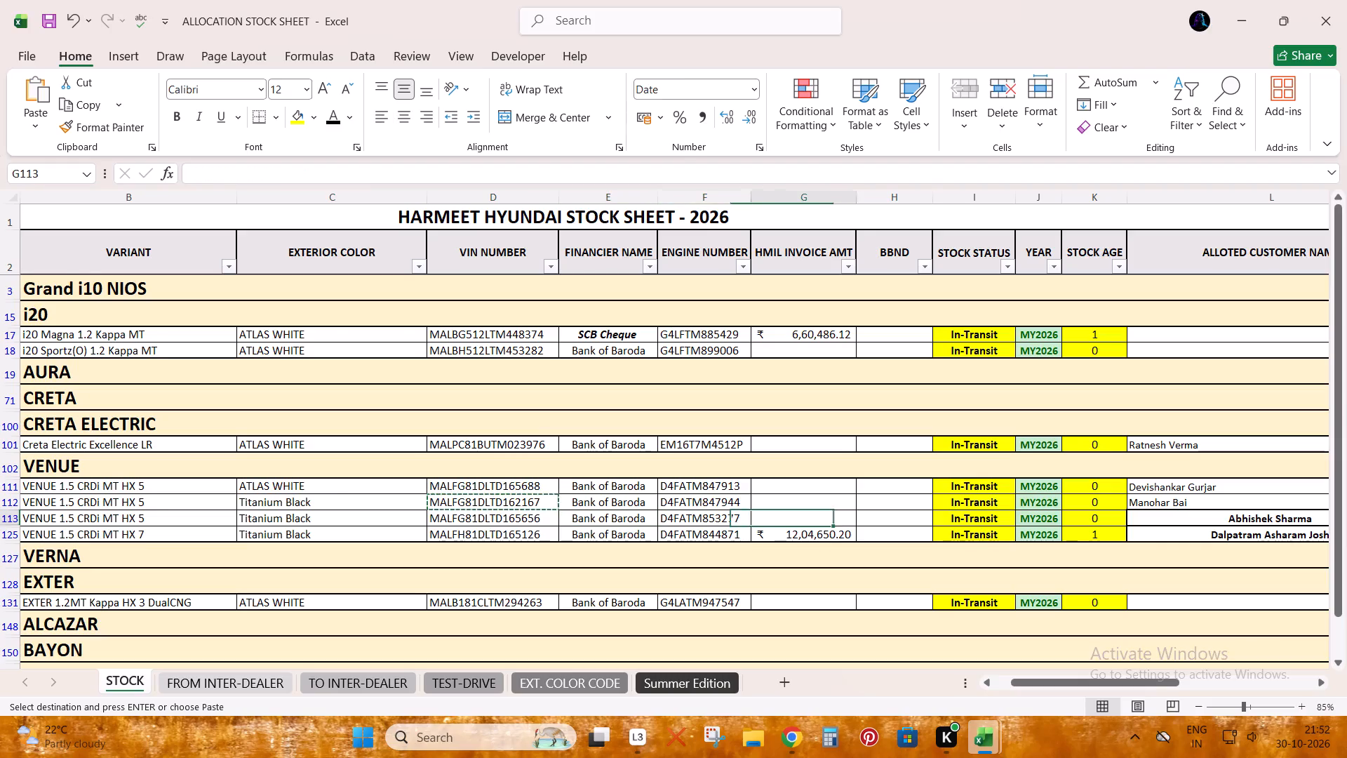
key(Right)
key(Right)
key(Right)
key(Right)
key(Right)
key(Right)
key(Left)
key(ctrl+c)
key(alt+Tab)
key(Right)
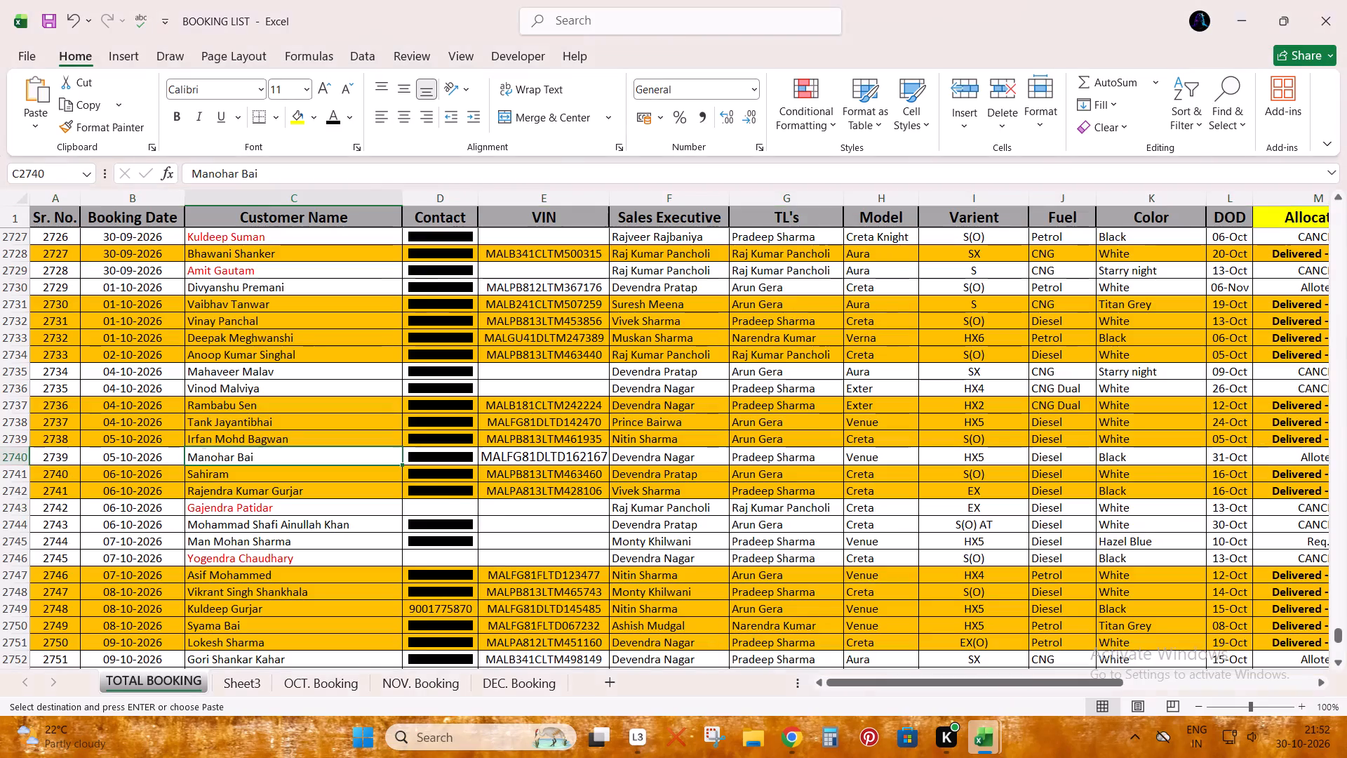
key(ctrl+f)
key(ctrl+v)
key(Return)
key(Return)
key(Return)
key(Return)
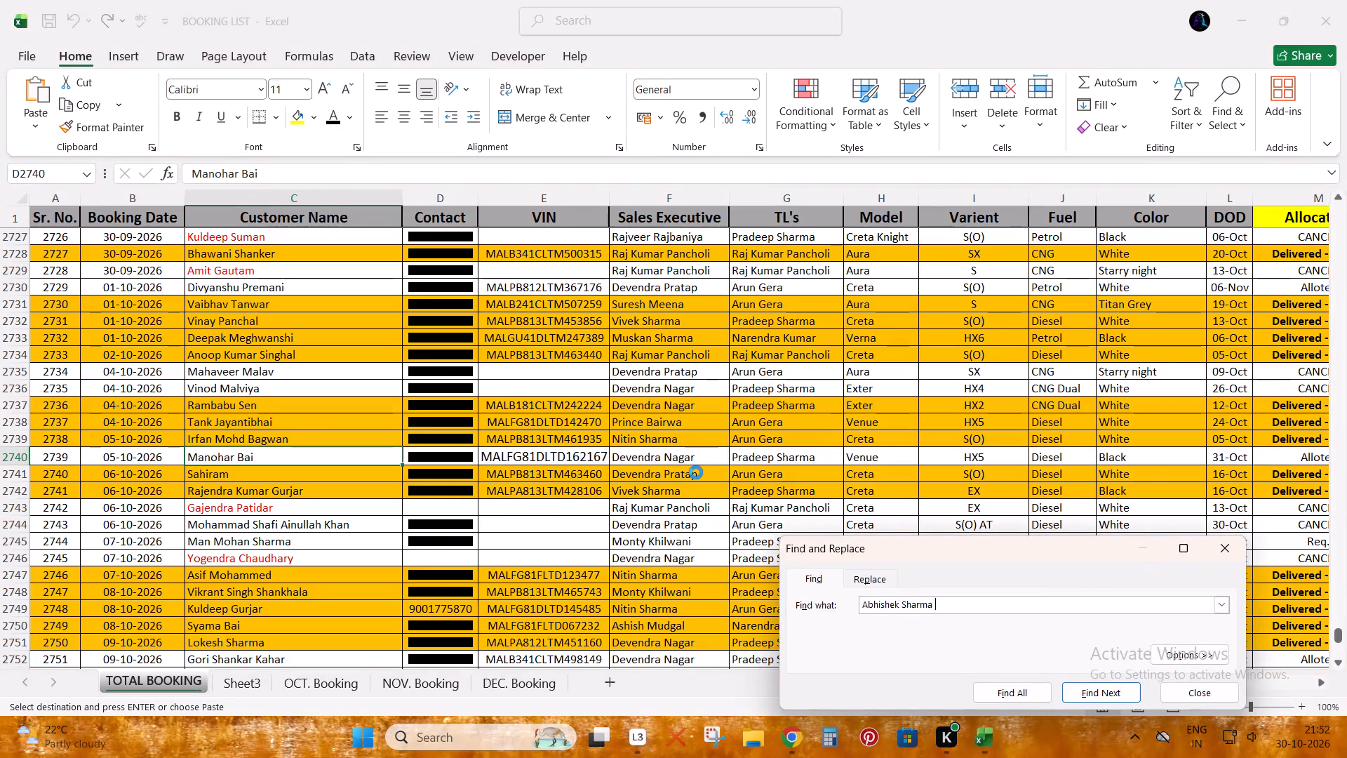
key(Escape)
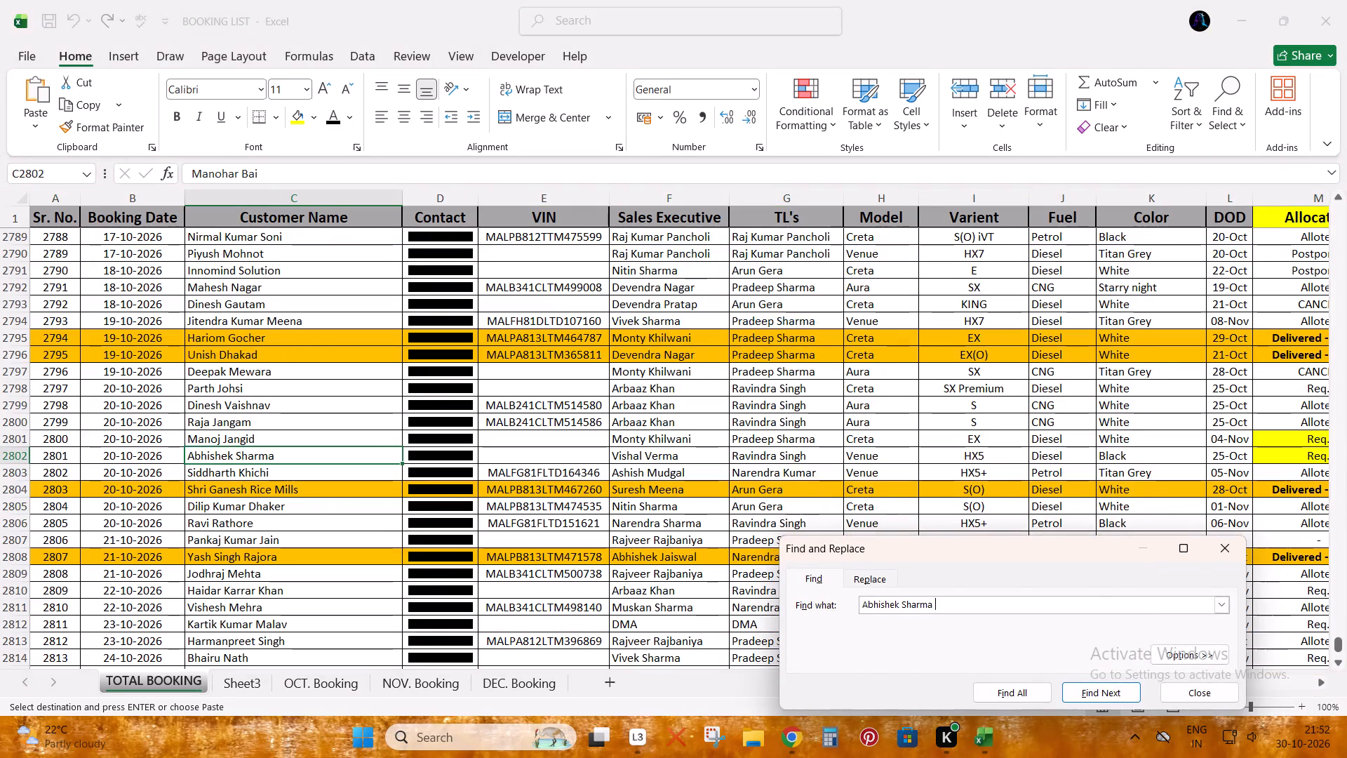
Copy that booking's cells from Customer Name through TL's into the second Titanium Black Venue HX 5's stock row, starting at ALLOTED CUSTOMER NAME.
key(shift+Right)
key(shift+Right)
key(shift+Right)
key(shift+Right)
key(ctrl+c)
key(alt+Tab)
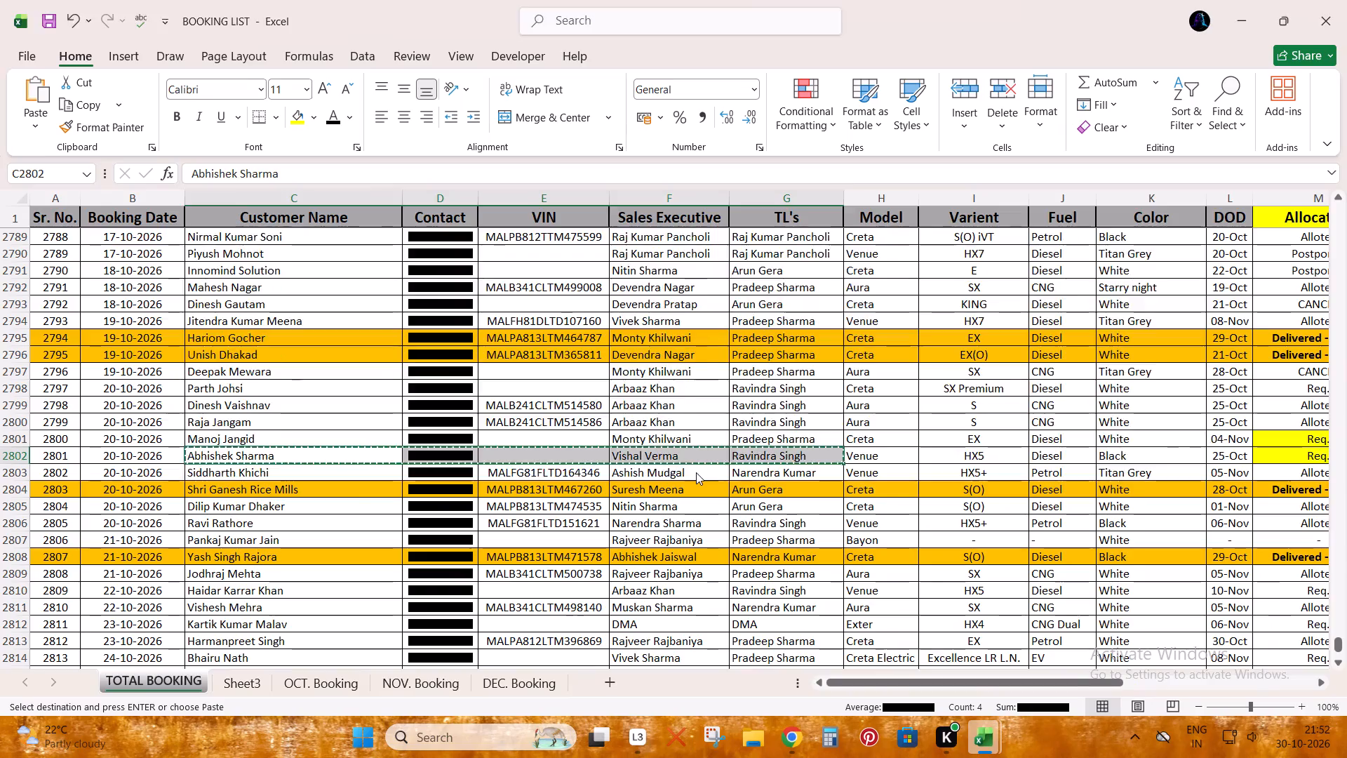
key(ctrl+Right)
key(Left)
key(ctrl+Left)
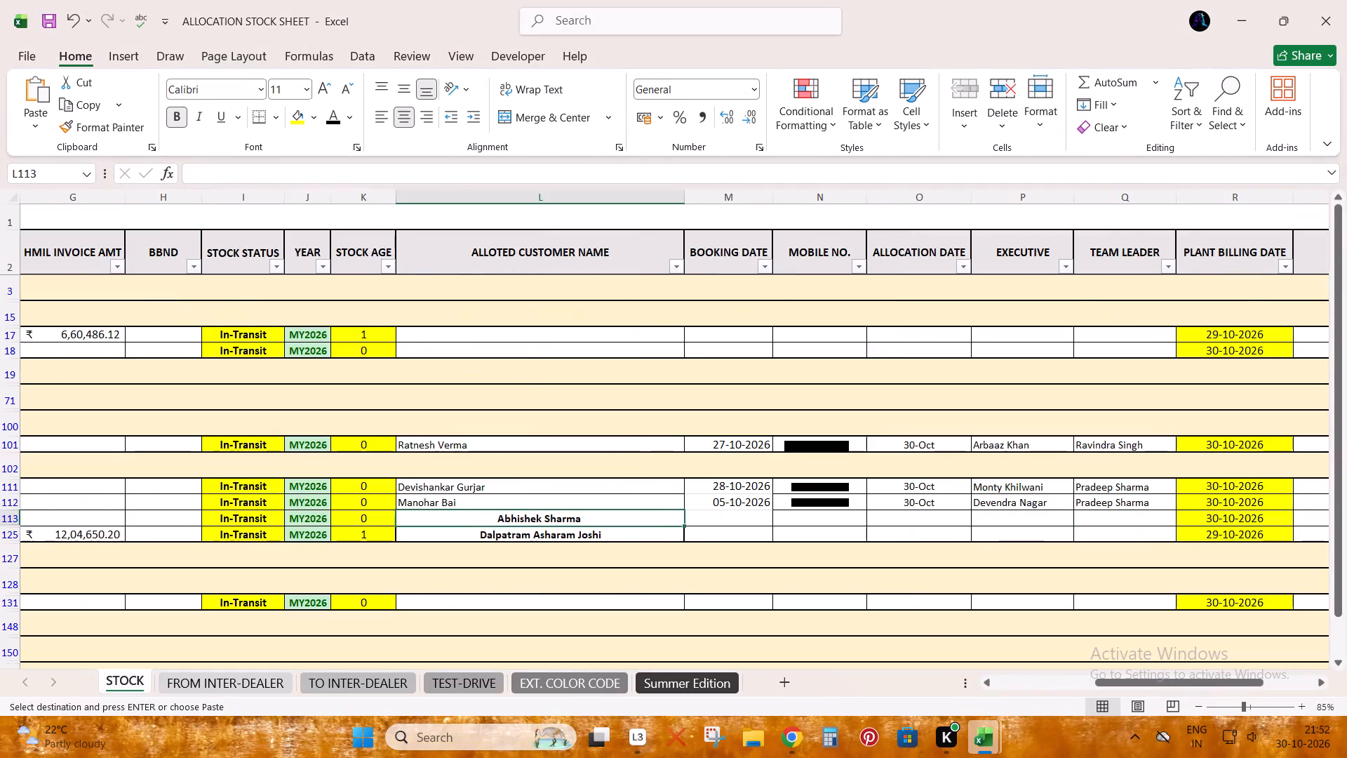
key(ctrl+v)
Move the pasted contact, executive and team leader cells one column over, starting at MOBILE NO., in the same stock row.
key(Right)
key(shift+Right)
key(shift+Right)
key(shift+Right)
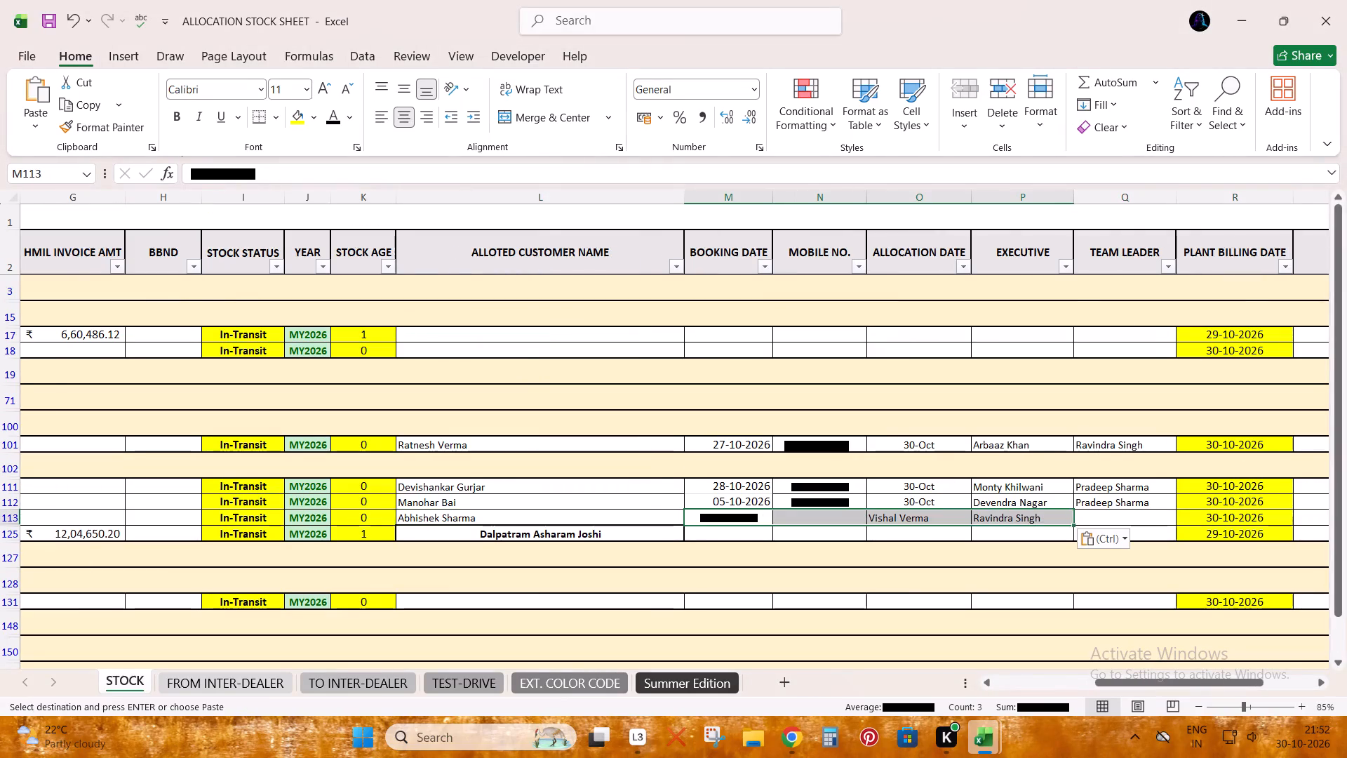
key(ctrl+c)
key(ctrl+x)
key(Right)
key(ctrl+v)
Set the booking date in the second Titanium Black Venue HX 5's stock row to 20-10, matching BOOKING LIST.
key(Left)
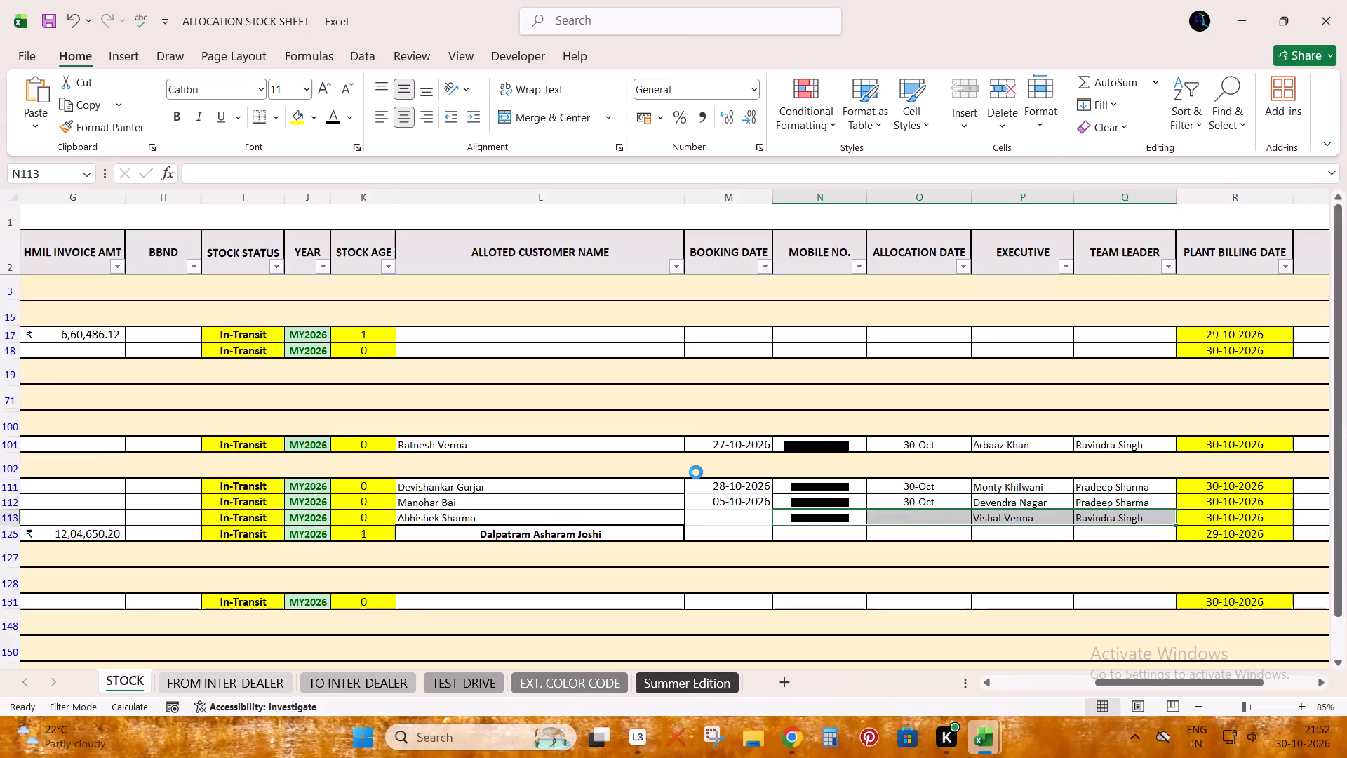
key(alt+Tab)
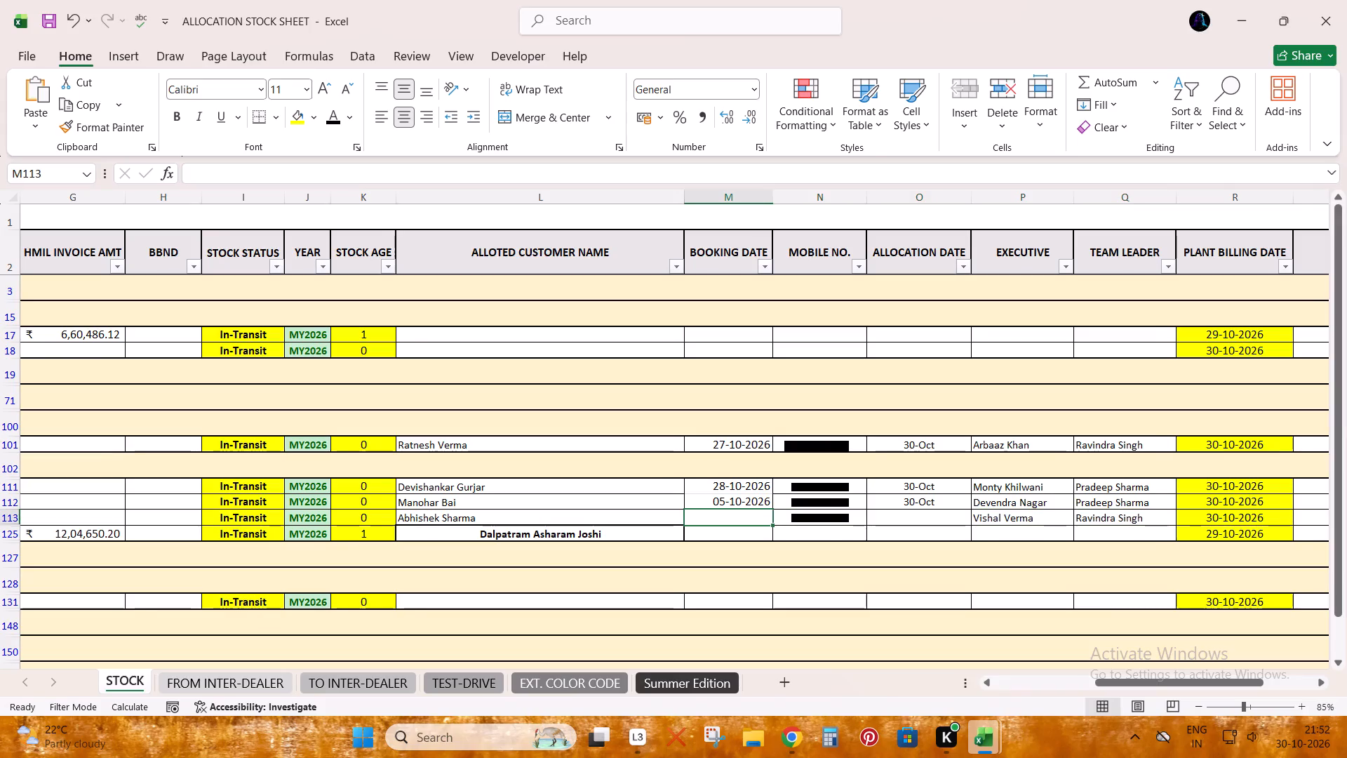
key(shift+space)
key(alt+Tab)
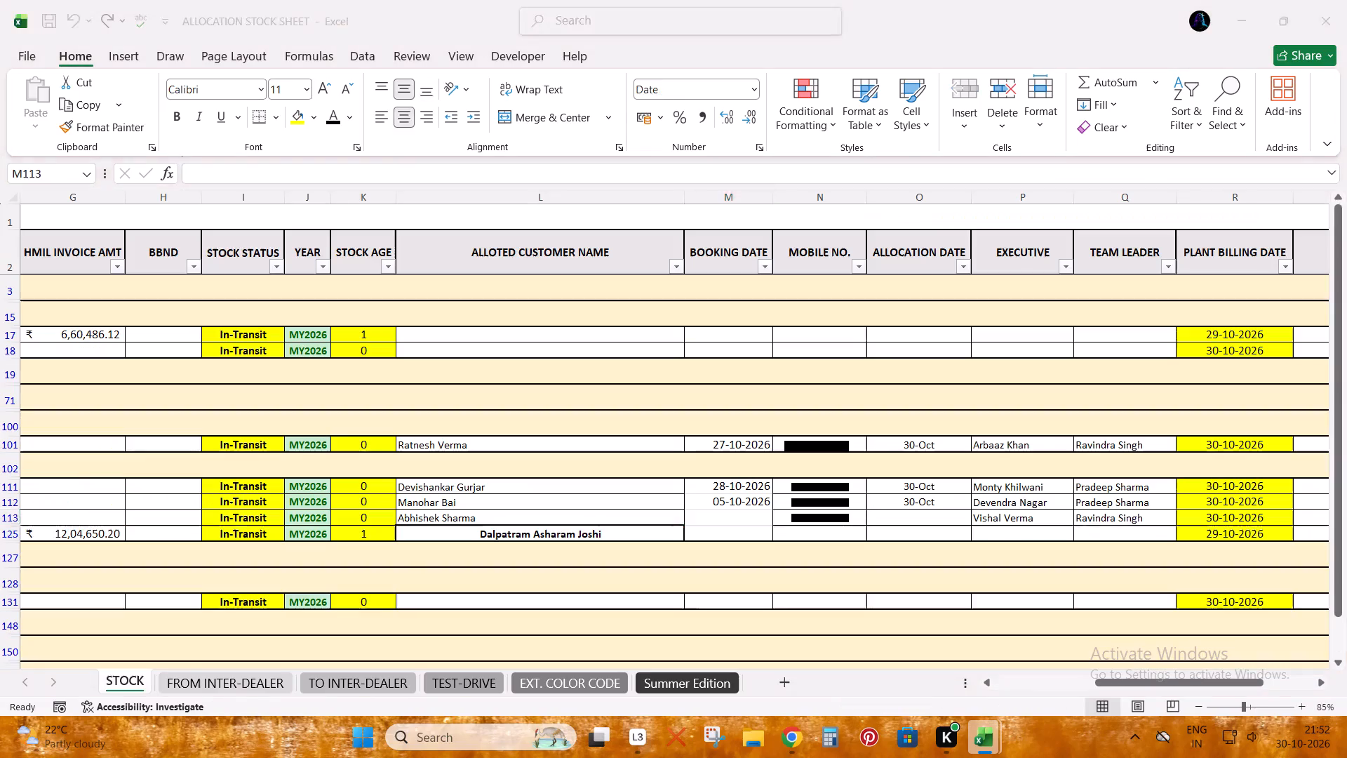
text(20-)
text(10)
Set the allocation date in the same Titanium Black Venue HX 5 stock row to 30-10.
key(Tab)
key(Tab)
text(30-10)
key(Return)
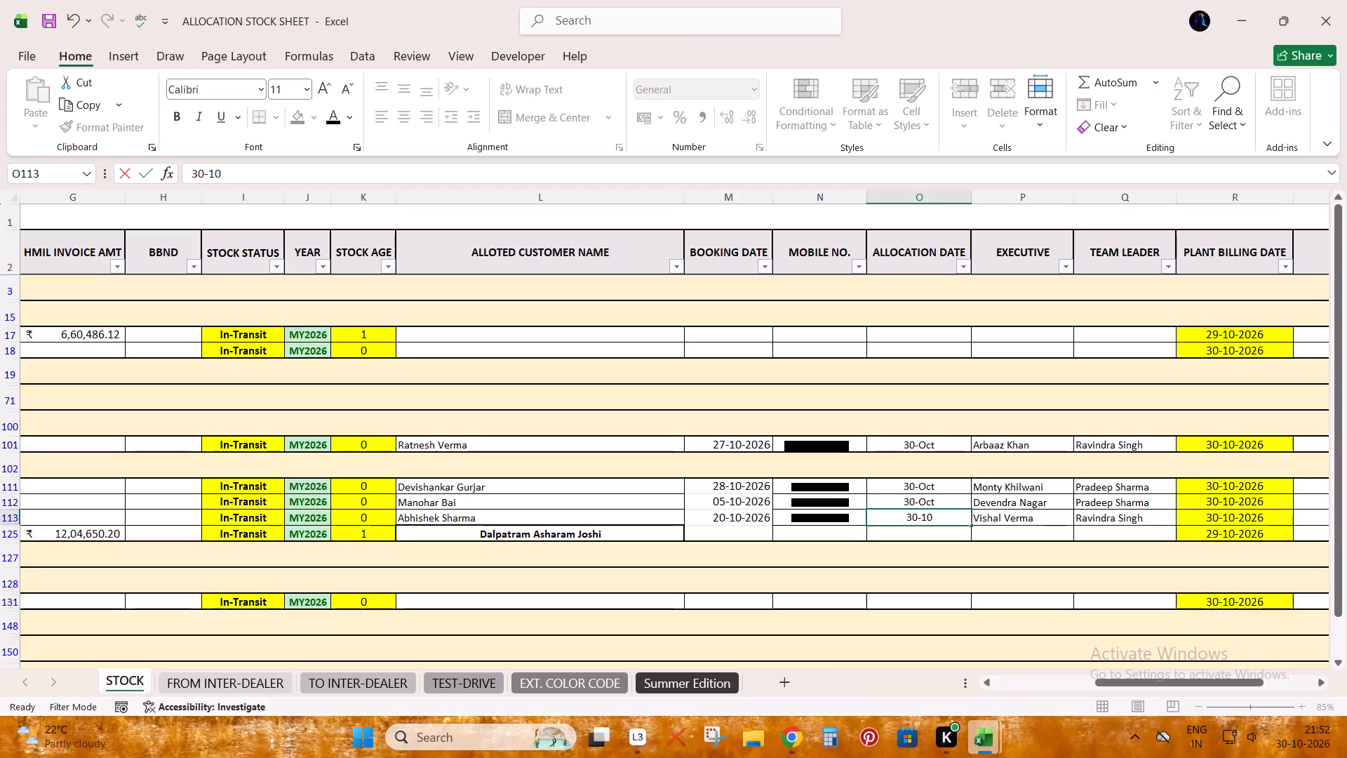
Copy the second Titanium Black Venue HX 5's VIN number from the stock sheet into the same customer's VIN cell in BOOKING LIST.
key(Left)
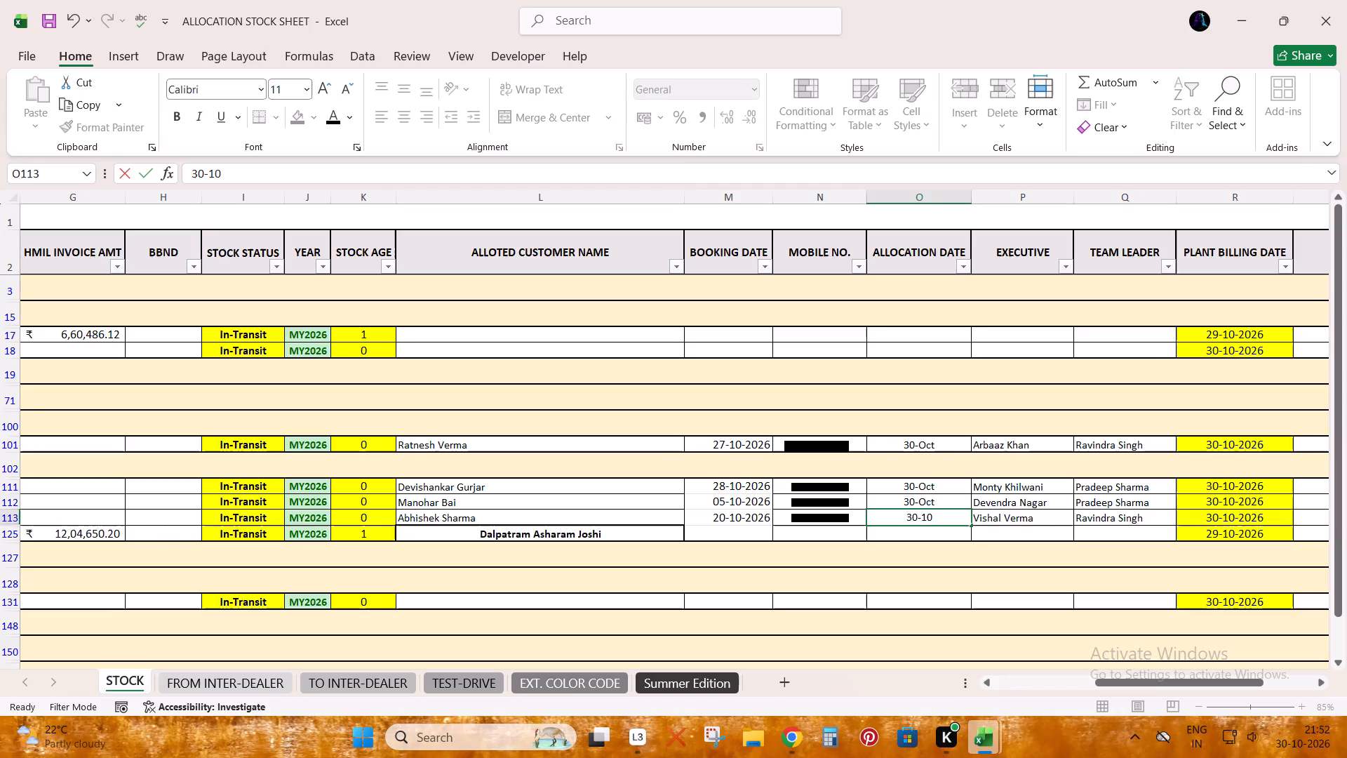
key(Up)
key(ctrl+Left)
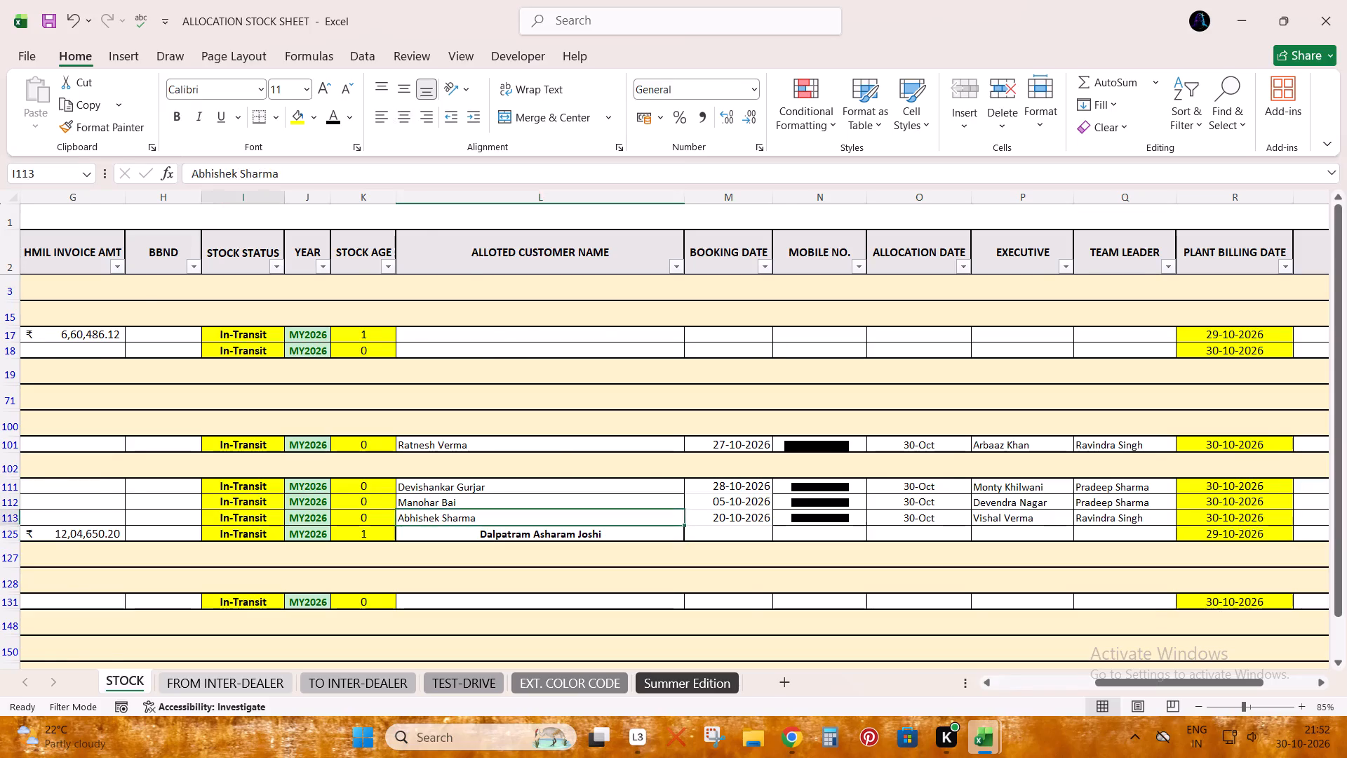
key(ctrl+Left)
key(ctrl+Left)
key(ctrl+Left)
key(shift+space)
key(alt+Tab)
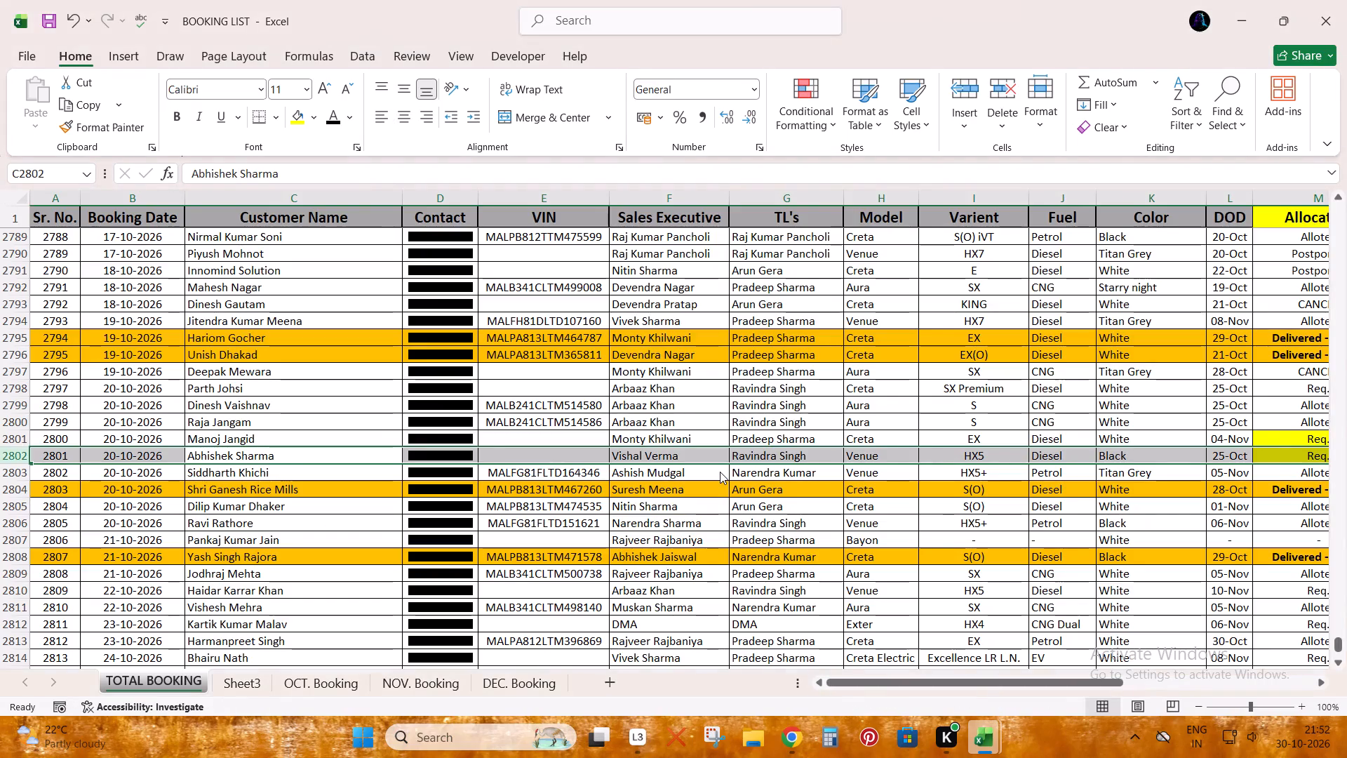
key(Right)
key(Right)
key(alt+Tab)
key(Right)
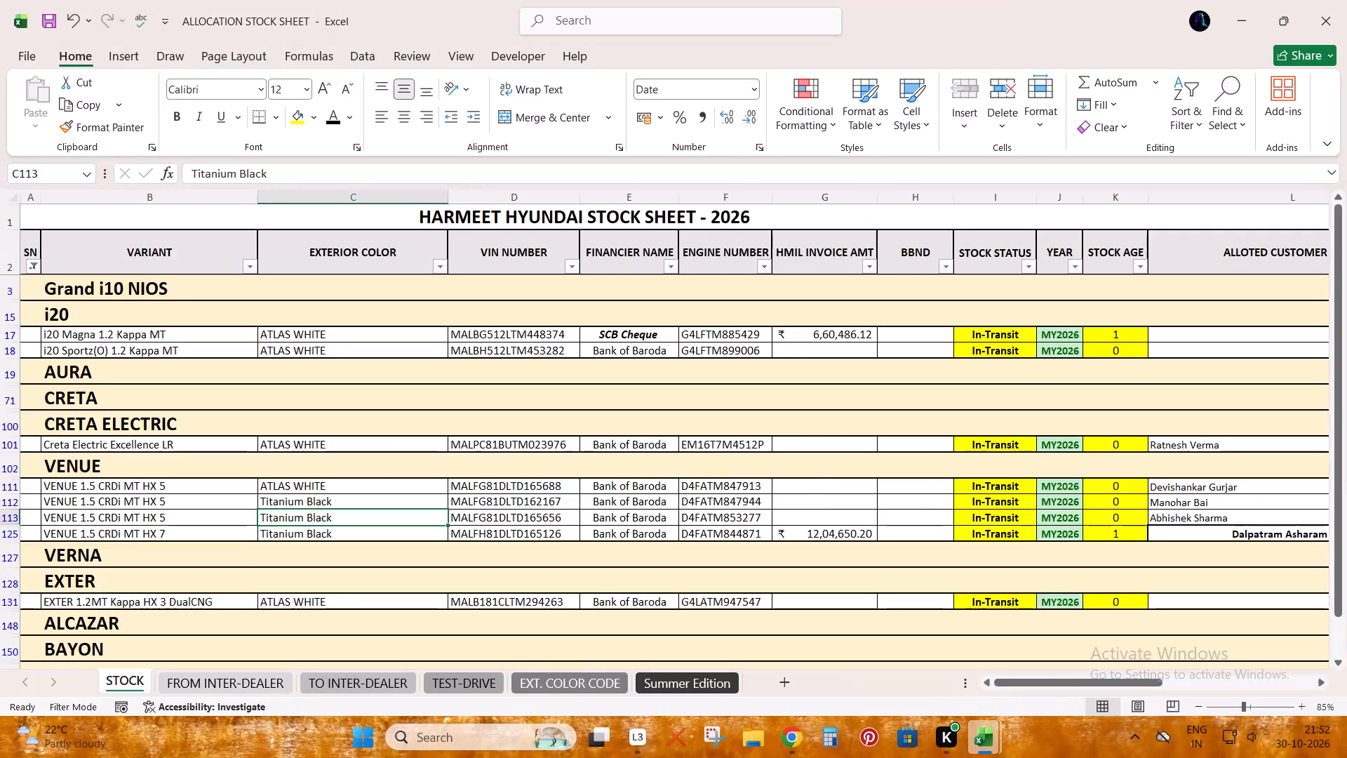
key(ctrl+c)
key(alt+Tab)
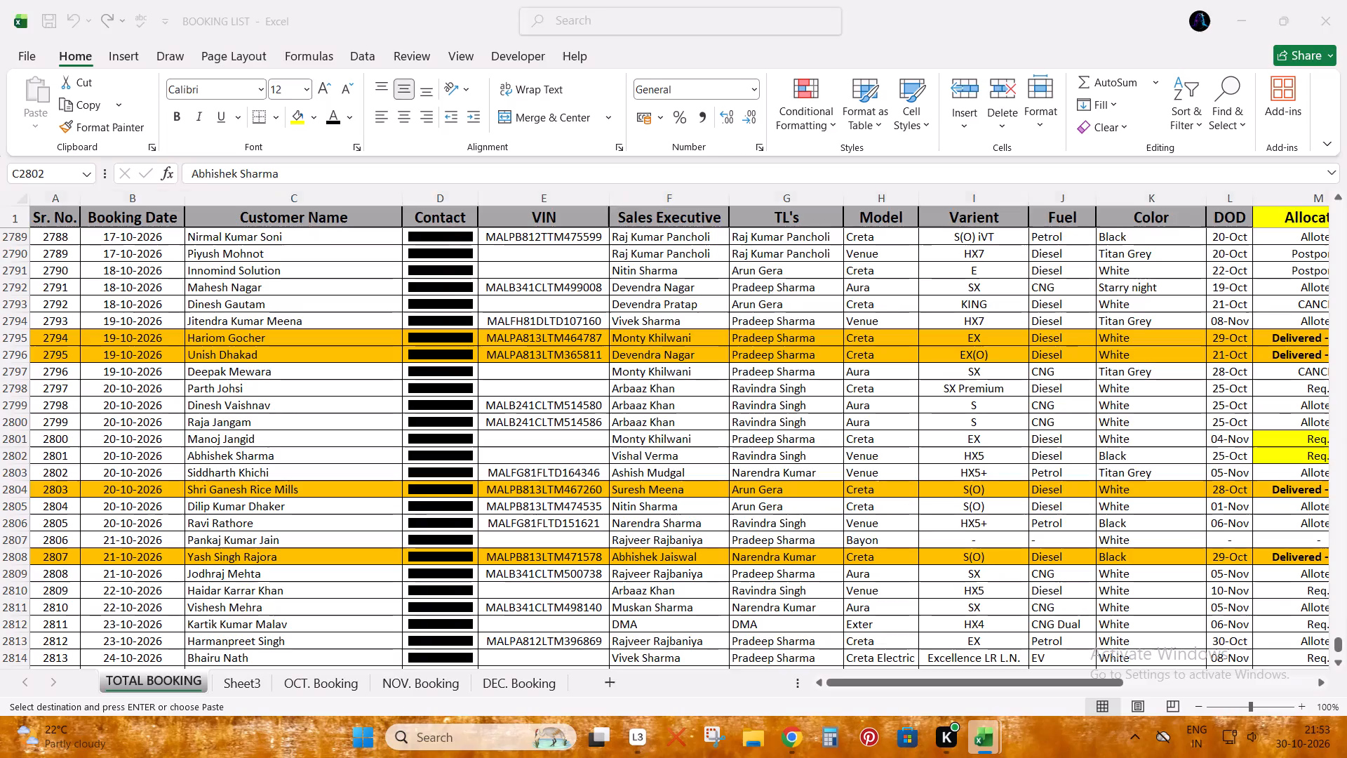
key(Right)
key(Right)
key(ctrl+v)
key(Right)
key(Left)
key(shift+space)
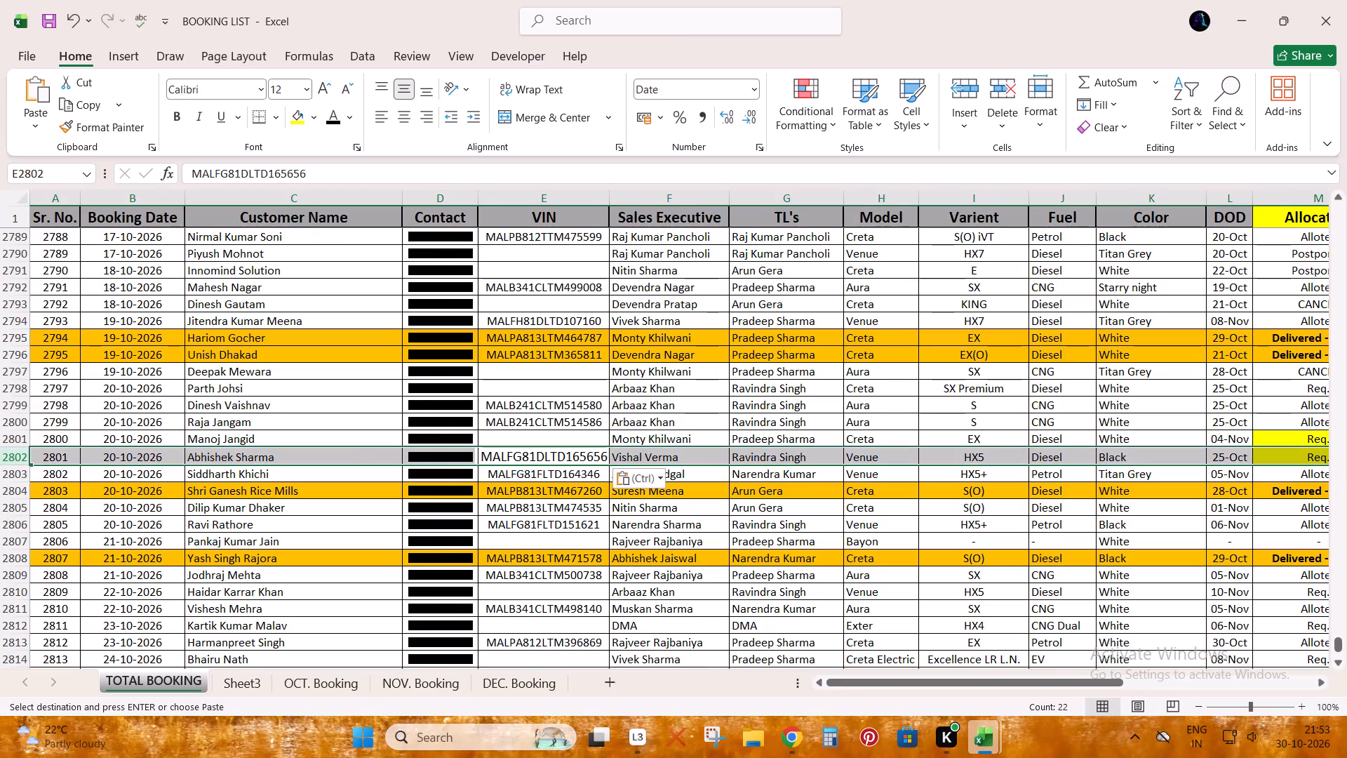
Replace the Allocation status in the 20-10-2026 Black Venue HX5 booking with Alloted, copied from the Aura booking two rows above.
key(Right)
key(Right)
key(Right)
key(Right)
key(Right)
key(Right)
key(Right)
key(Right)
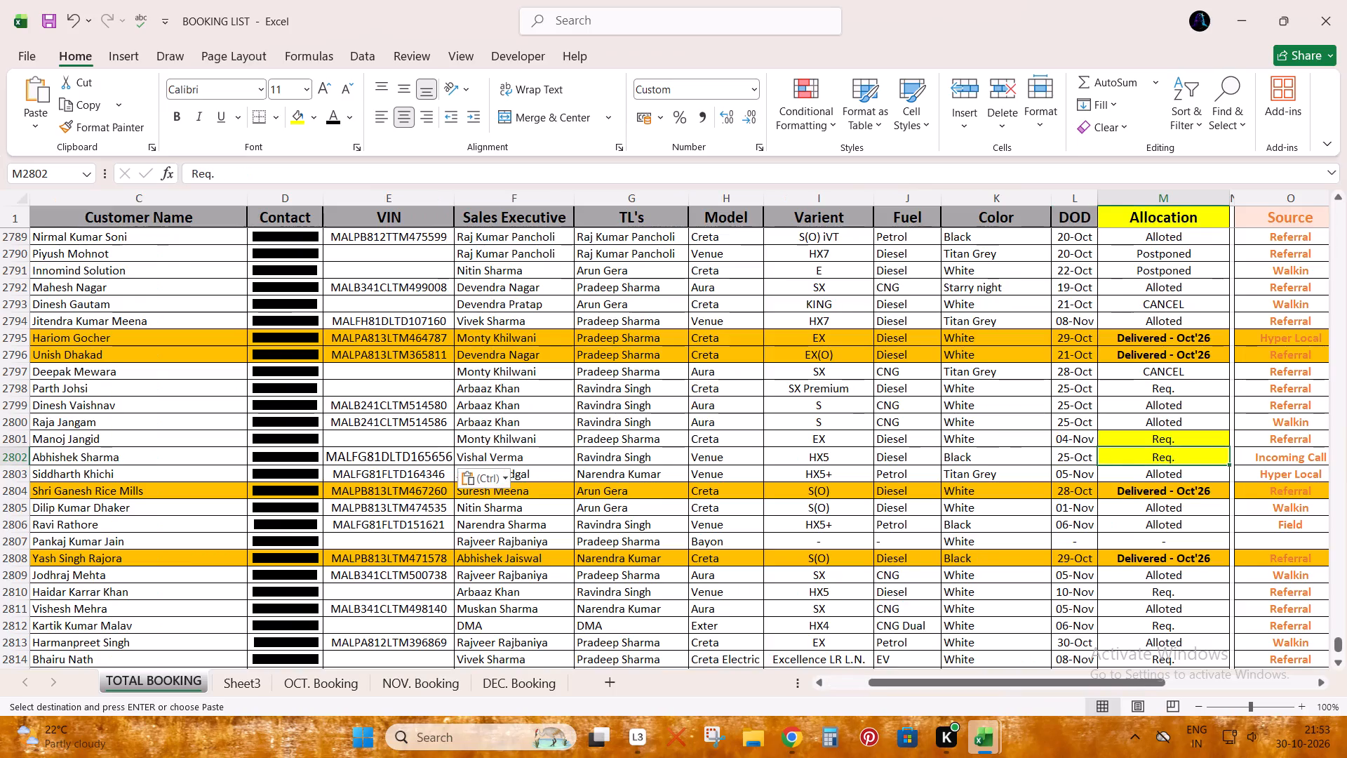
key(Delete)
key(Up)
key(Up)
key(ctrl+c)
key(Down)
key(Up)
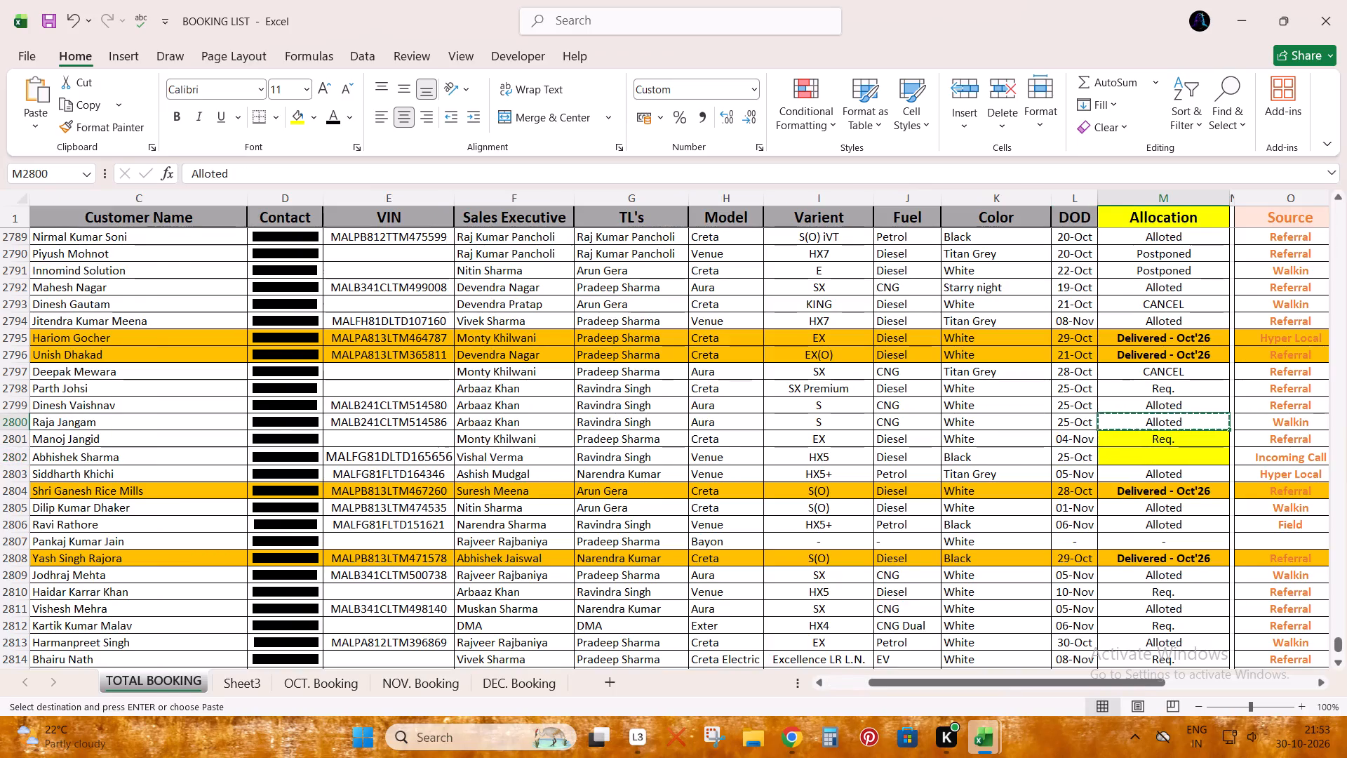
key(Down)
key(Down)
key(ctrl+v)
Return to the customer name in the same Venue HX5 booking row and save BOOKING LIST.
key(ctrl+Left)
key(ctrl+Left)
key(ctrl+Left)
key(Right)
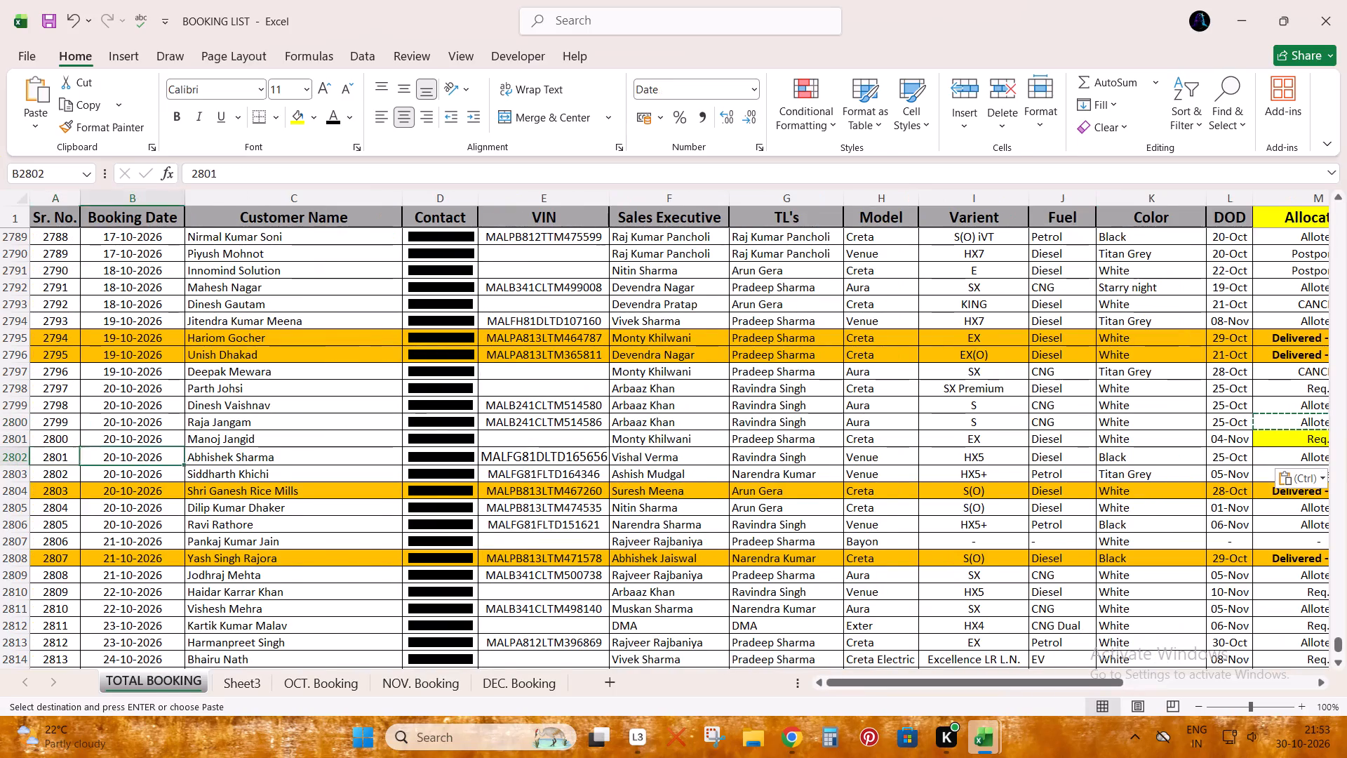
key(Right)
key(ctrl+s)
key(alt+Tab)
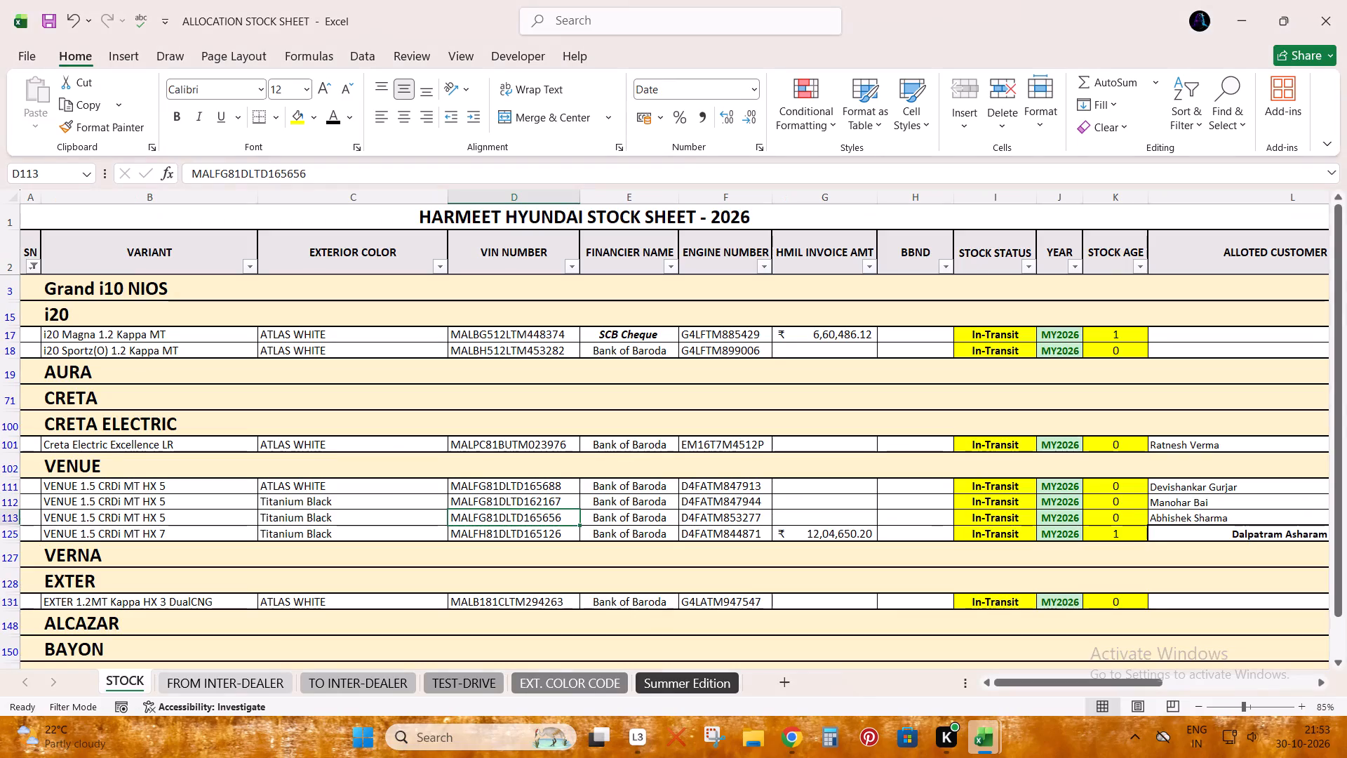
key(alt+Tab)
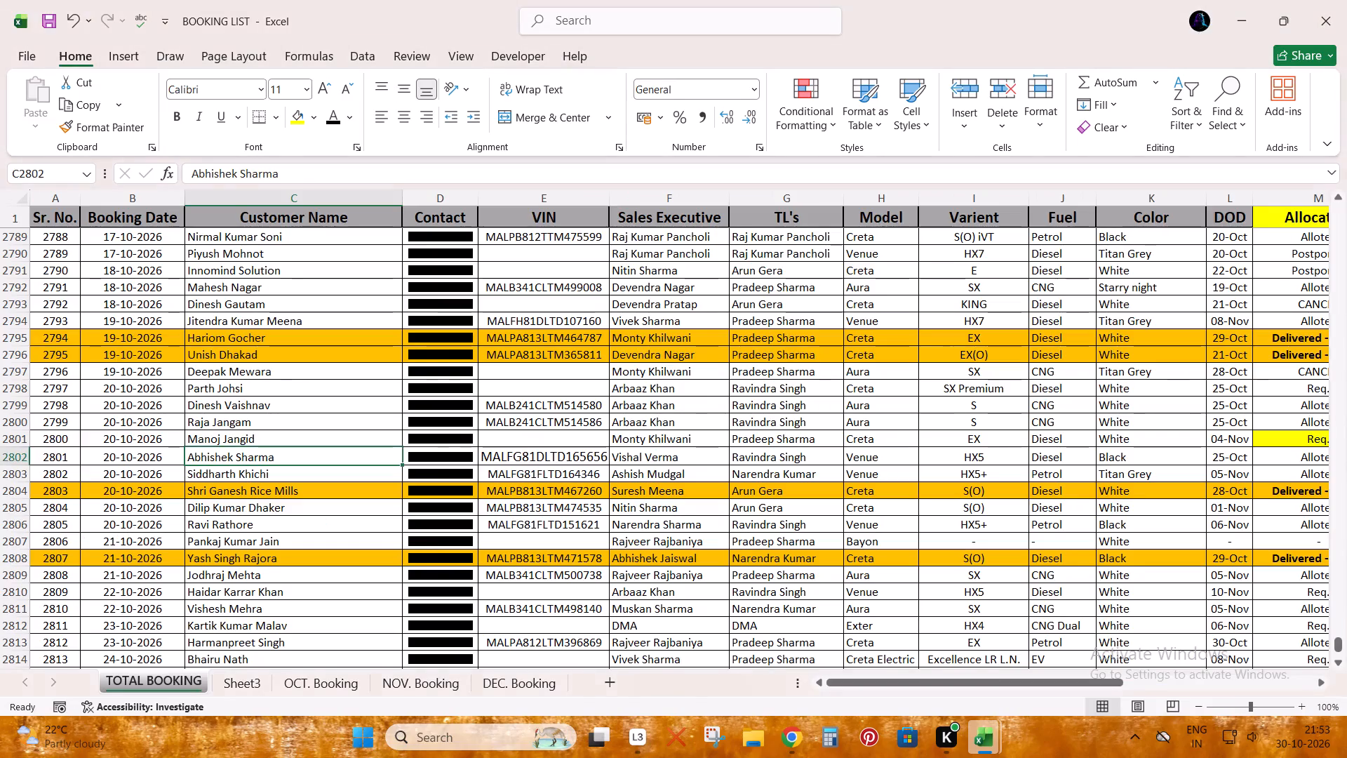
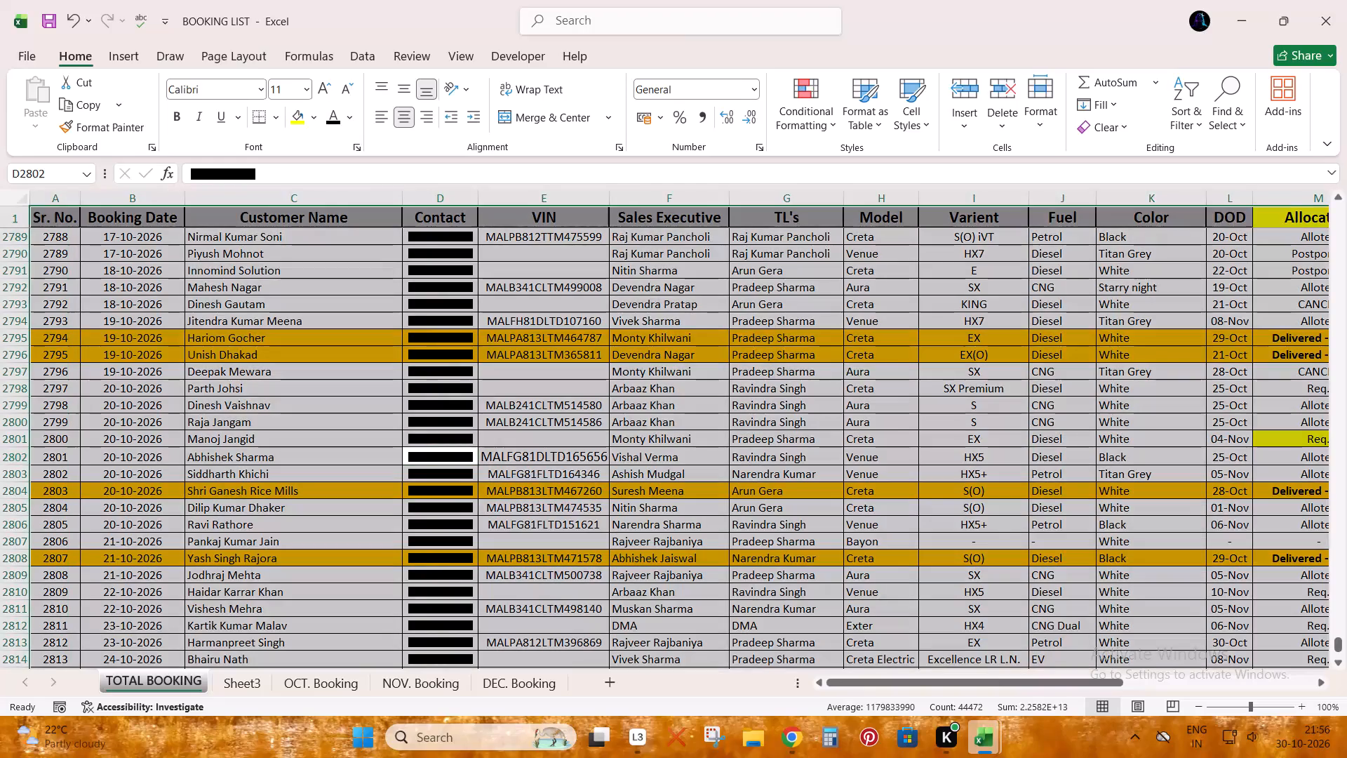
Compare the second Titanium Black Venue HX 5's stock row with its 20-10-2026 booking row in BOOKING LIST.
key(Right)
key(Left)
key(shift+space)
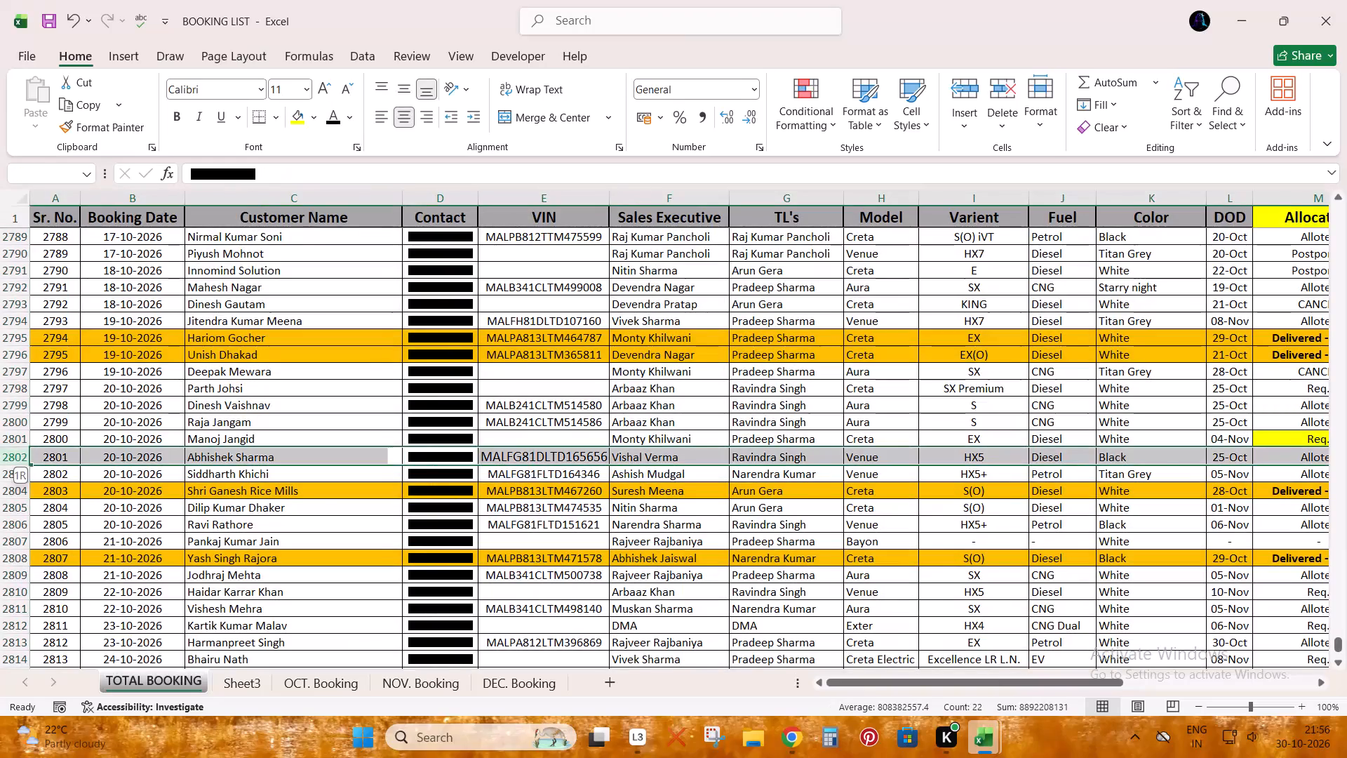
key(alt+Tab)
key(shift+space)
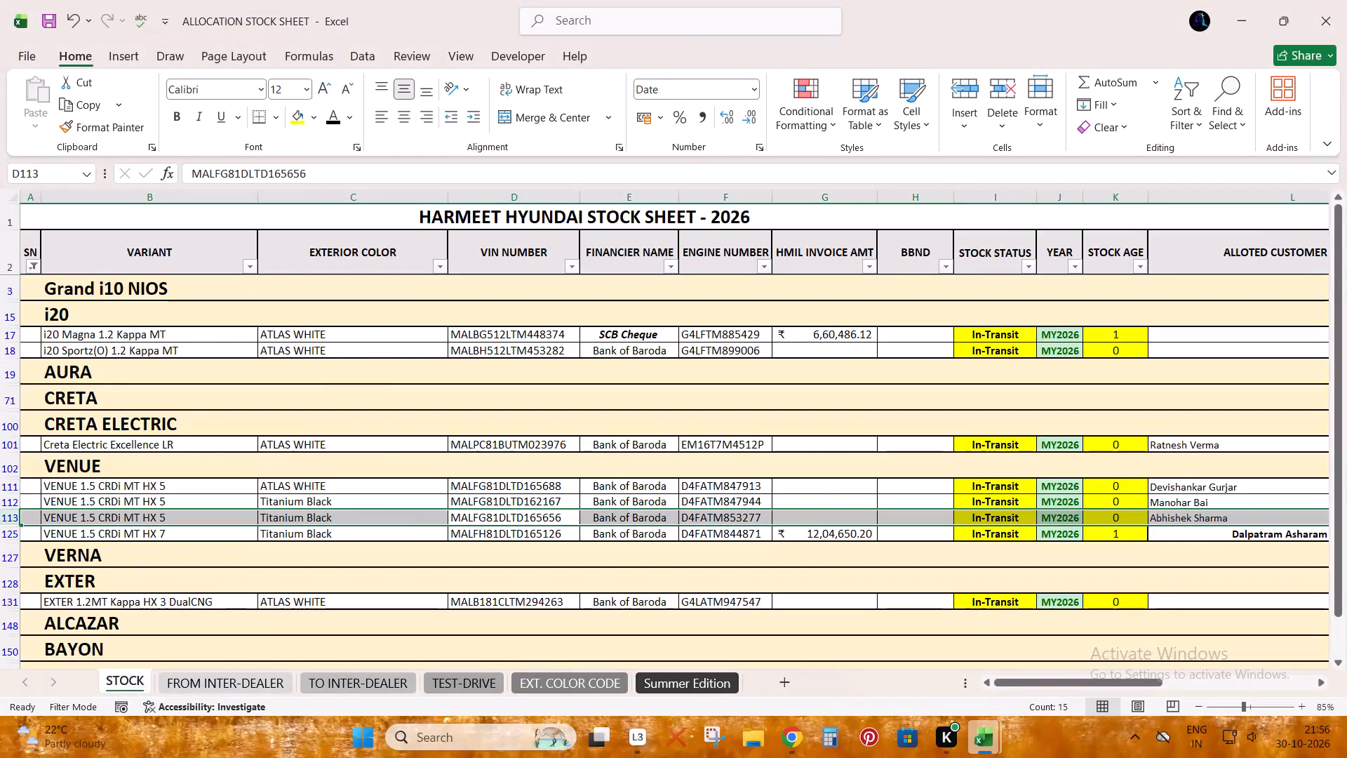
key(alt+Tab)
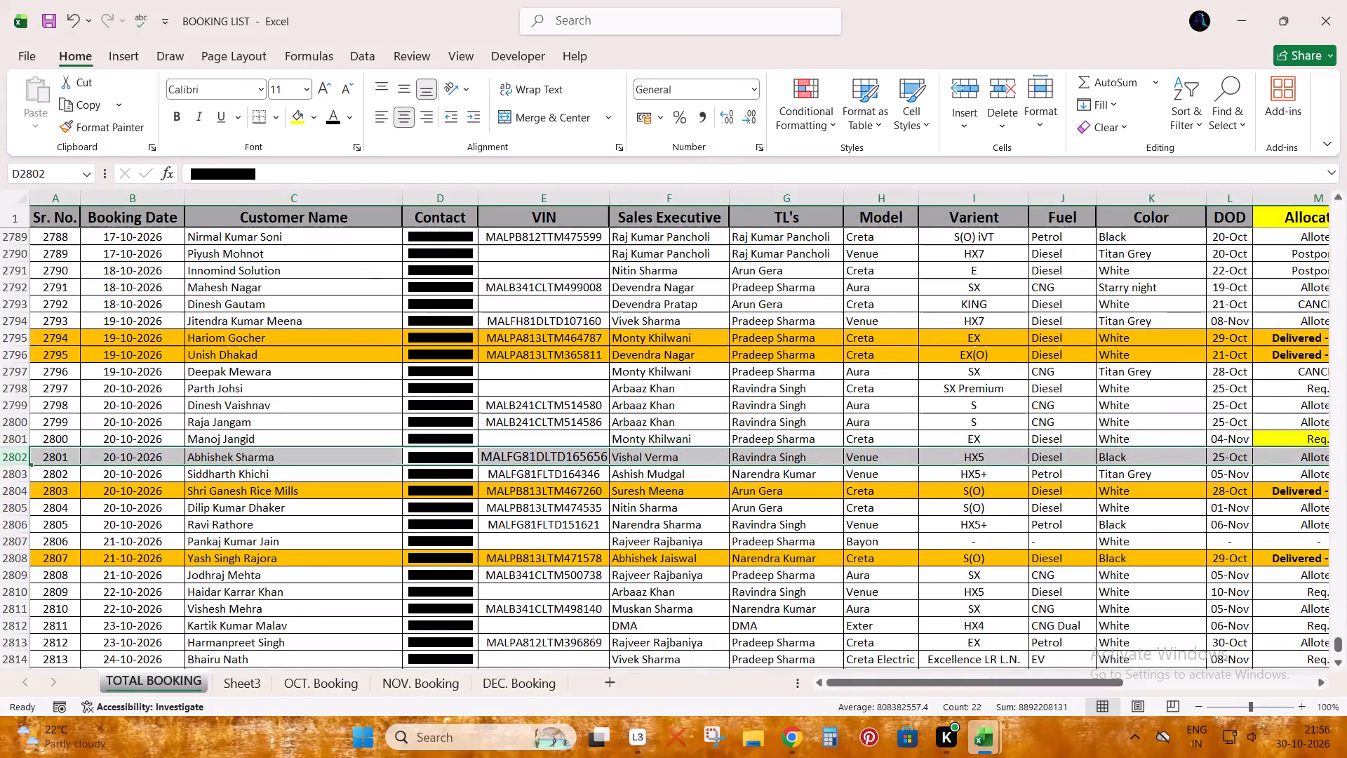
key(Left)
key(Left)
key(Left)
key(Right)
key(shift+space)
key(alt+Tab)
key(ctrl+Right)
key(Right)
key(Right)
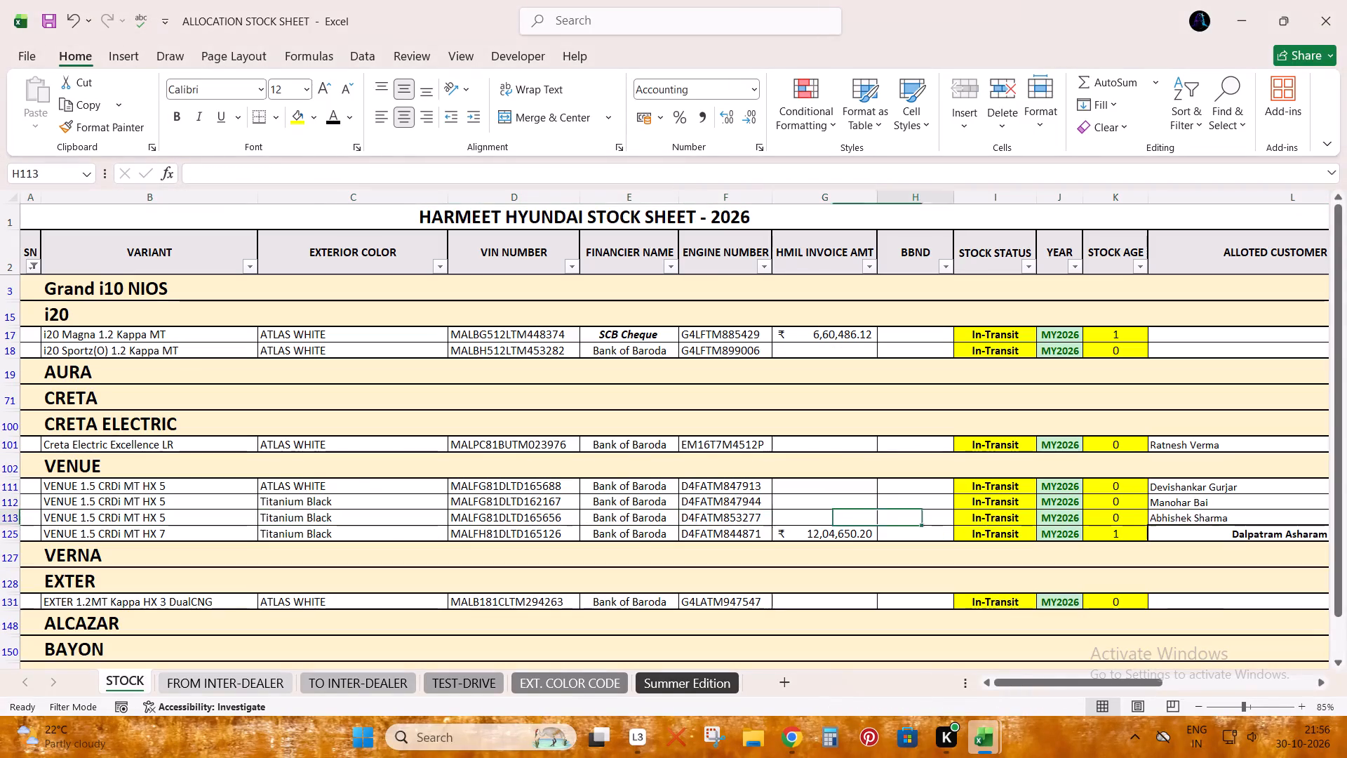
key(Right)
key(Right)
key(Right)
key(Right)
key(Right)
key(Right)
key(Left)
key(shift+space)
key(alt+Tab)
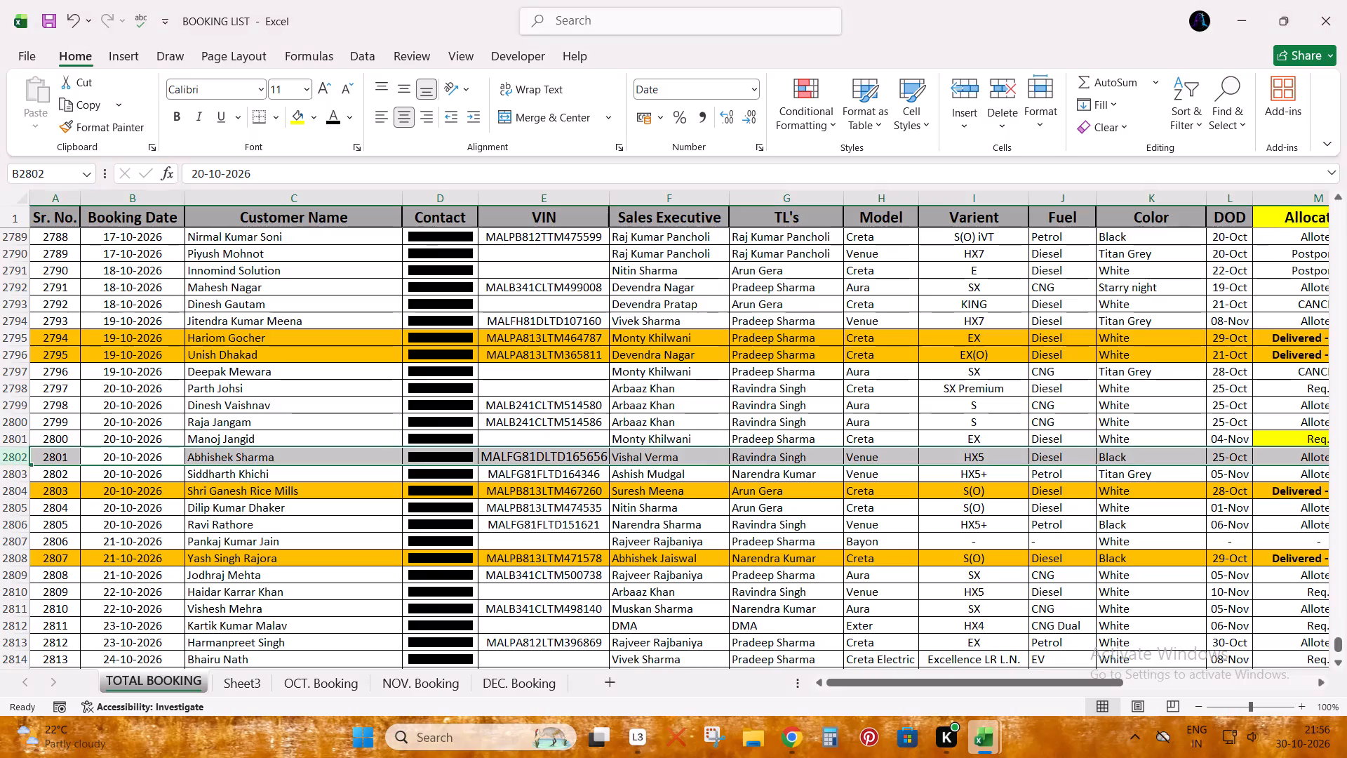
Search BOOKING LIST for the allotted customer name copied from the Titanium Black Venue HX 7 stock row.
key(alt+Tab)
key(Down)
key(Left)
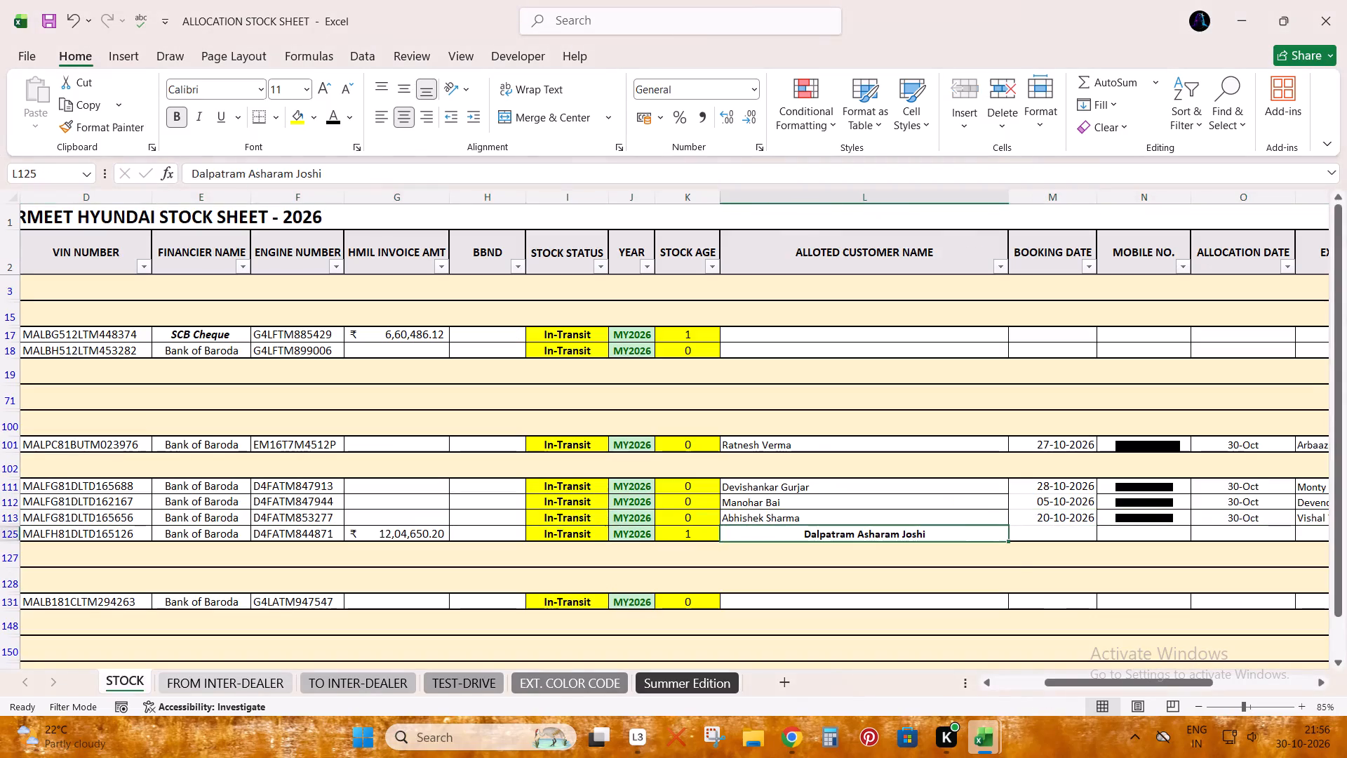
key(ctrl+Left)
key(ctrl+Left)
key(Right)
key(Right)
key(ctrl+Right)
key(ctrl+c)
key(alt+Tab)
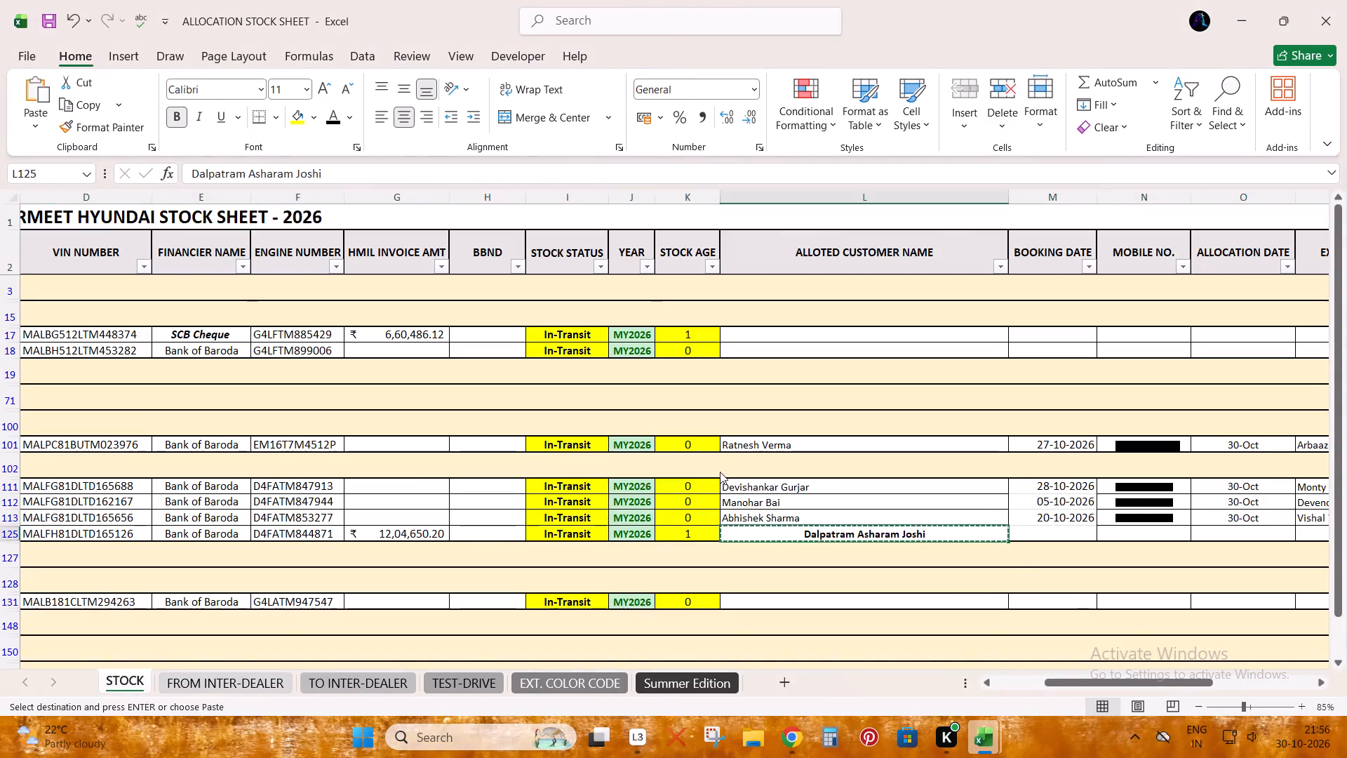
key(Right)
key(ctrl+f)
key(ctrl+v)
key(Return)
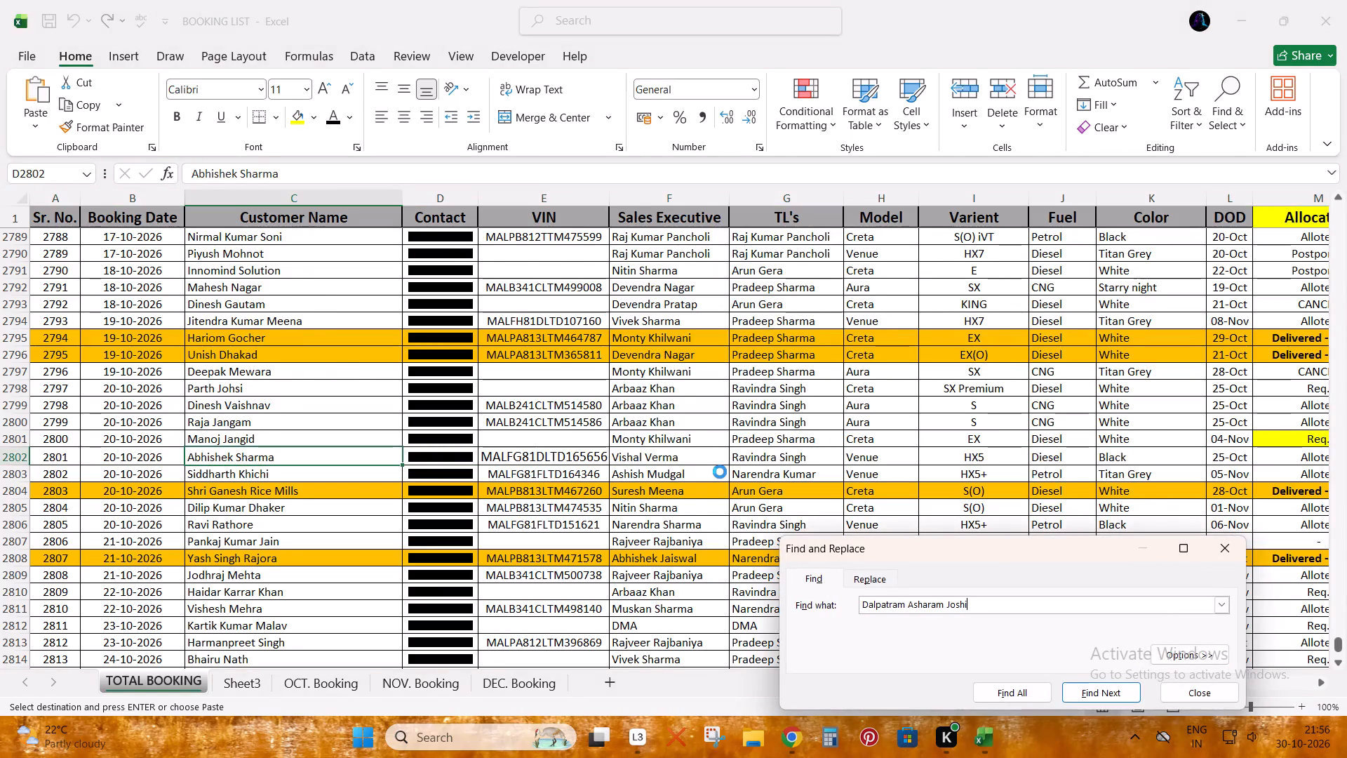
key(Escape)
Copy the Venue HX7 booking's cells from Customer Name through TL's into the HX 7 stock row, starting at Alloted Customer Name.
key(shift+Right)
key(shift+Right)
key(shift+Right)
key(shift+Right)
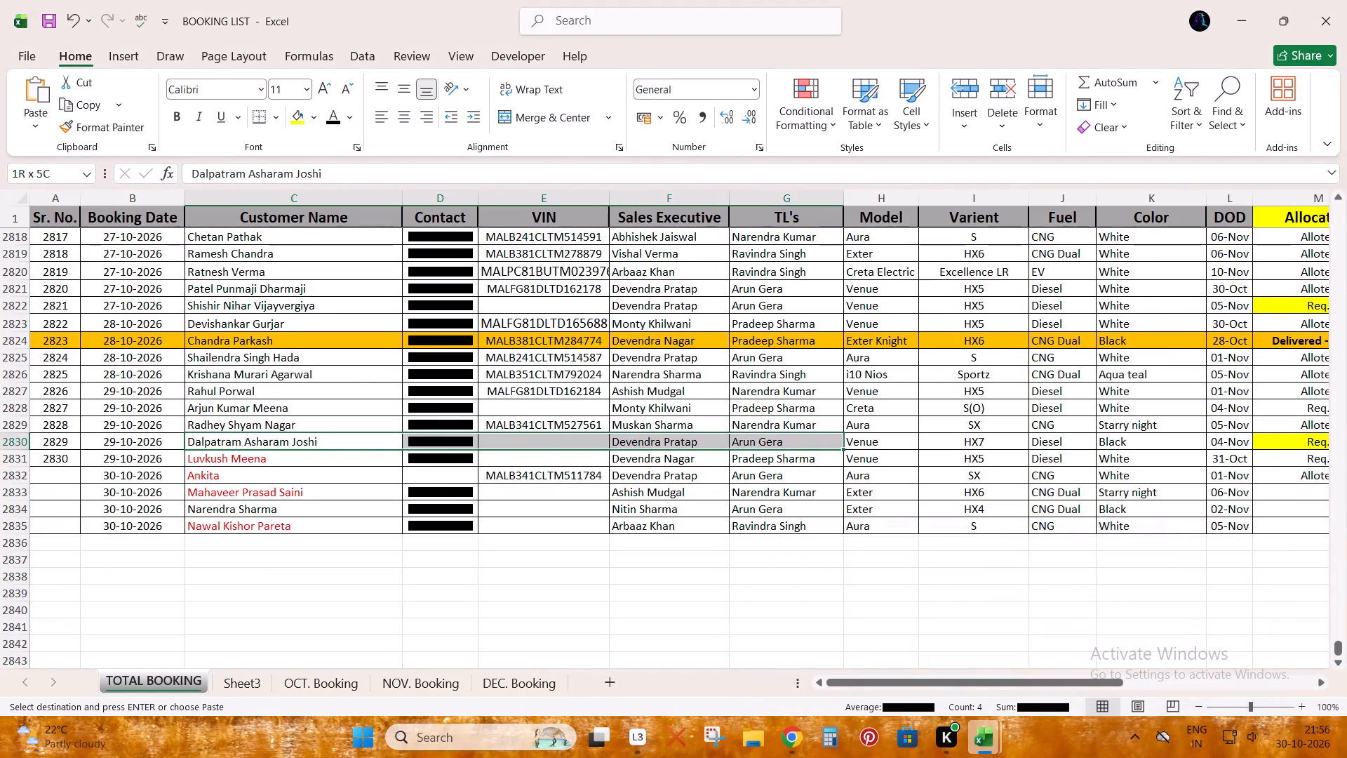
key(ctrl+c)
key(alt+Tab)
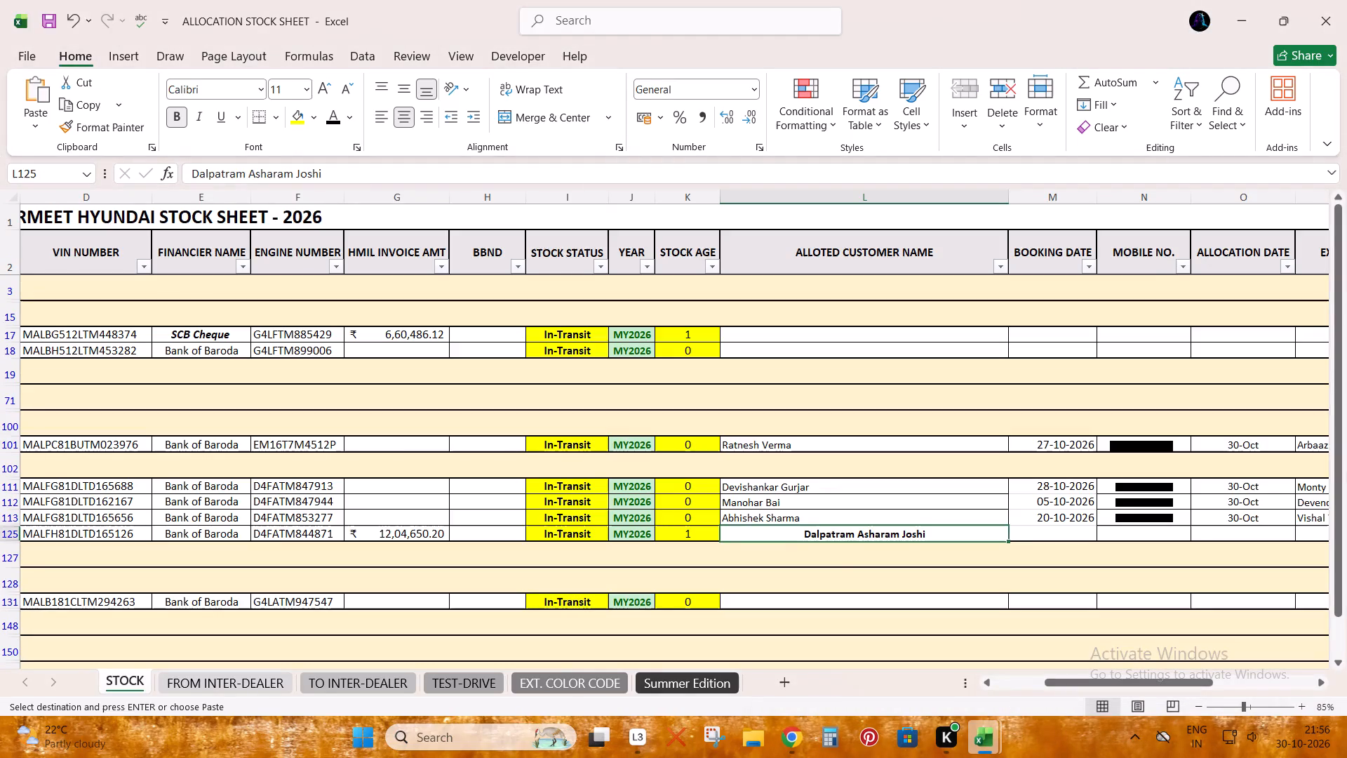
key(ctrl+v)
Move the pasted contact through team leader cells one column over so the contact sits under Mobile No.
key(Right)
key(shift+Right)
key(shift+Right)
key(shift+Right)
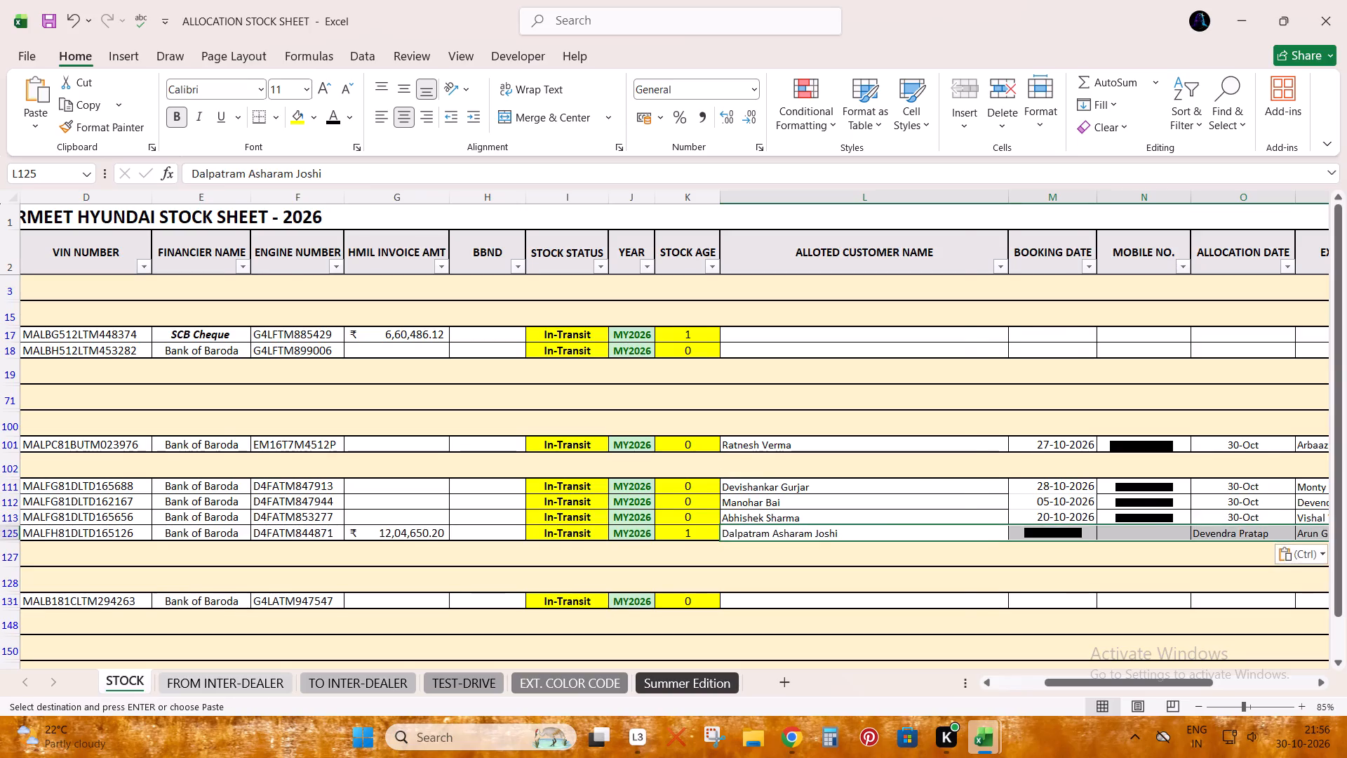
key(ctrl+x)
key(Right)
key(ctrl+v)
key(Left)
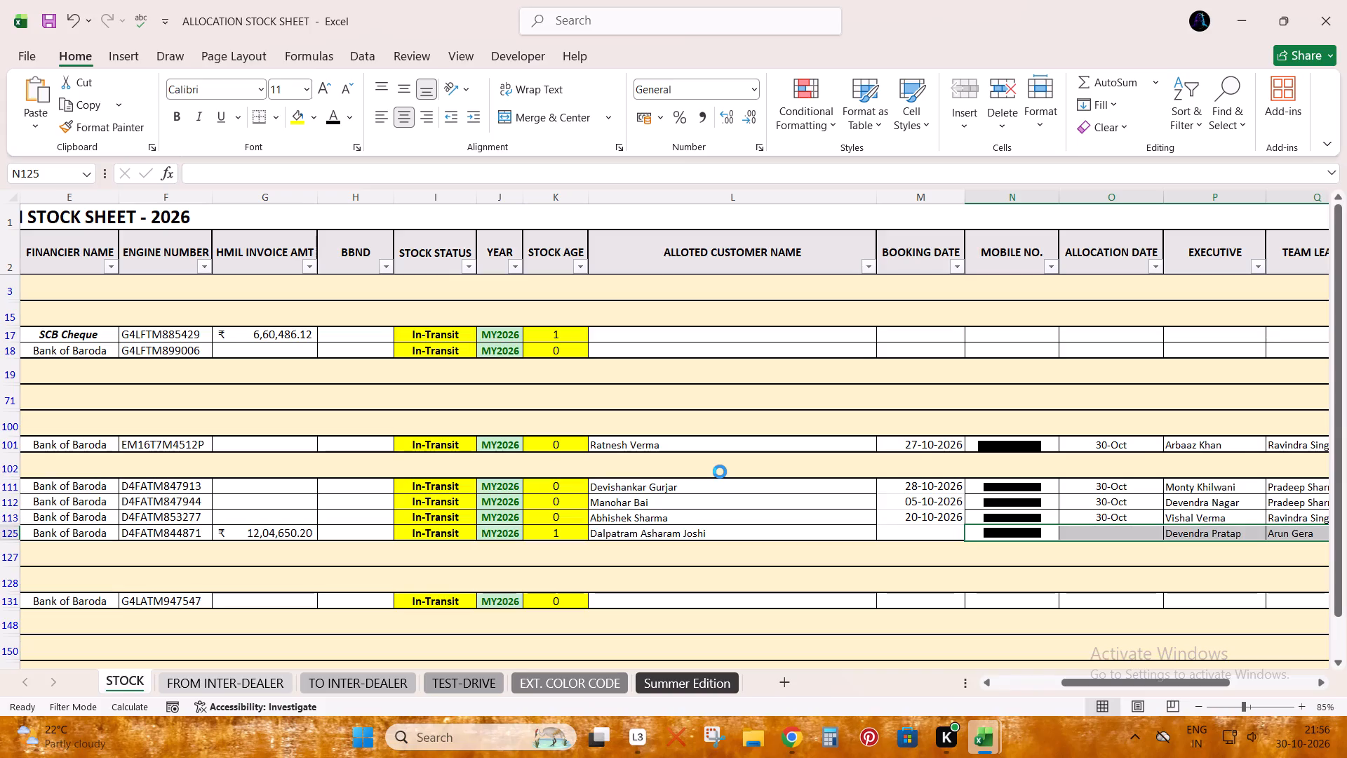
Check the customer's booking date in BOOKING LIST and enter 29-10 as the Venue HX 7 stock row's booking date.
key(alt+Tab)
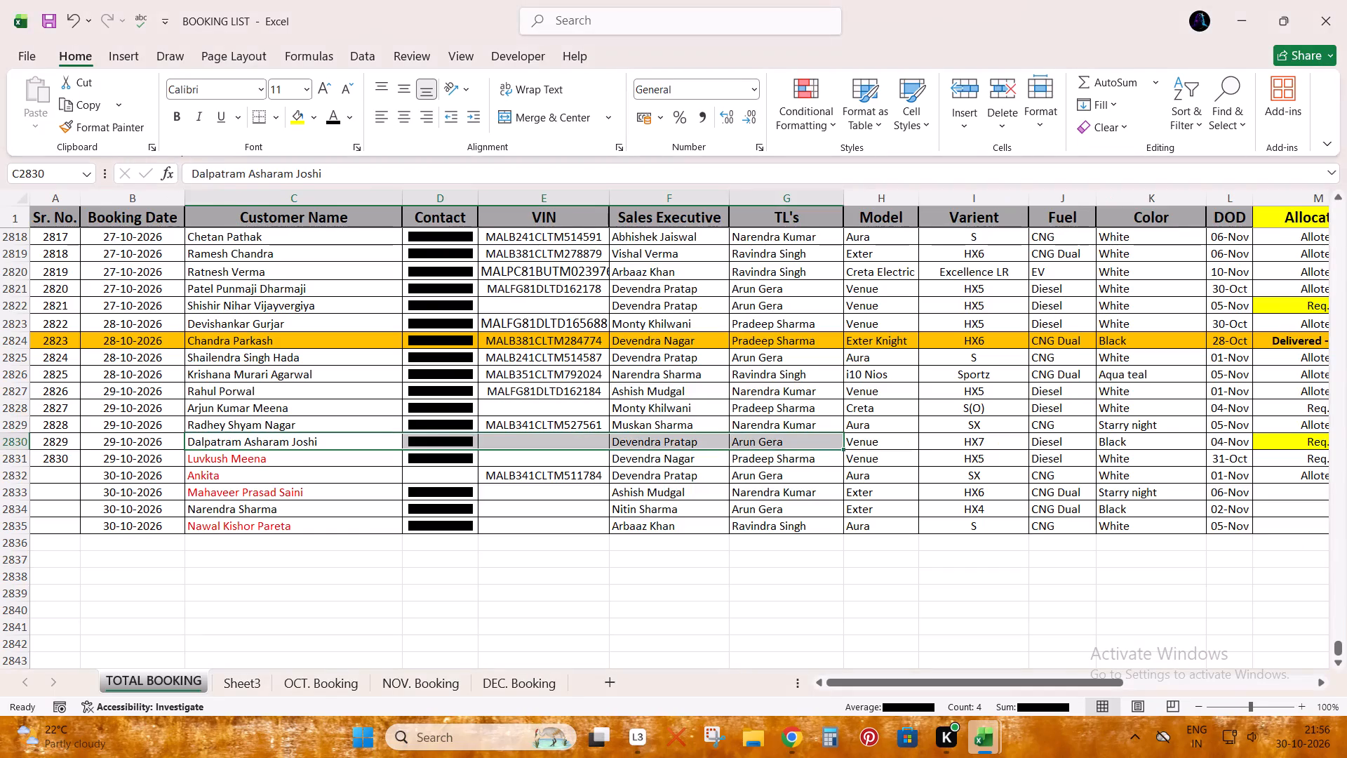
key(Left)
key(alt+Tab)
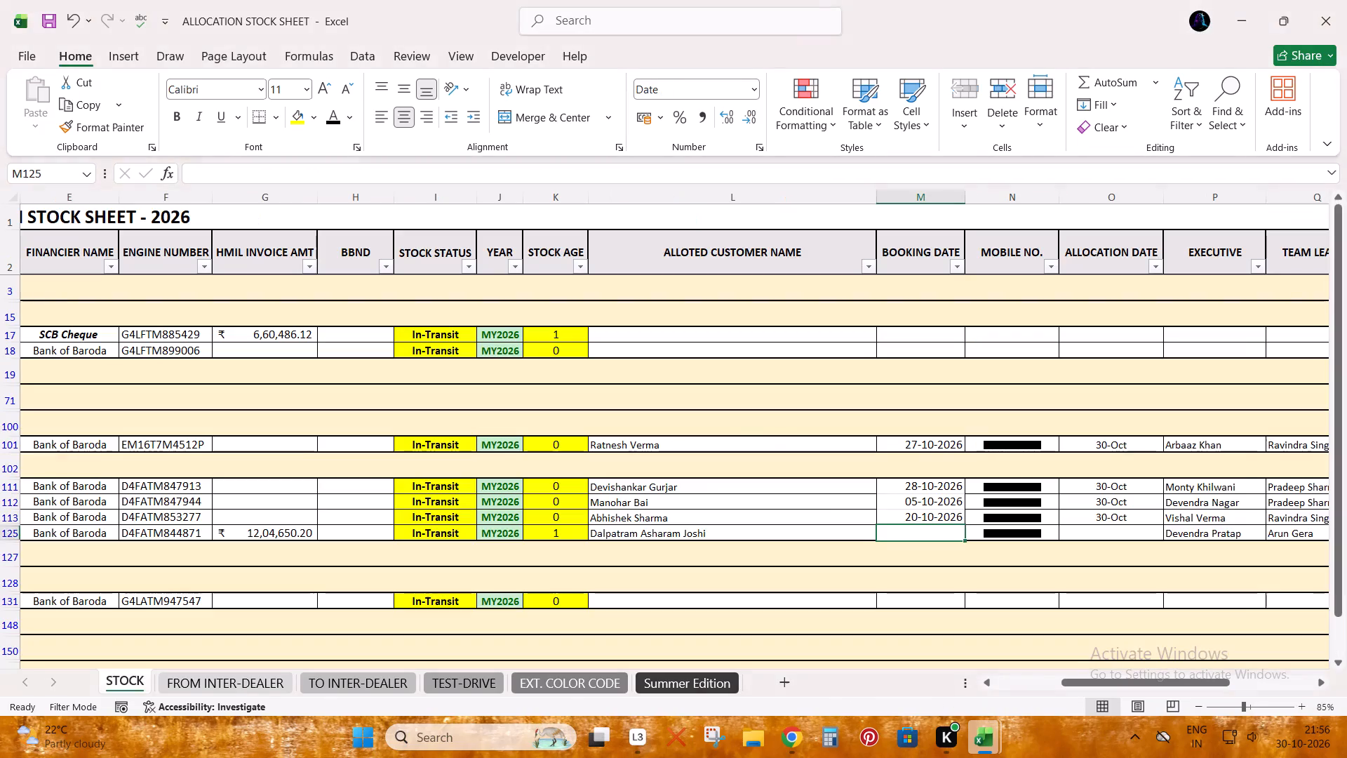
text(29-10)
key(Tab)
Set the allocation date in the same Titanium Black Venue HX 7 stock row to 30-10.
key(Tab)
key(3)
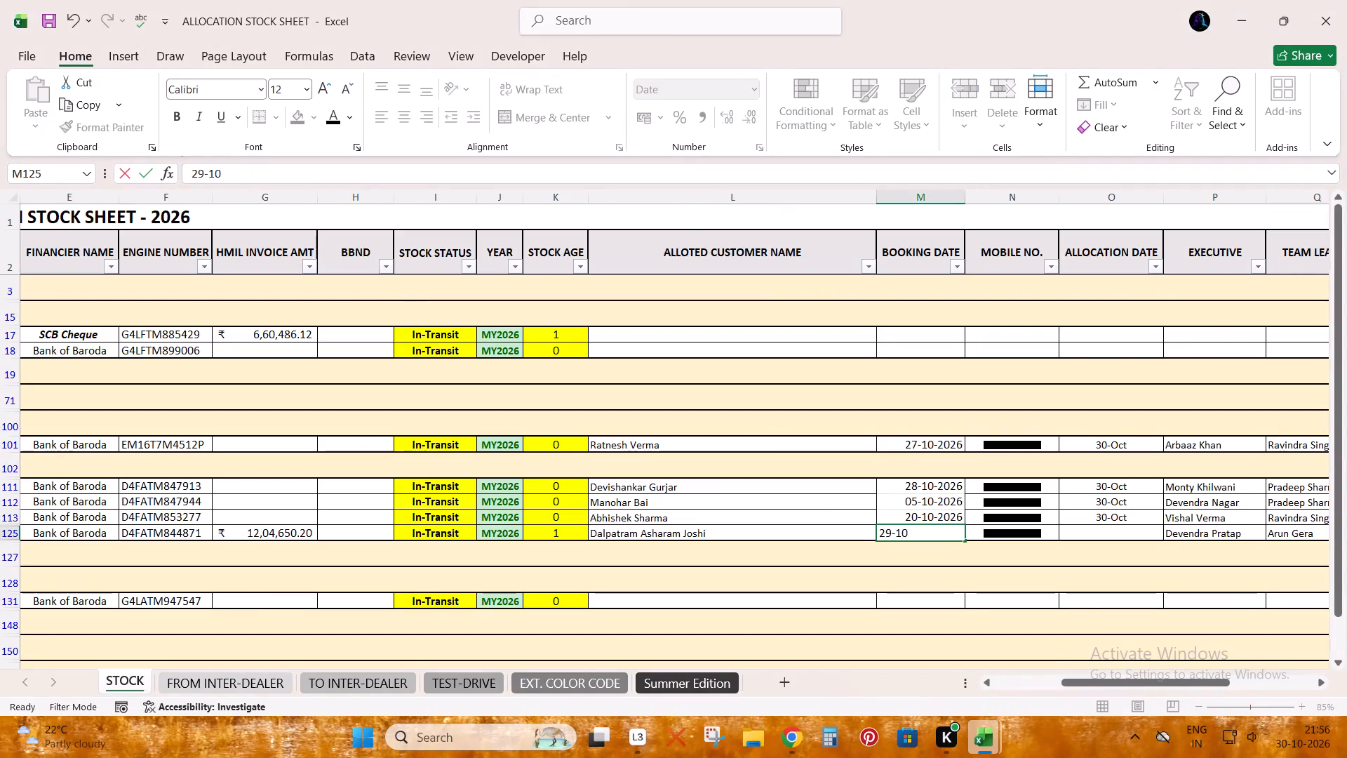
key(minus)
text(10)
key(Escape)
text(3-)
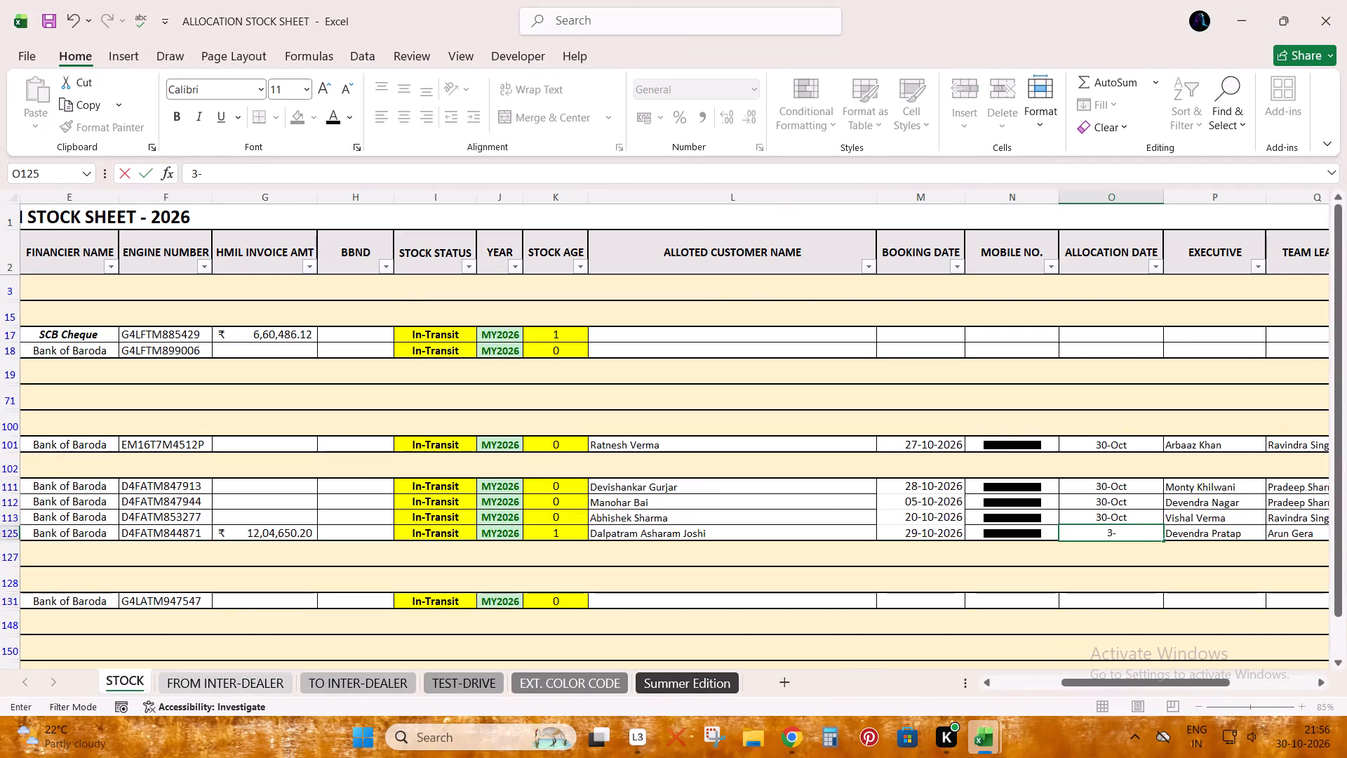
key(Escape)
text(30)
key(minus)
text(10)
key(Return)
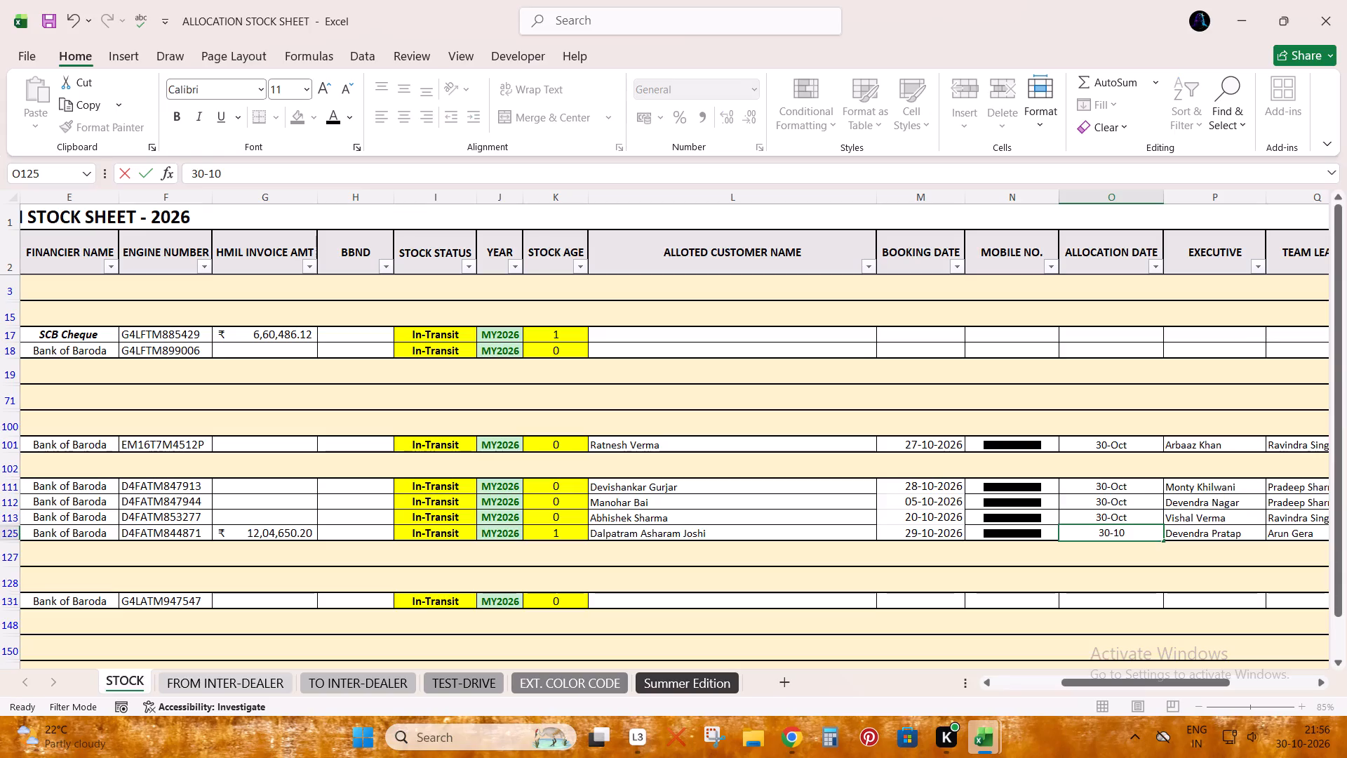
Copy the Titanium Black Venue HX 7's VIN number from the stock sheet into the same customer's VIN cell in BOOKING LIST.
key(Up)
key(ctrl+Left)
key(ctrl+Left)
key(ctrl+Left)
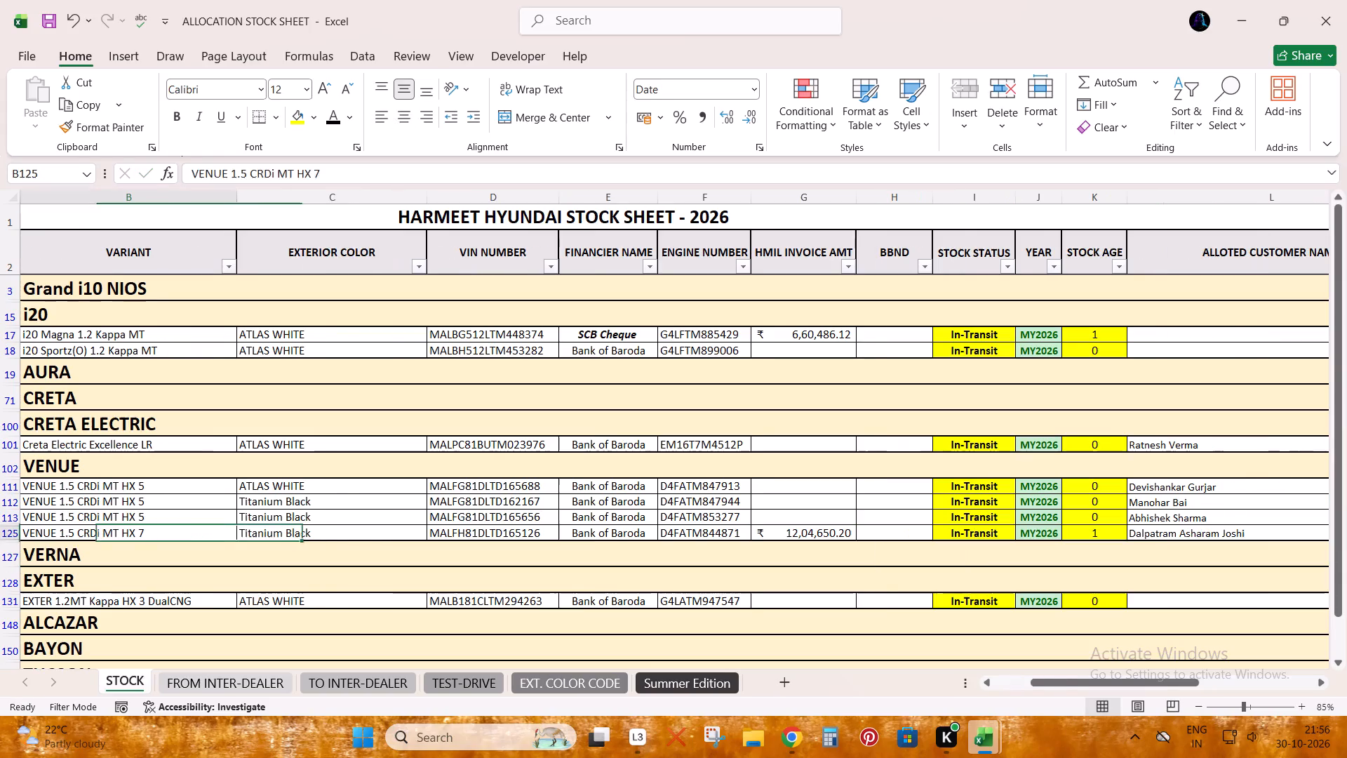
key(Right)
key(Right)
key(Right)
key(Left)
key(ctrl+c)
key(alt+Tab)
key(Right)
key(Right)
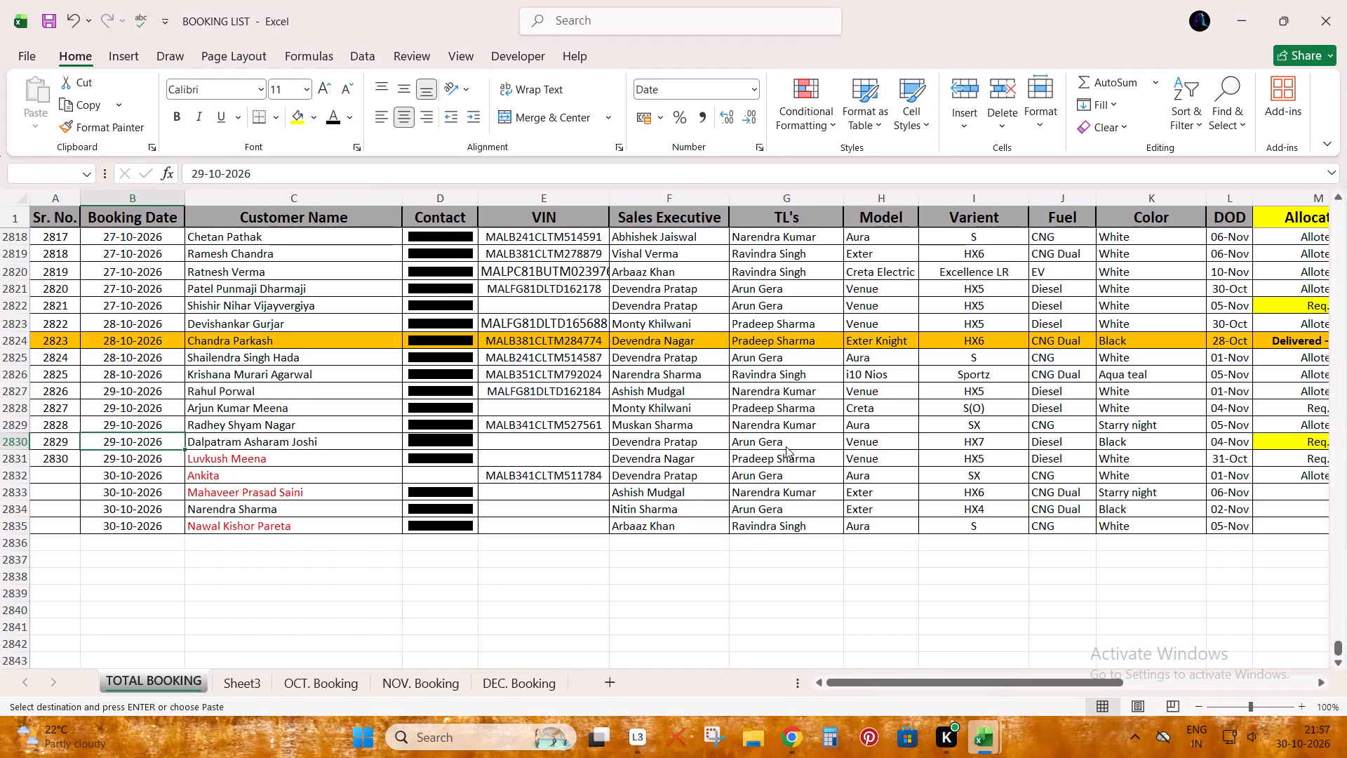
key(Right)
key(ctrl+v)
Replace the Allocation status in the 29-10-2026 Black Venue HX7 booking with Alloted, filled down from the Aura booking directly above.
key(ctrl+Right)
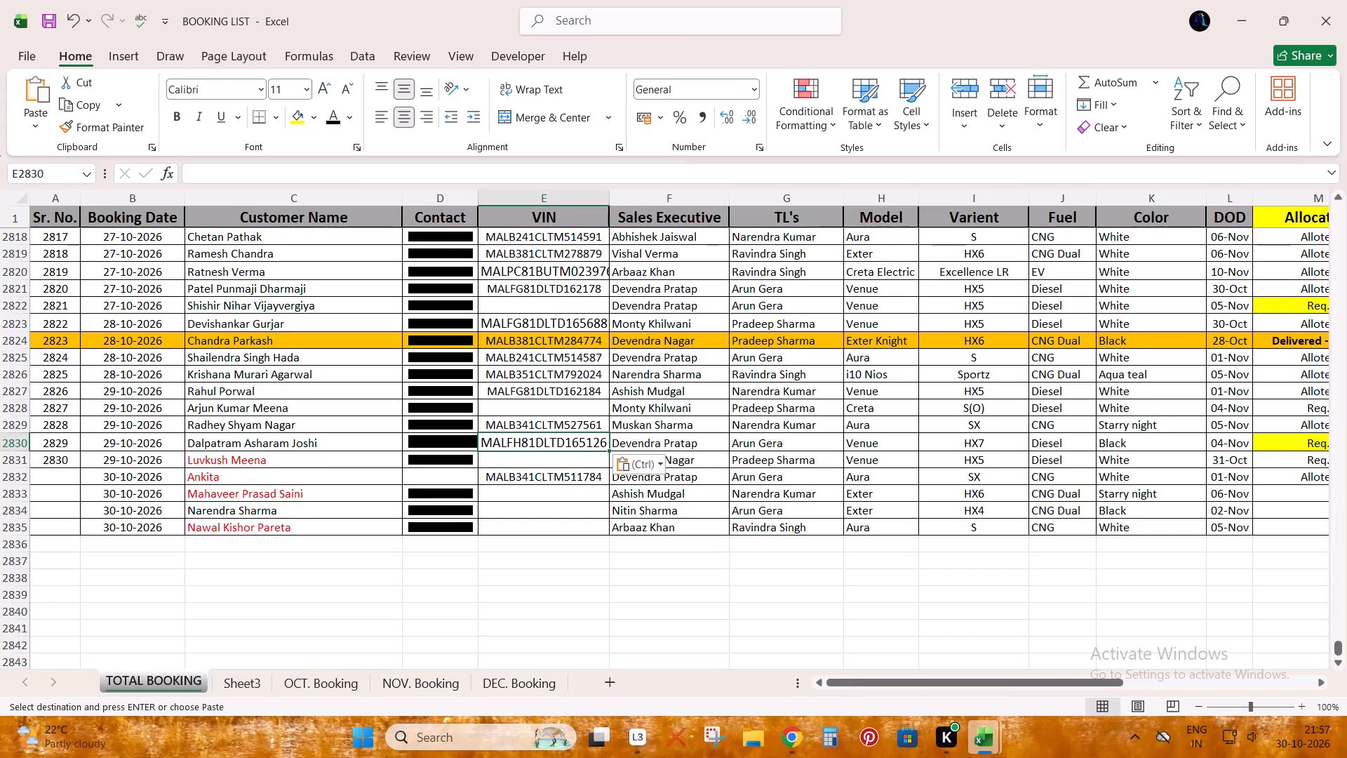
key(Right)
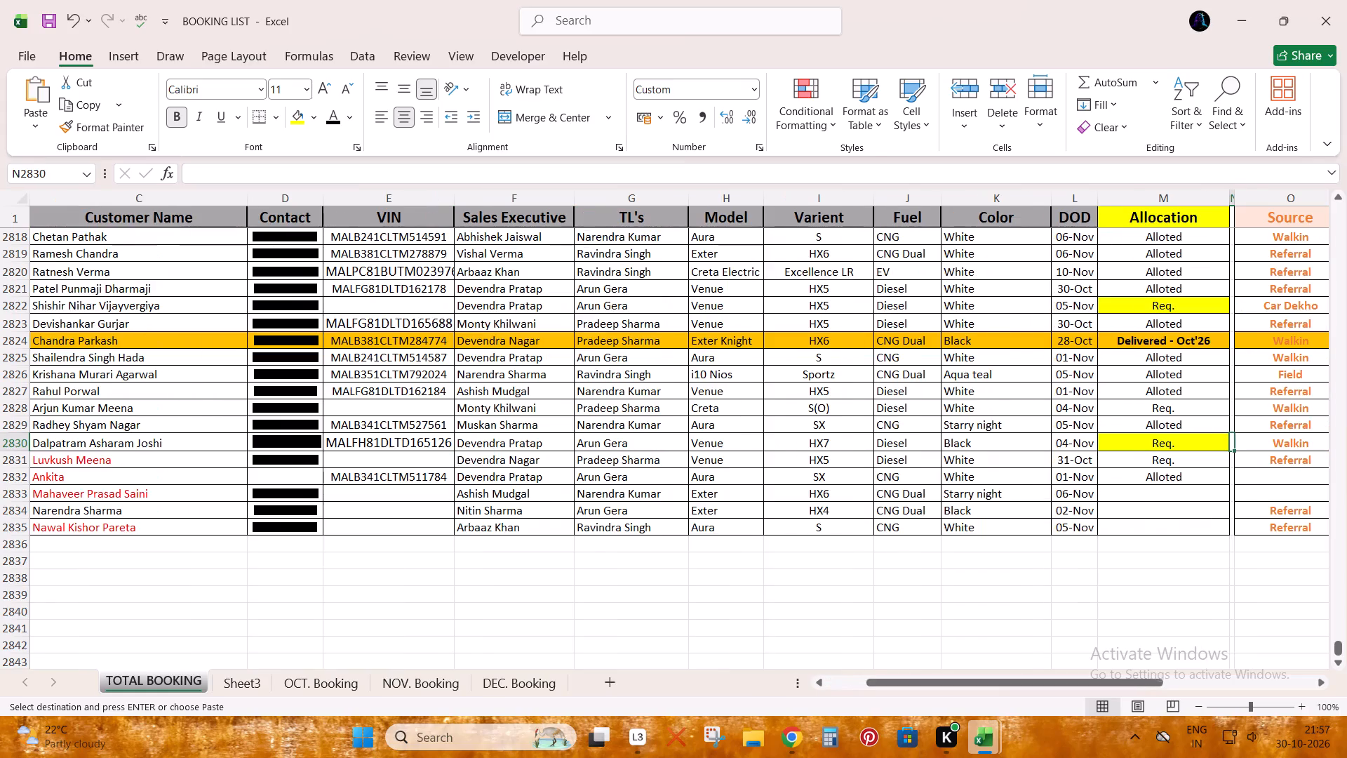
key(Left)
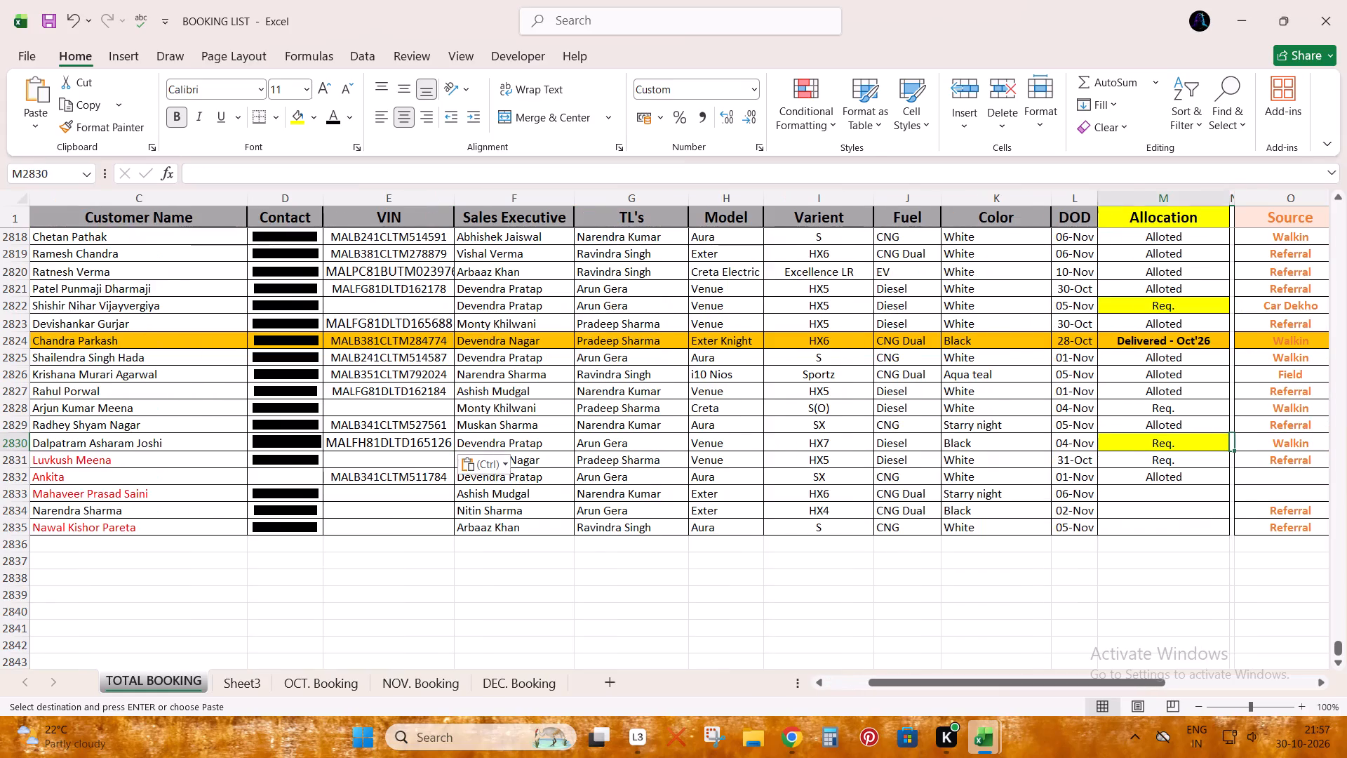
key(ctrl+d)
Compare the Titanium Black Venue HX 7's stock row with its 29-10-2026 booking row in BOOKING LIST.
key(ctrl+Left)
key(ctrl+Left)
key(ctrl+Left)
key(shift+space)
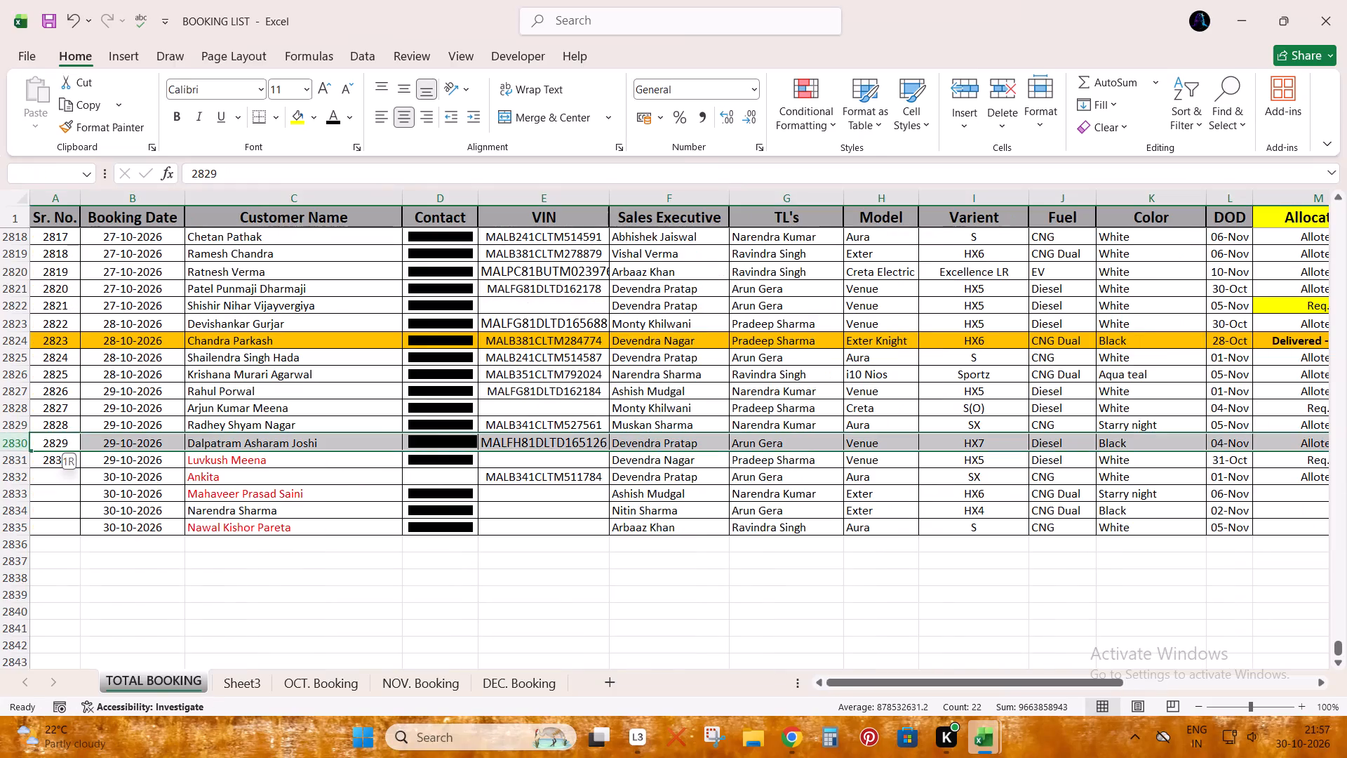
key(alt+Tab)
key(shift+space)
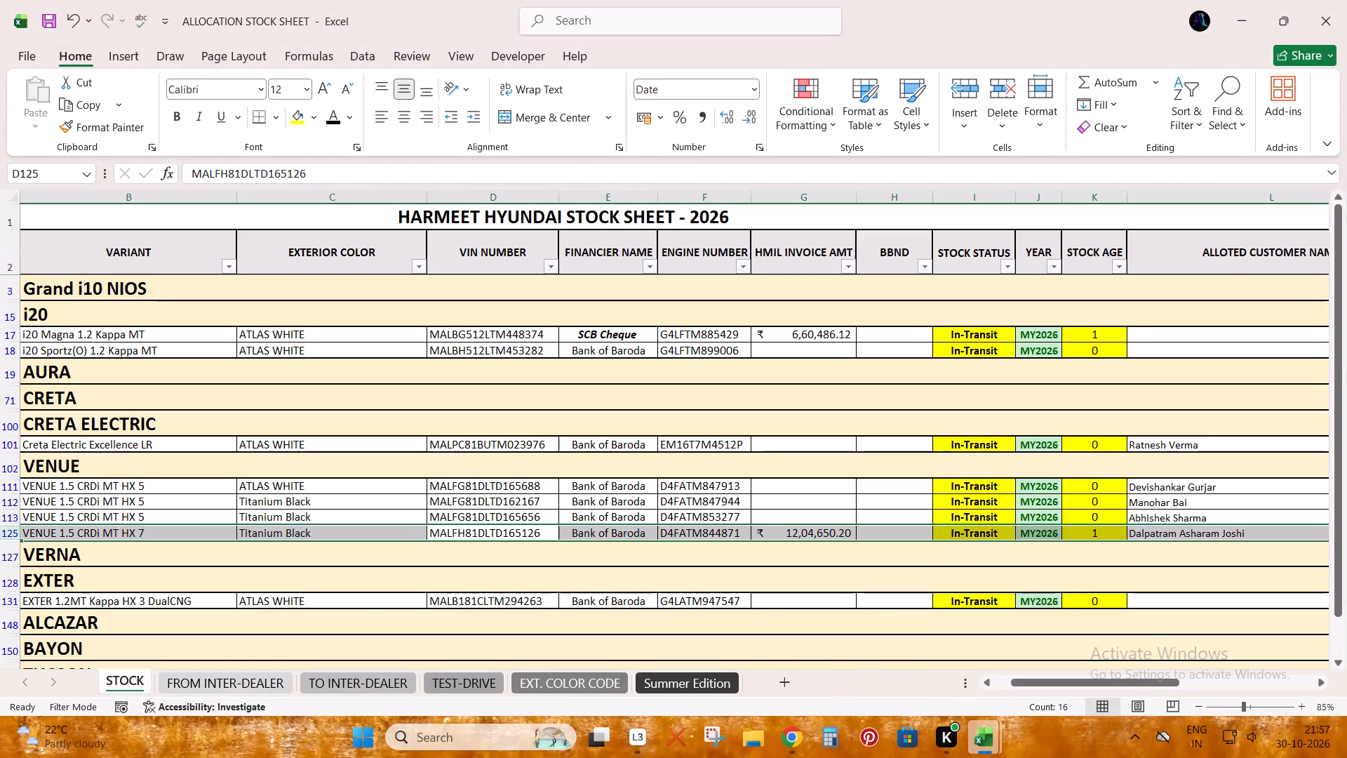
key(ctrl+Right)
key(Right)
key(Right)
key(Right)
key(Right)
key(Right)
key(Right)
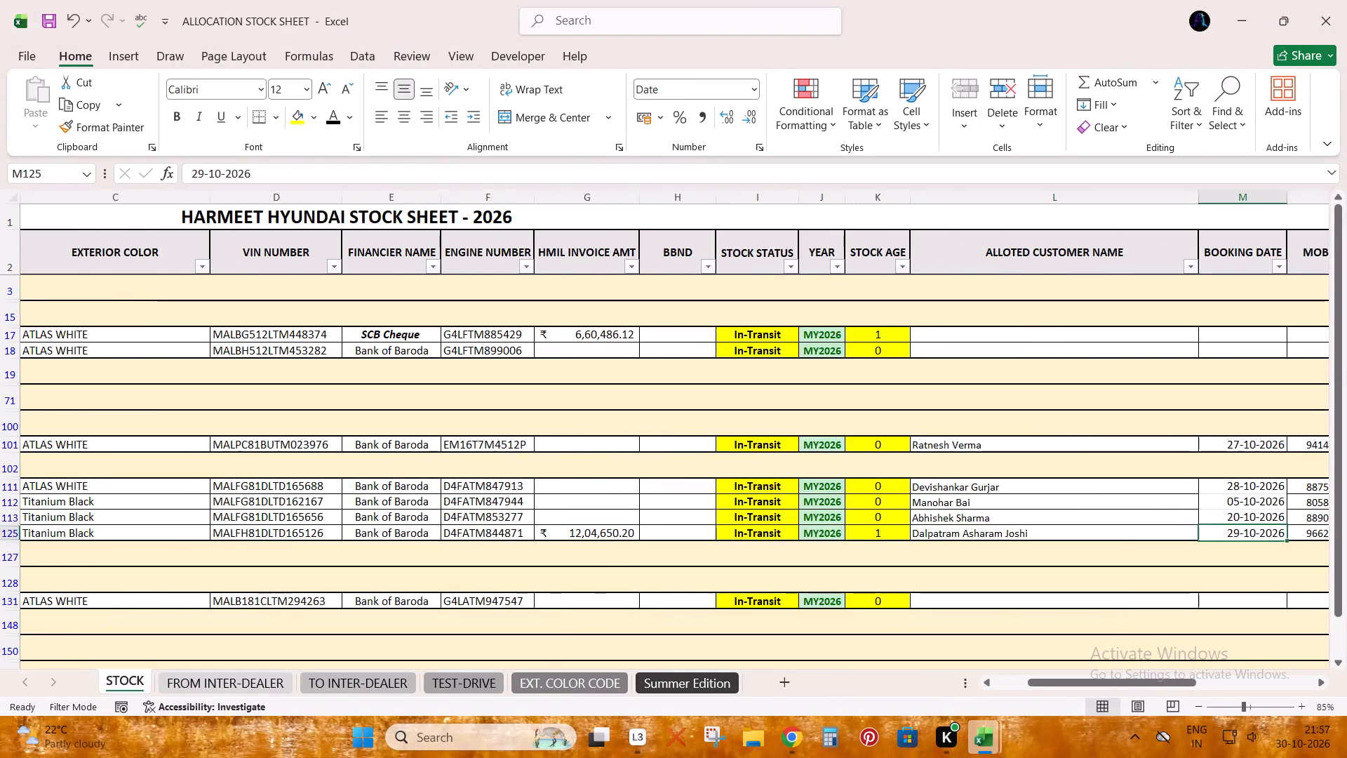
key(shift+space)
key(alt+Tab)
key(alt+Tab)
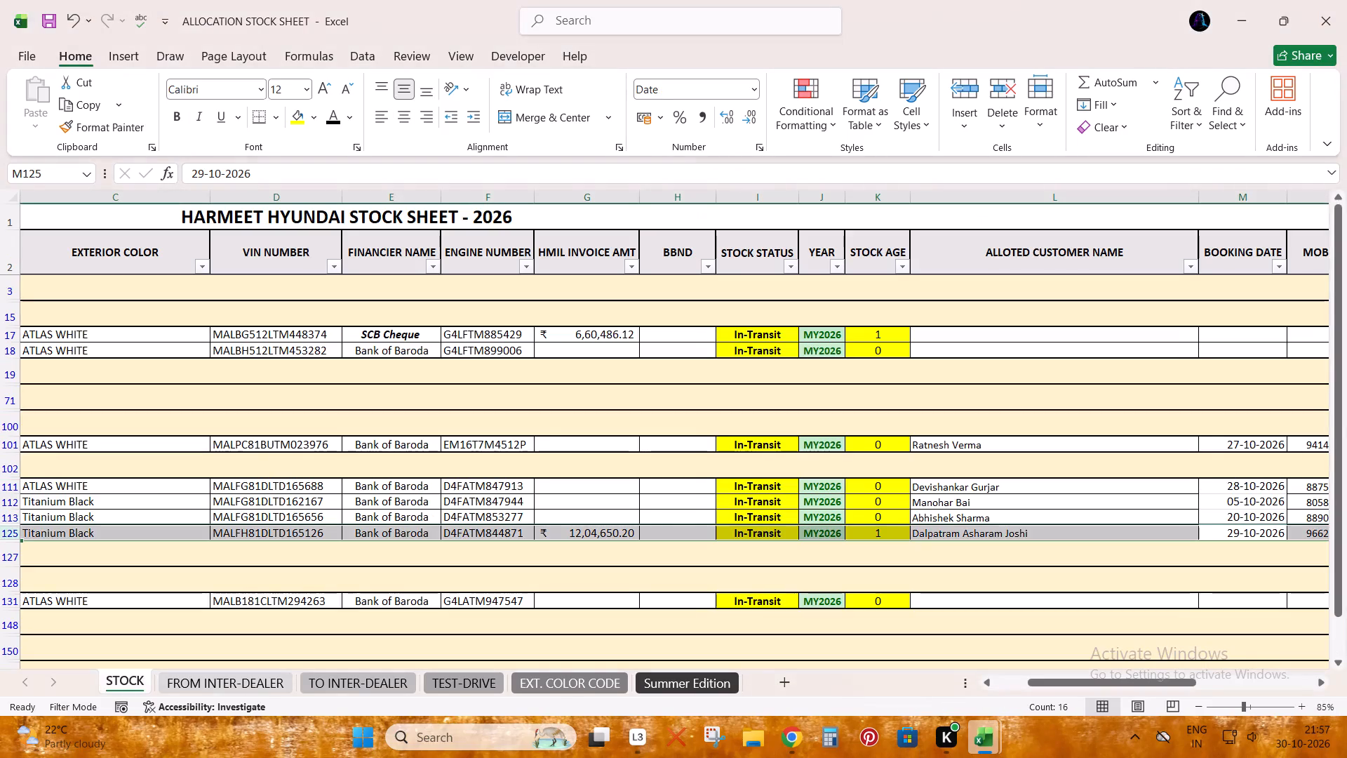
key(ctrl+Left)
key(ctrl+Left)
key(ctrl+Left)
key(ctrl+Left)
key(shift+space)
key(alt+Tab)
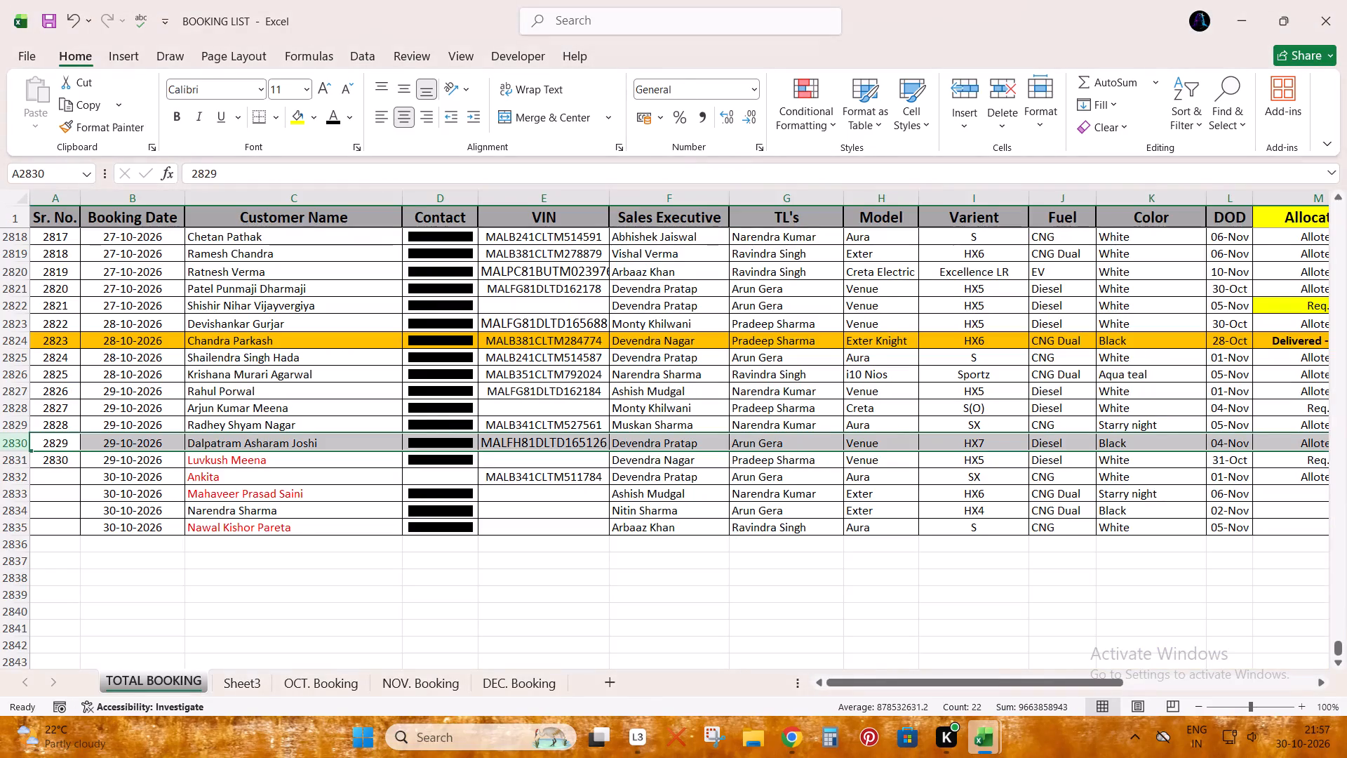
key(alt+Tab)
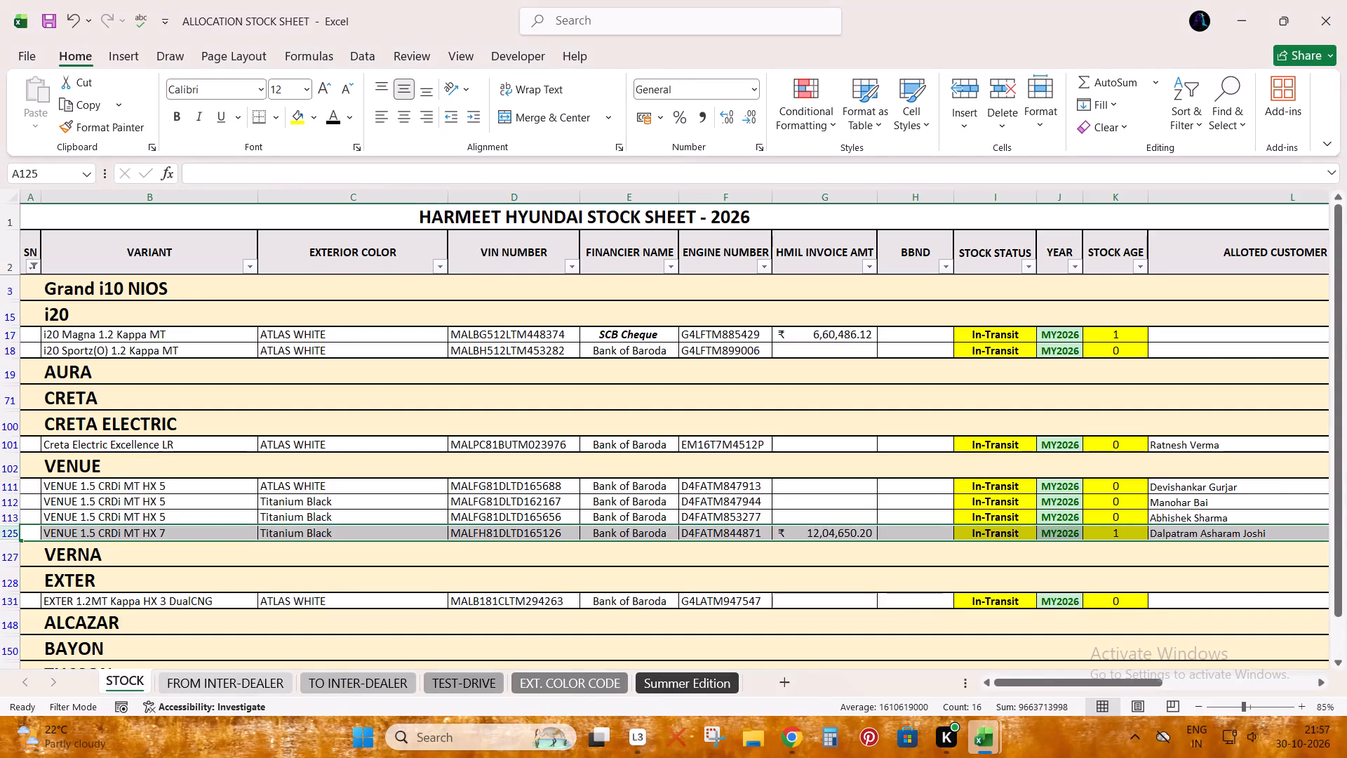
key(alt+Tab)
key(alt+Tab)
Save both the allocation stock sheet and BOOKING LIST, finishing back in the stock sheet.
key(Down)
key(Down)
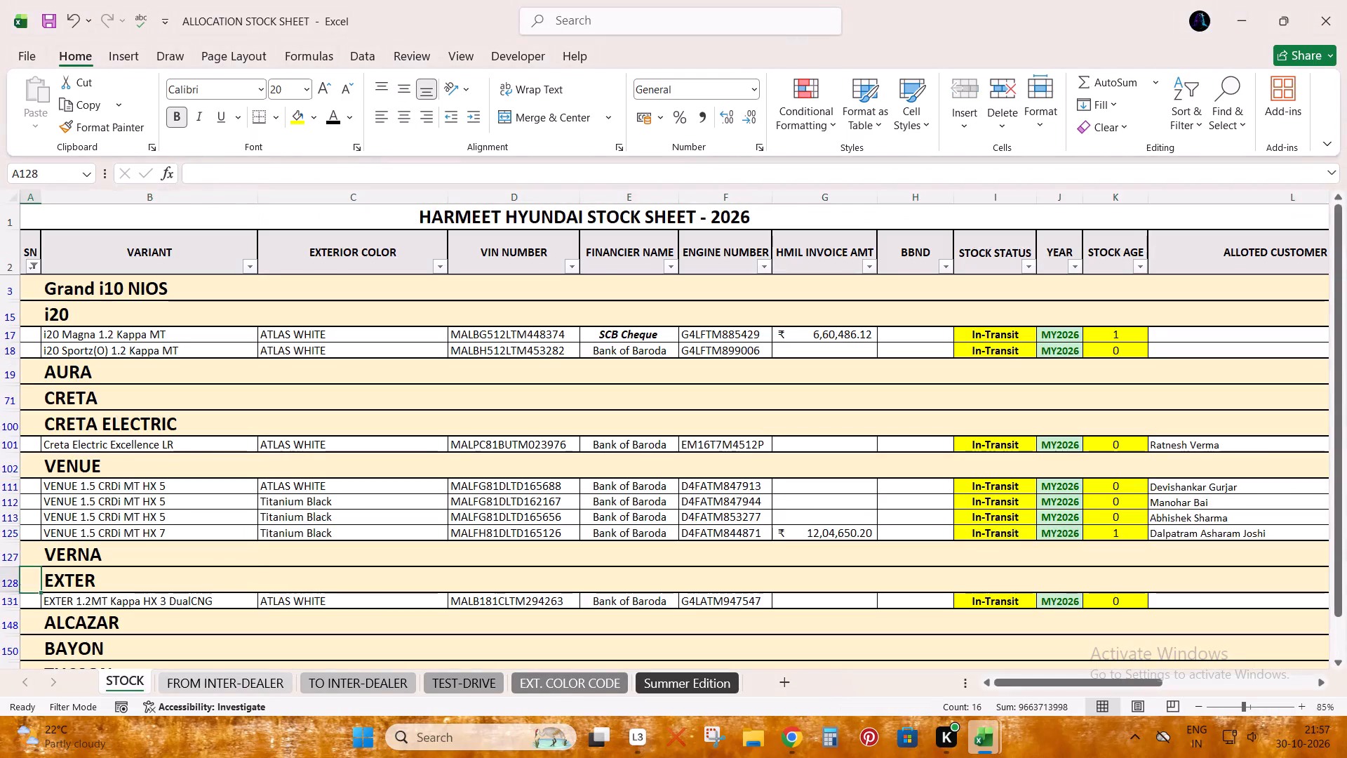
key(Right)
key(Down)
key(Right)
key(Up)
key(ctrl+s)
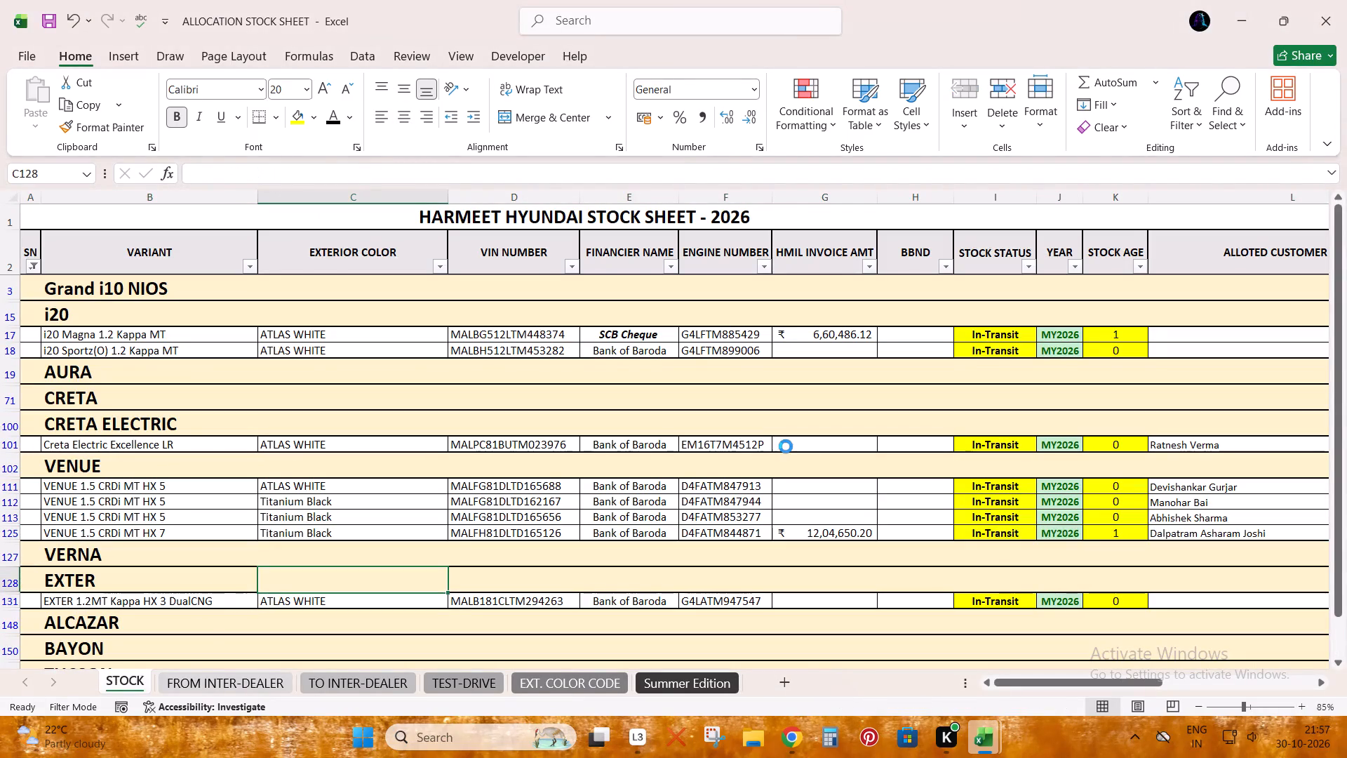
key(alt+Tab)
key(ctrl+s)
key(alt+Tab)
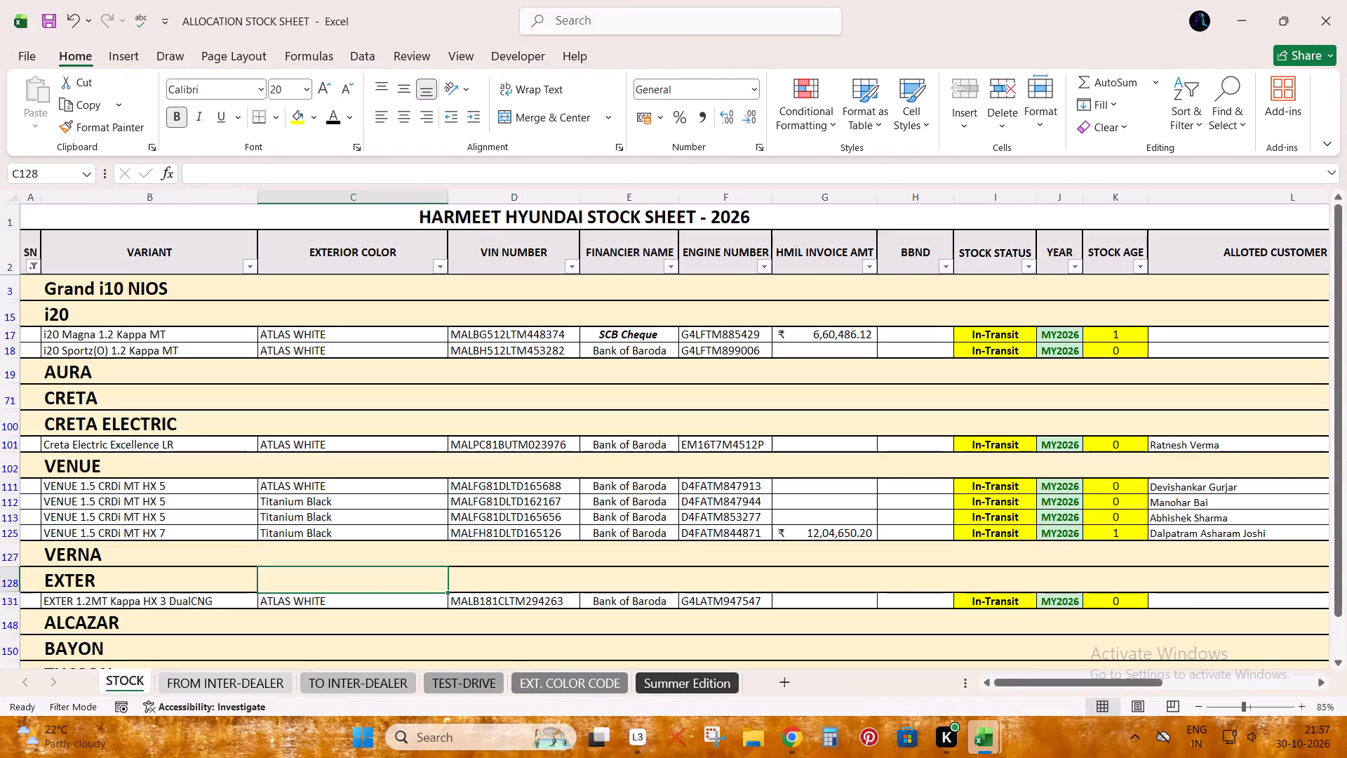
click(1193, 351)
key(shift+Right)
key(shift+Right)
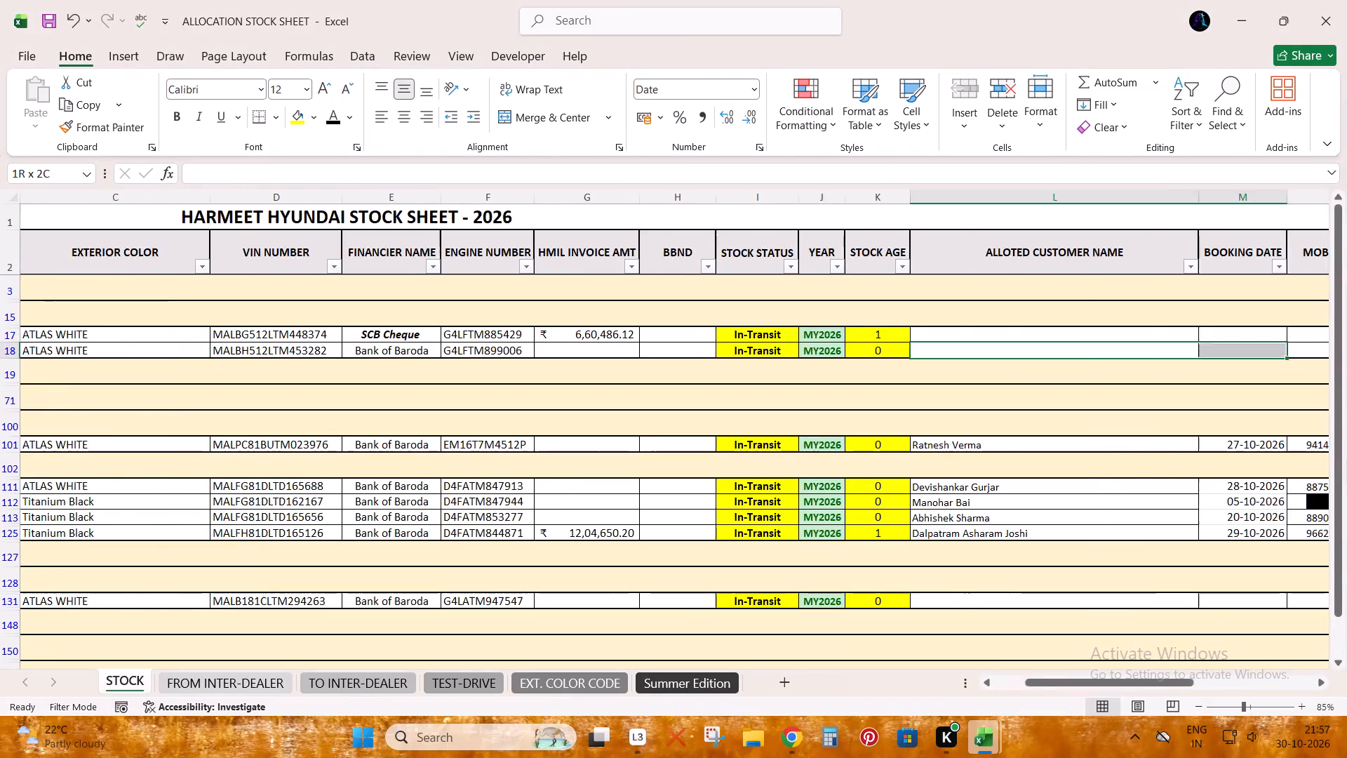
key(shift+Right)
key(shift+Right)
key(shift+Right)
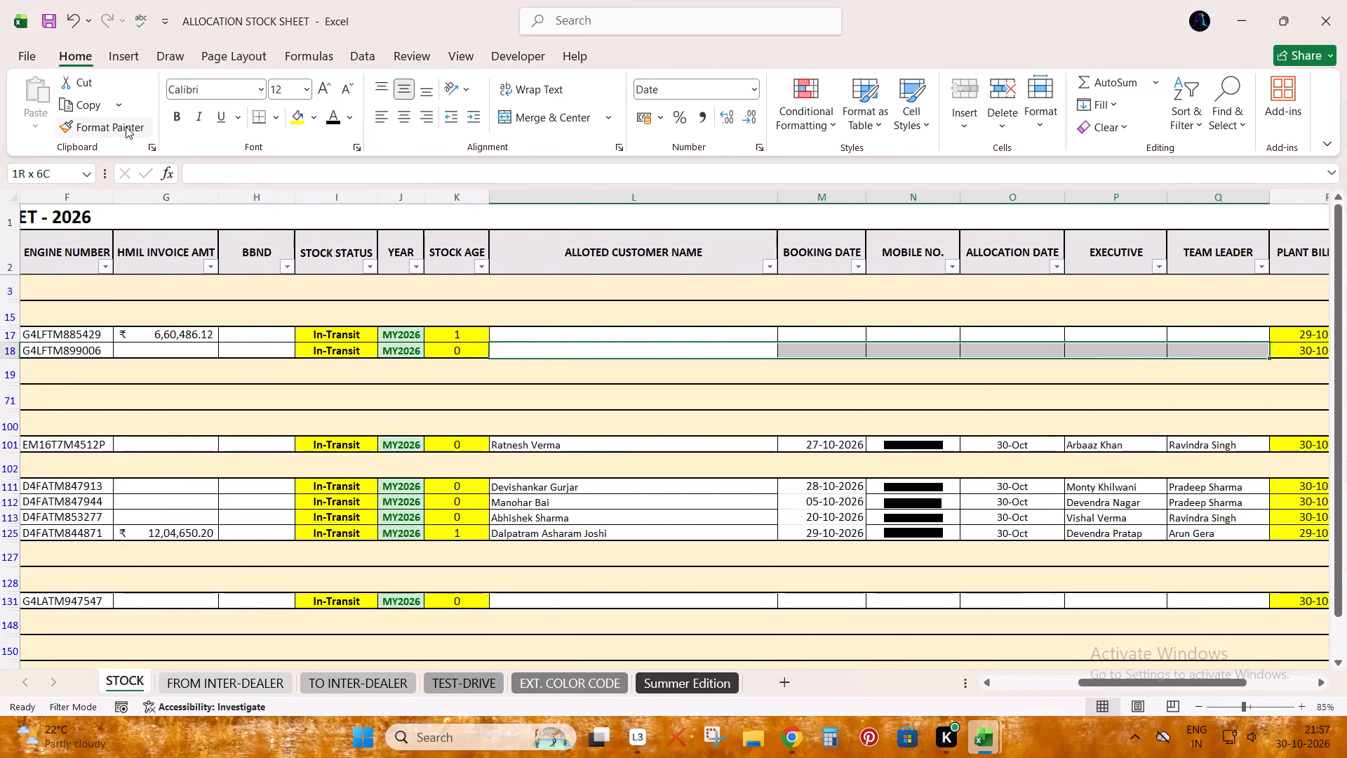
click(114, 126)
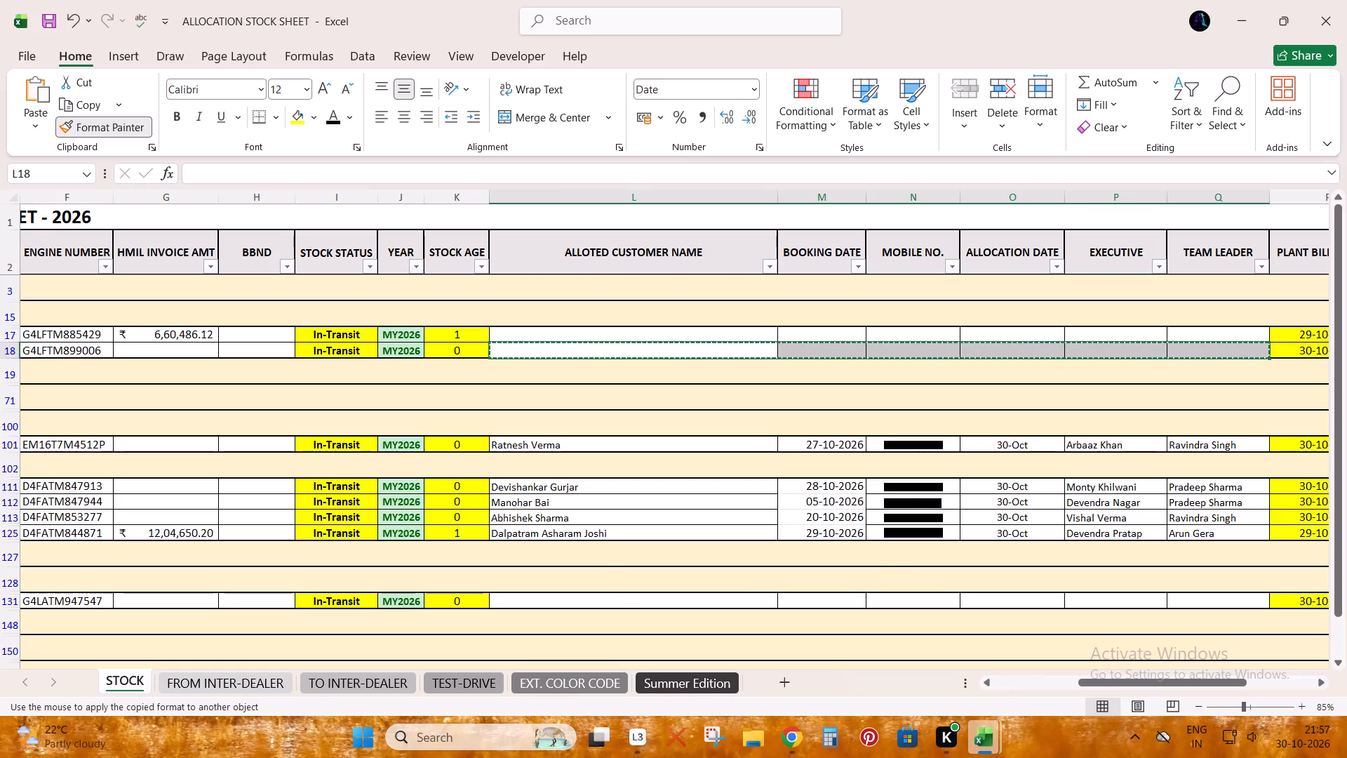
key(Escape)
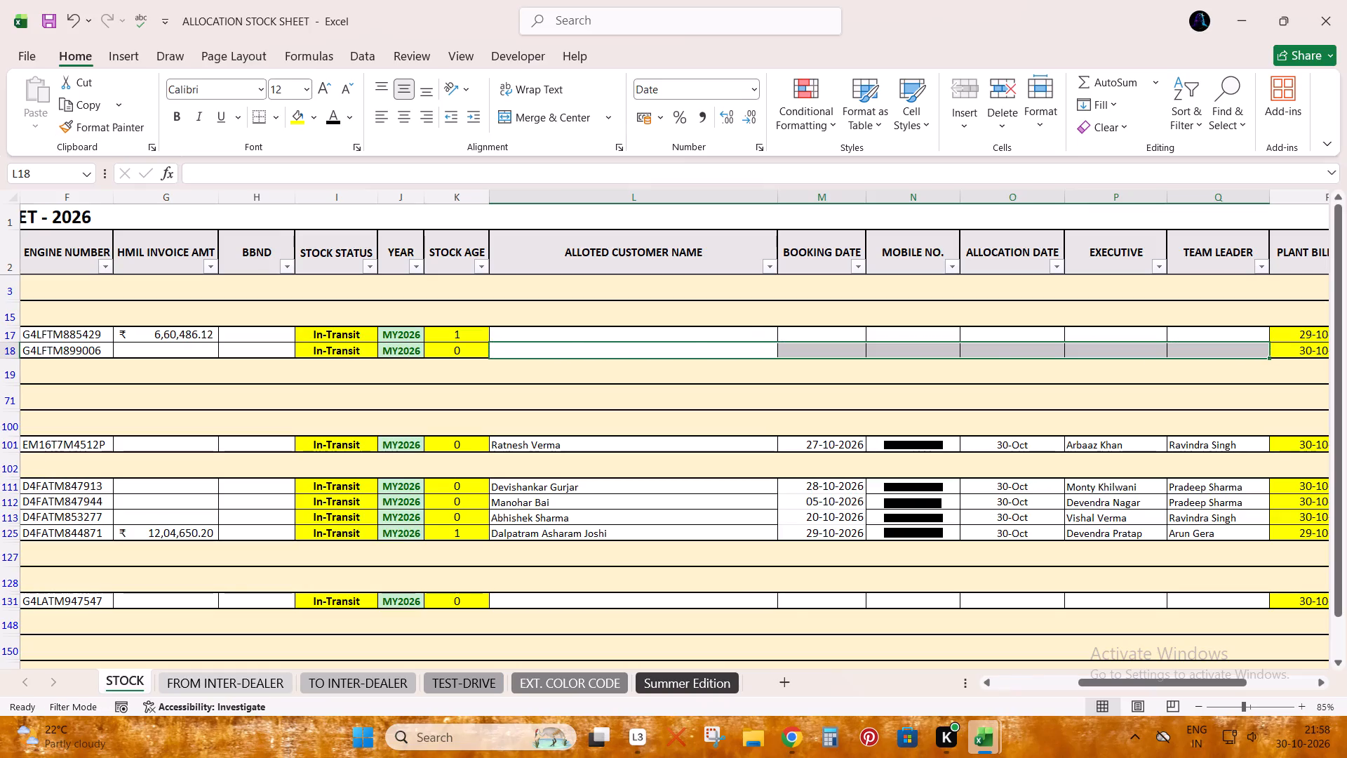
Copy the formatting of the i20 Sportz(O)'s blank allotment cells onto the filled ones of the Creta Electric and three Venue HX 5 rows.
double_click(78, 128)
click(573, 443)
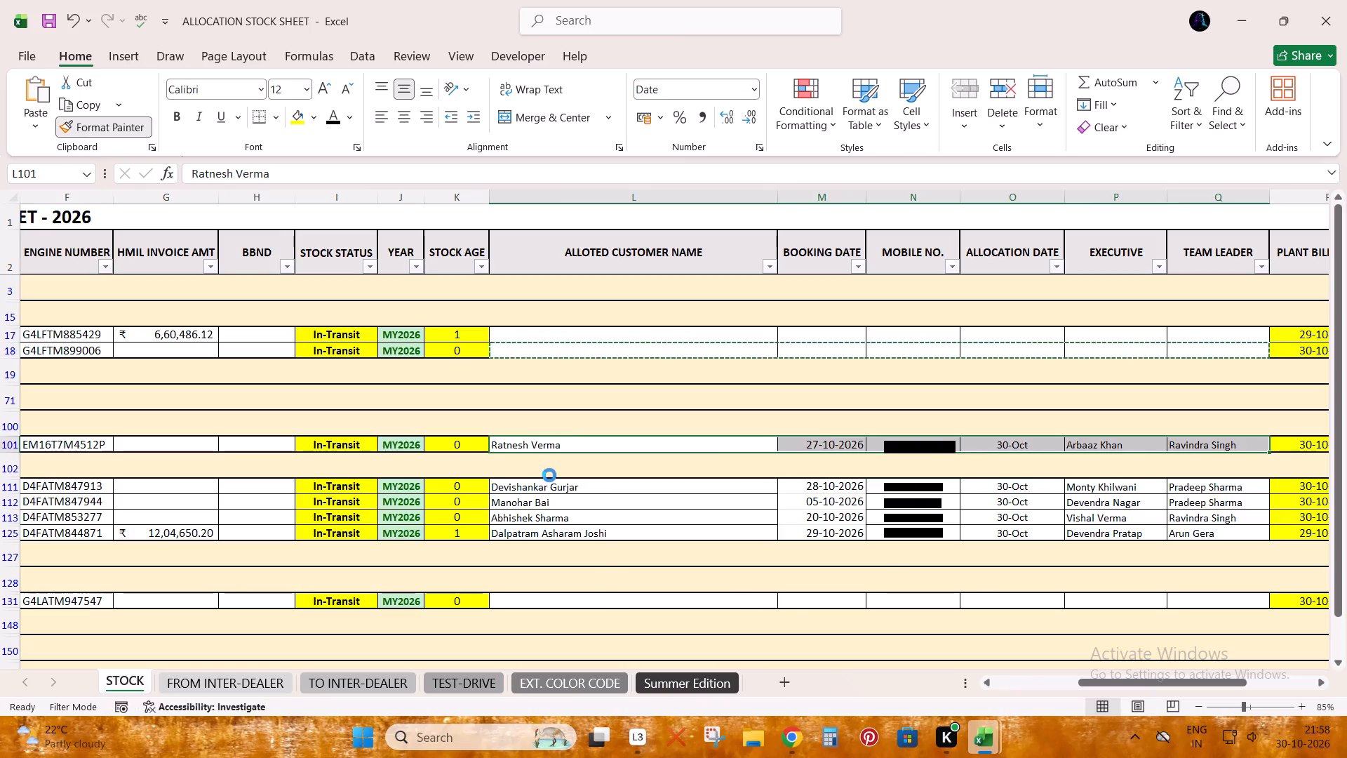
click(537, 489)
click(528, 503)
click(532, 518)
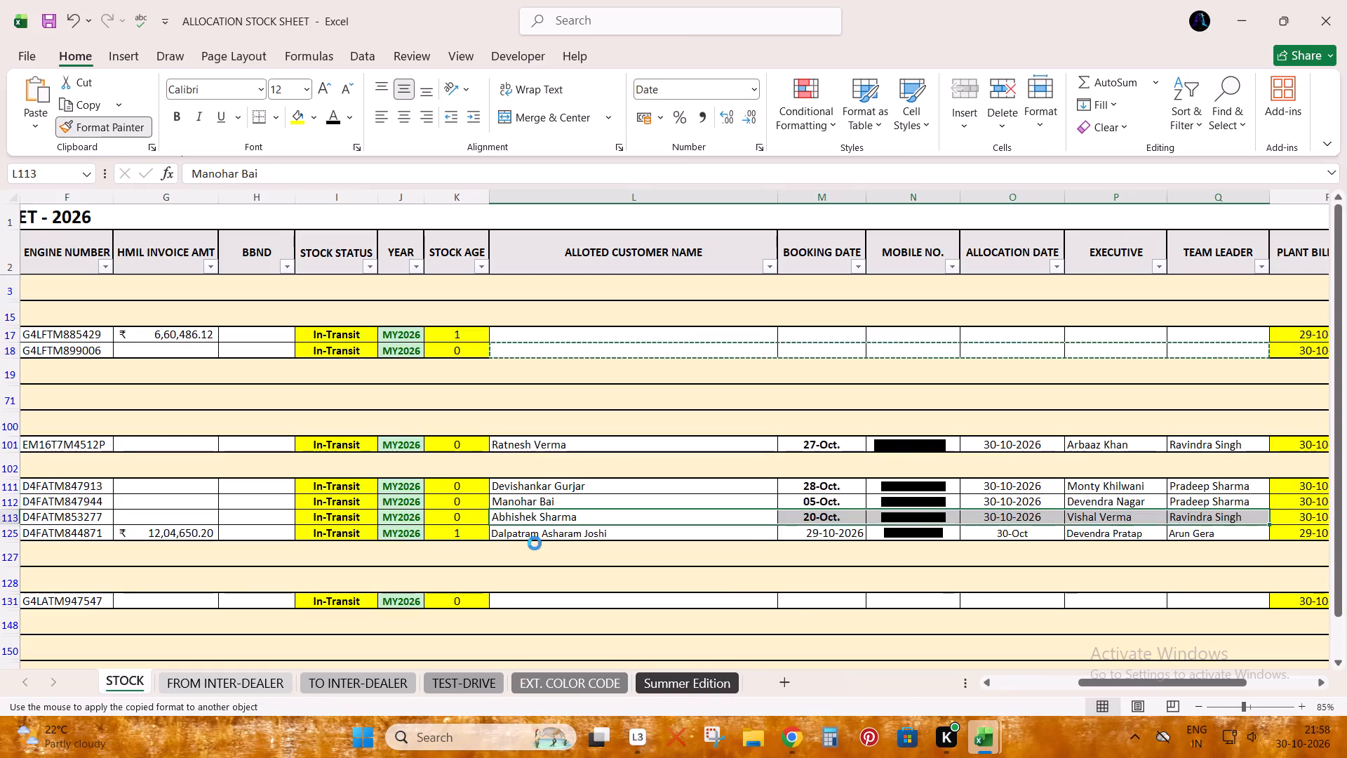
Copy the customer-name-to-team-leader cell formatting from the Venue HX 5 row directly above onto the Titanium Black Venue HX 7 row.
click(535, 543)
key(ctrl+z)
click(532, 530)
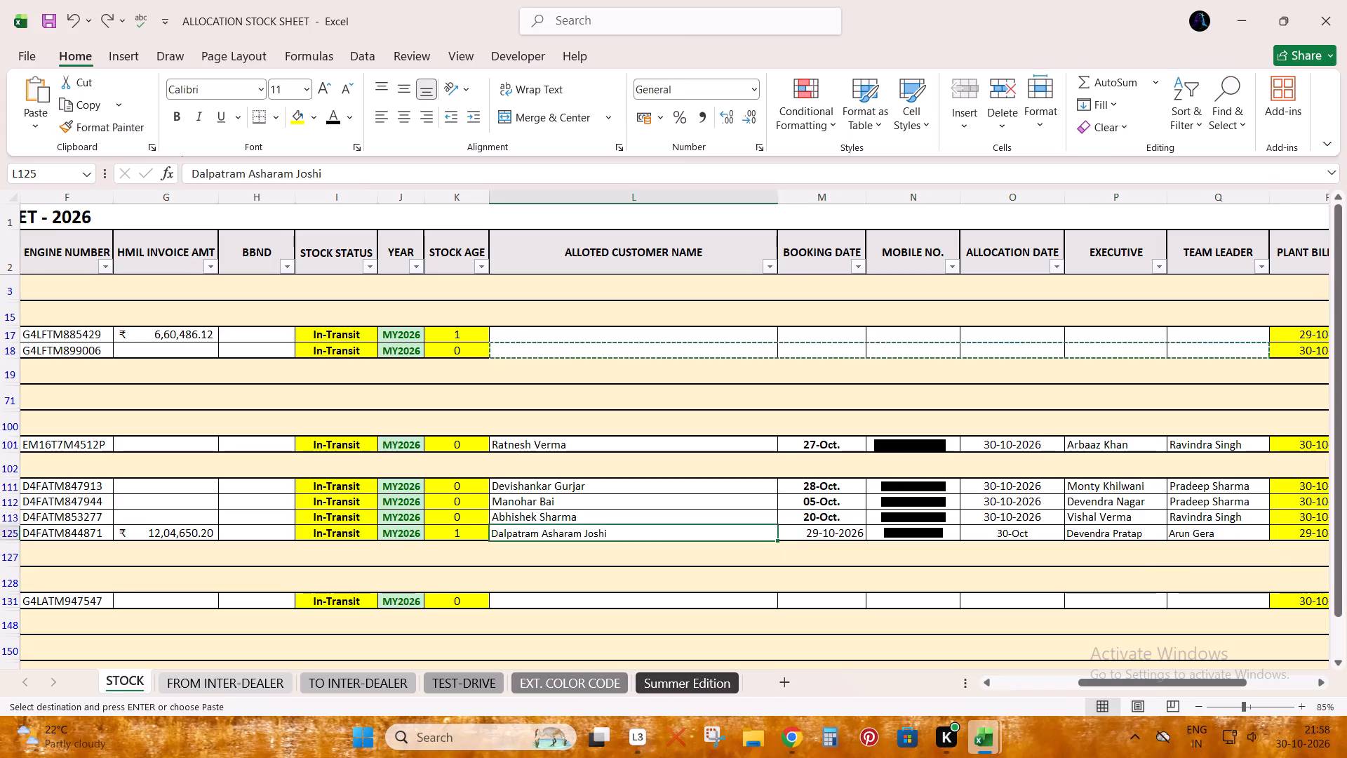
drag(531, 516, 1207, 518)
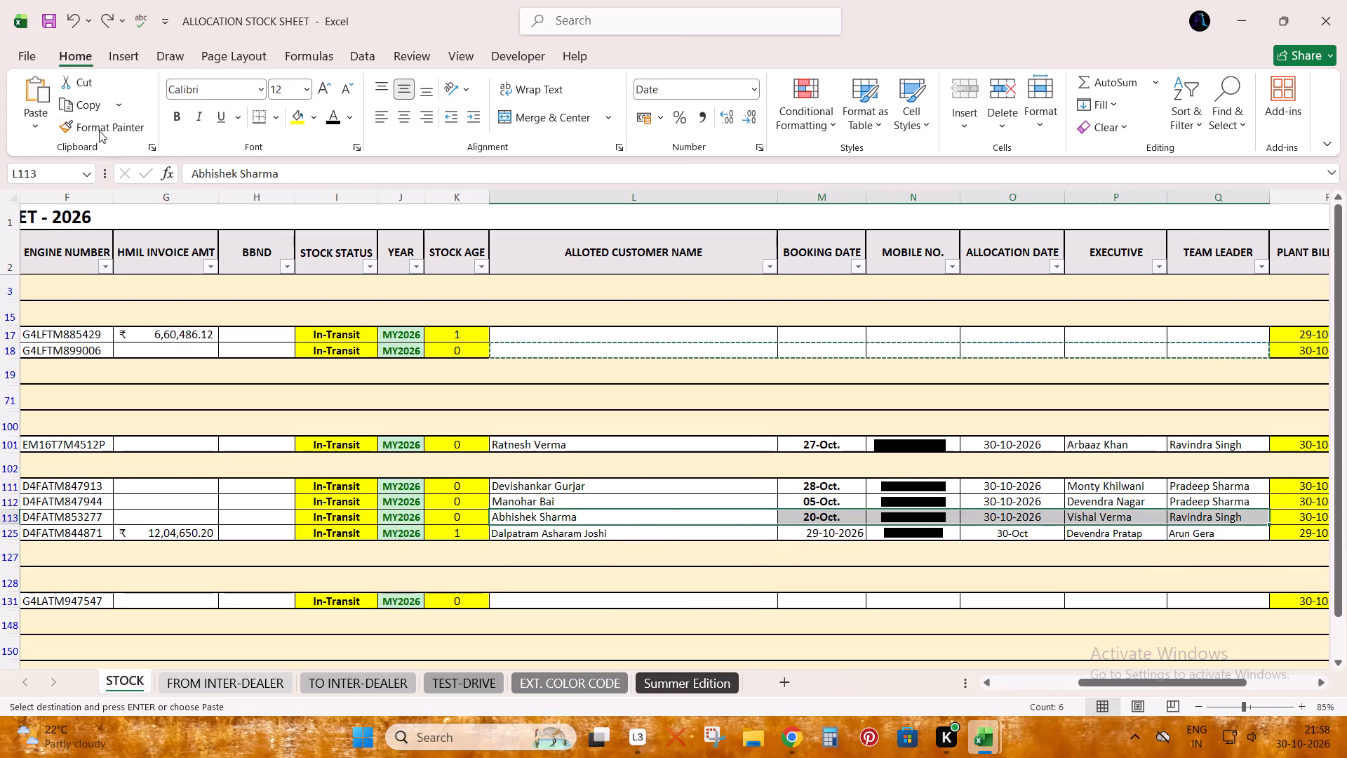
click(98, 130)
click(528, 531)
key(Escape)
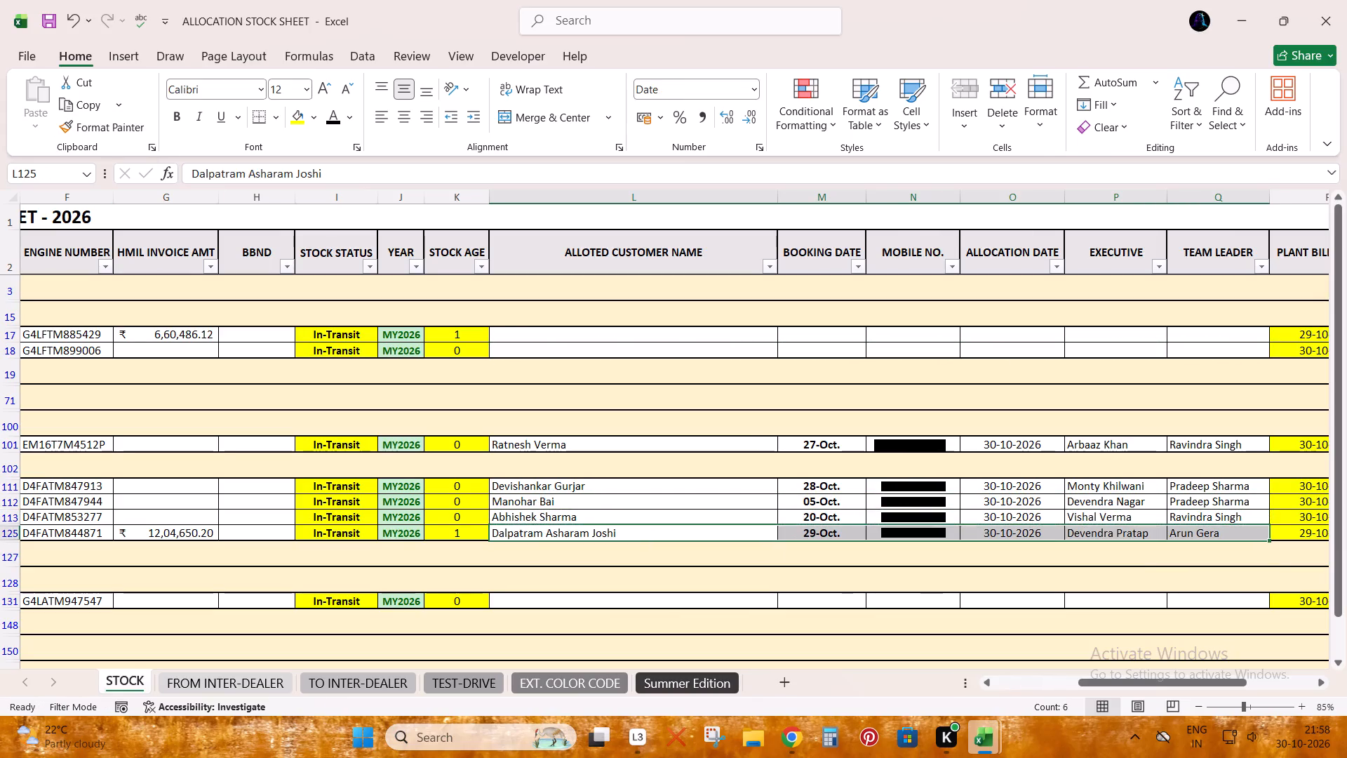
Copy the Creta Electric Excellence LR's VIN number from the stock sheet and search for it in BOOKING LIST.
click(528, 420)
key(ctrl+Left)
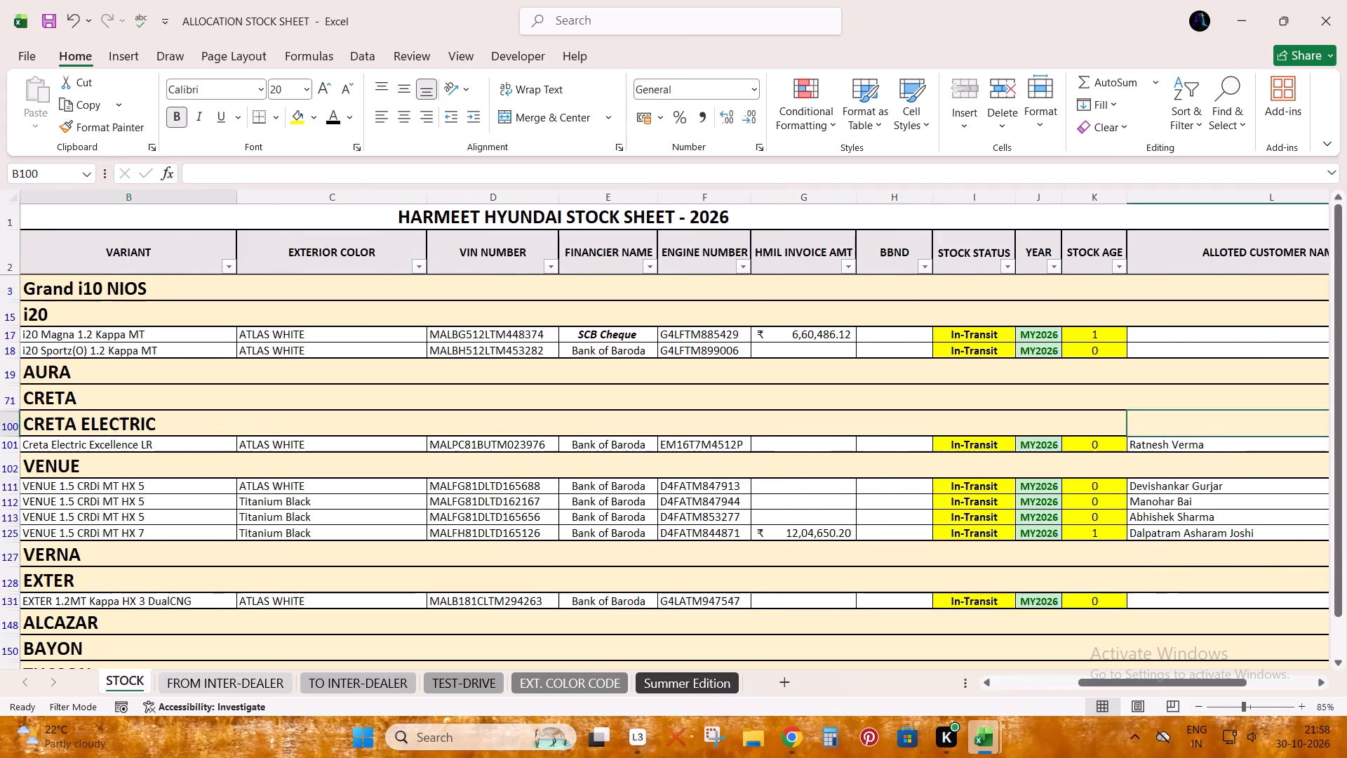
key(Down)
key(Right)
key(Right)
key(ctrl+c)
key(alt+Tab)
key(Right)
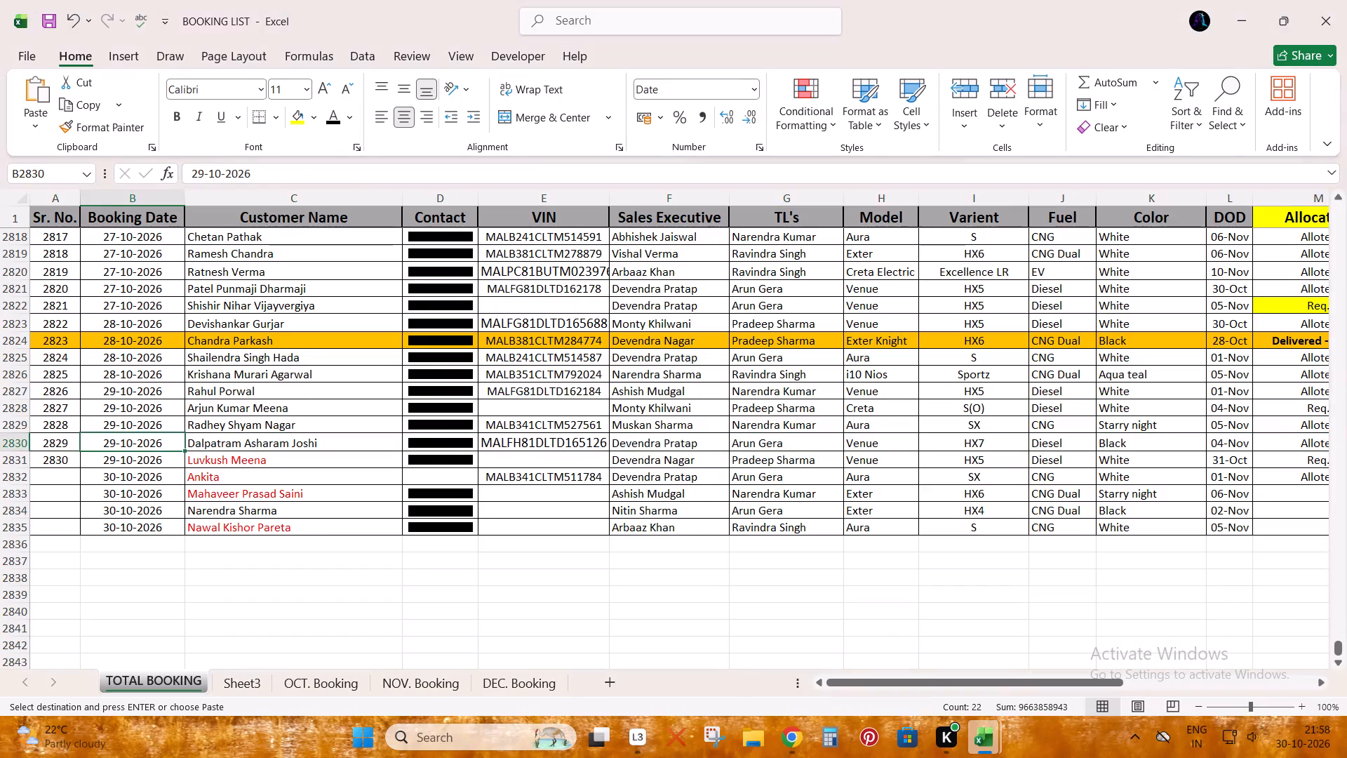
key(ctrl+f)
key(ctrl+v)
key(Return)
key(Escape)
Apply the VIN cell formatting of the booking below the Creta Electric to the Creta Electric, 28-10-2026 Venue HX5 and 29-10-2026 Venue HX7 VIN cells.
key(Down)
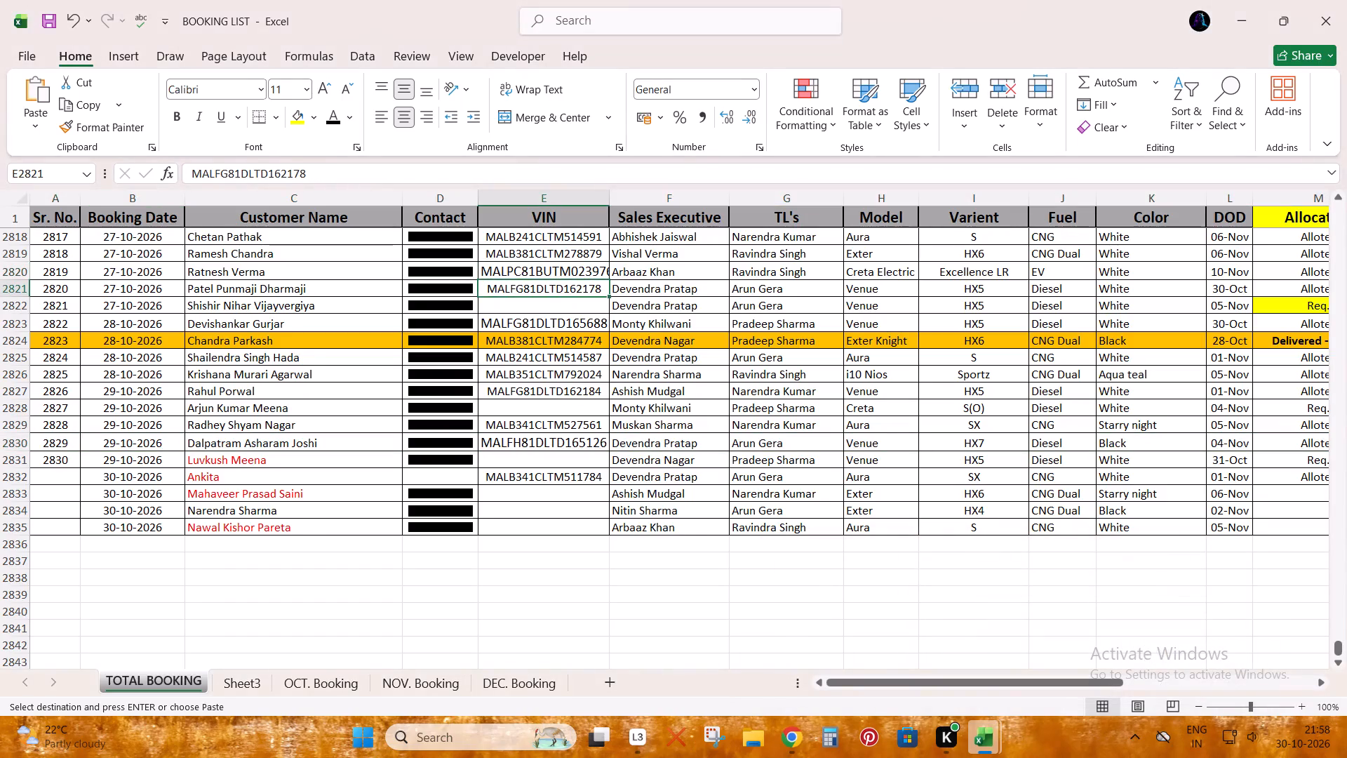
double_click(135, 129)
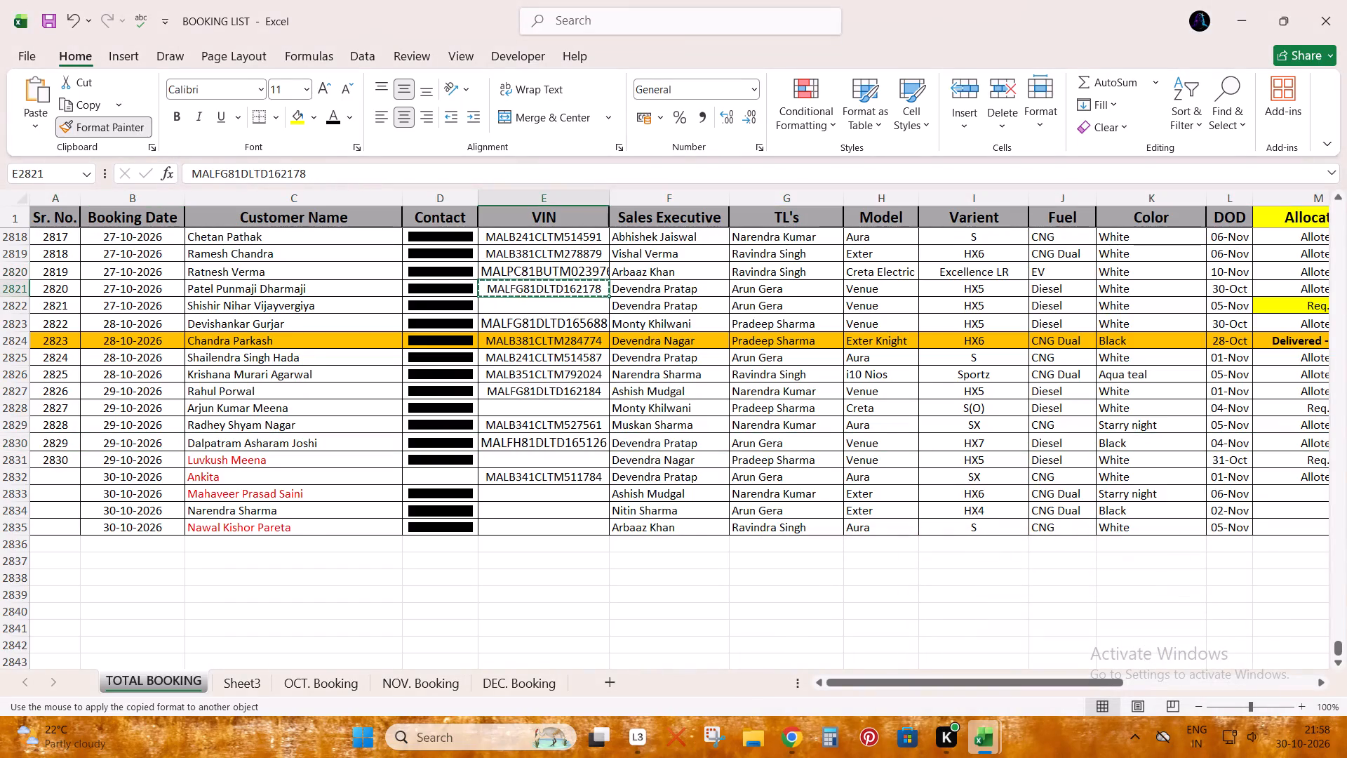
click(571, 271)
click(582, 322)
click(580, 445)
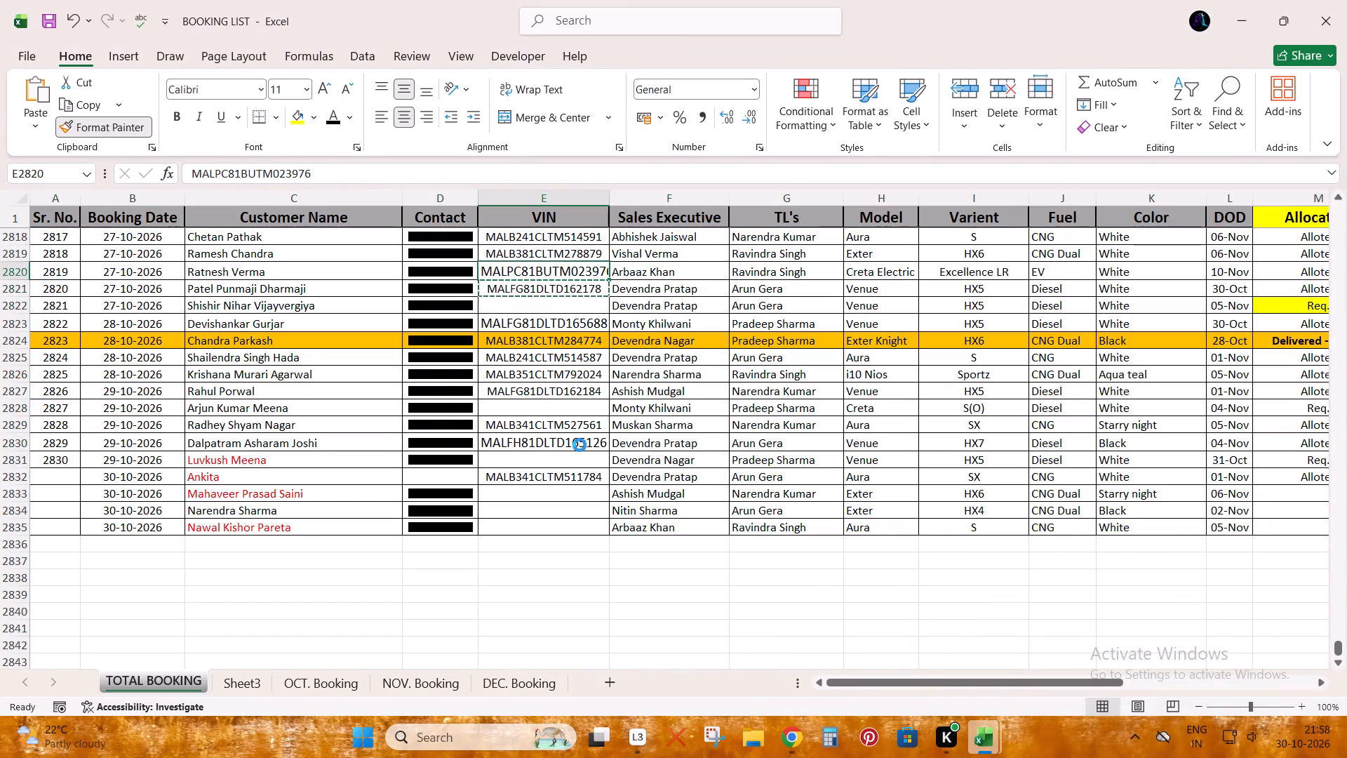
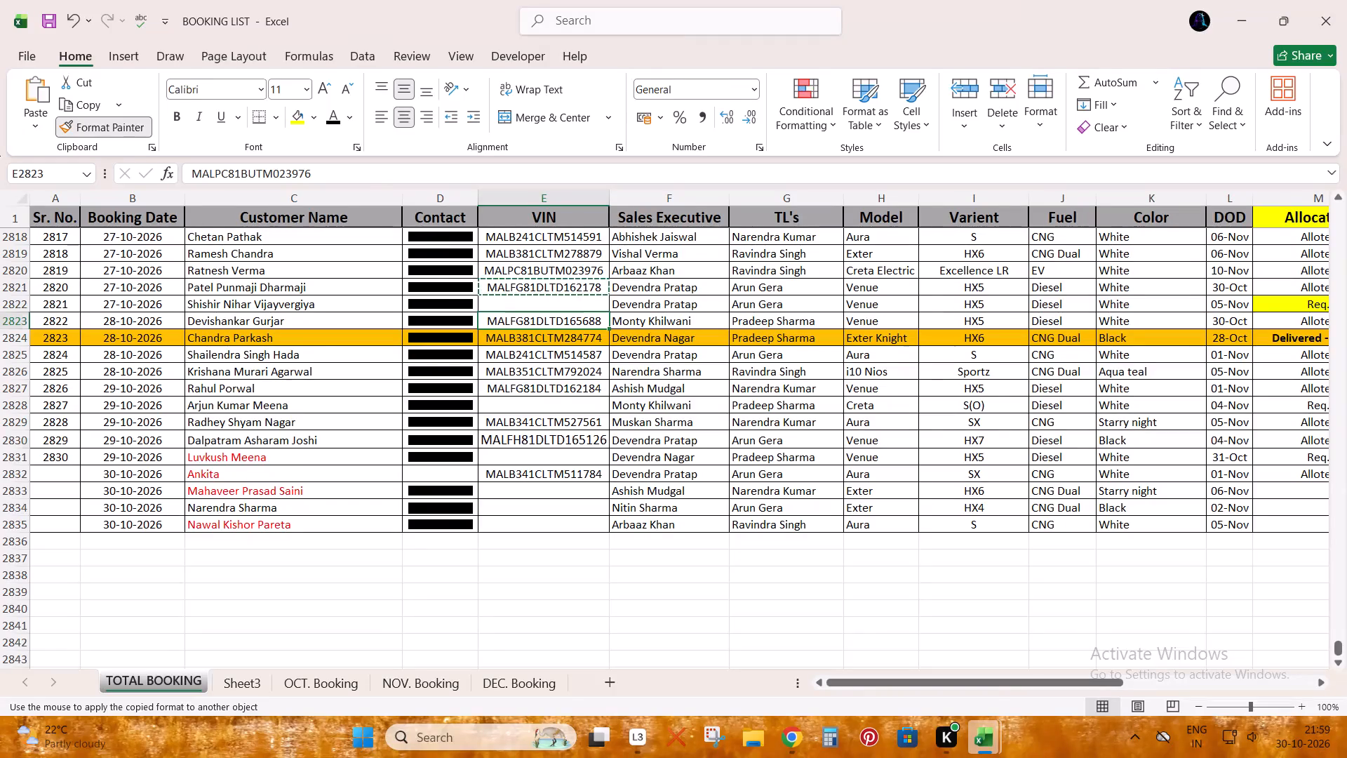
Apply the copied VIN cell formatting to the 29-10-2026 Venue HX7 booking's VIN cell and save BOOKING LIST.
click(568, 441)
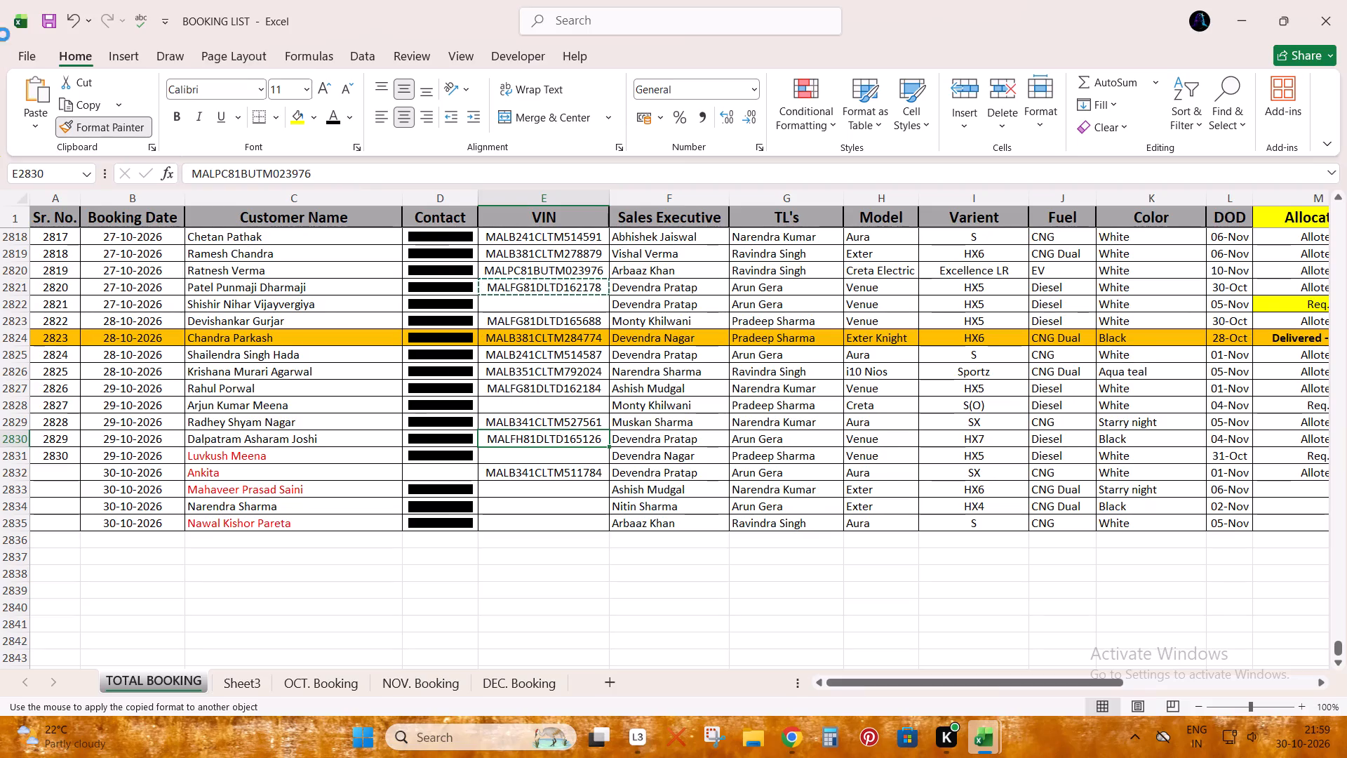
click(45, 21)
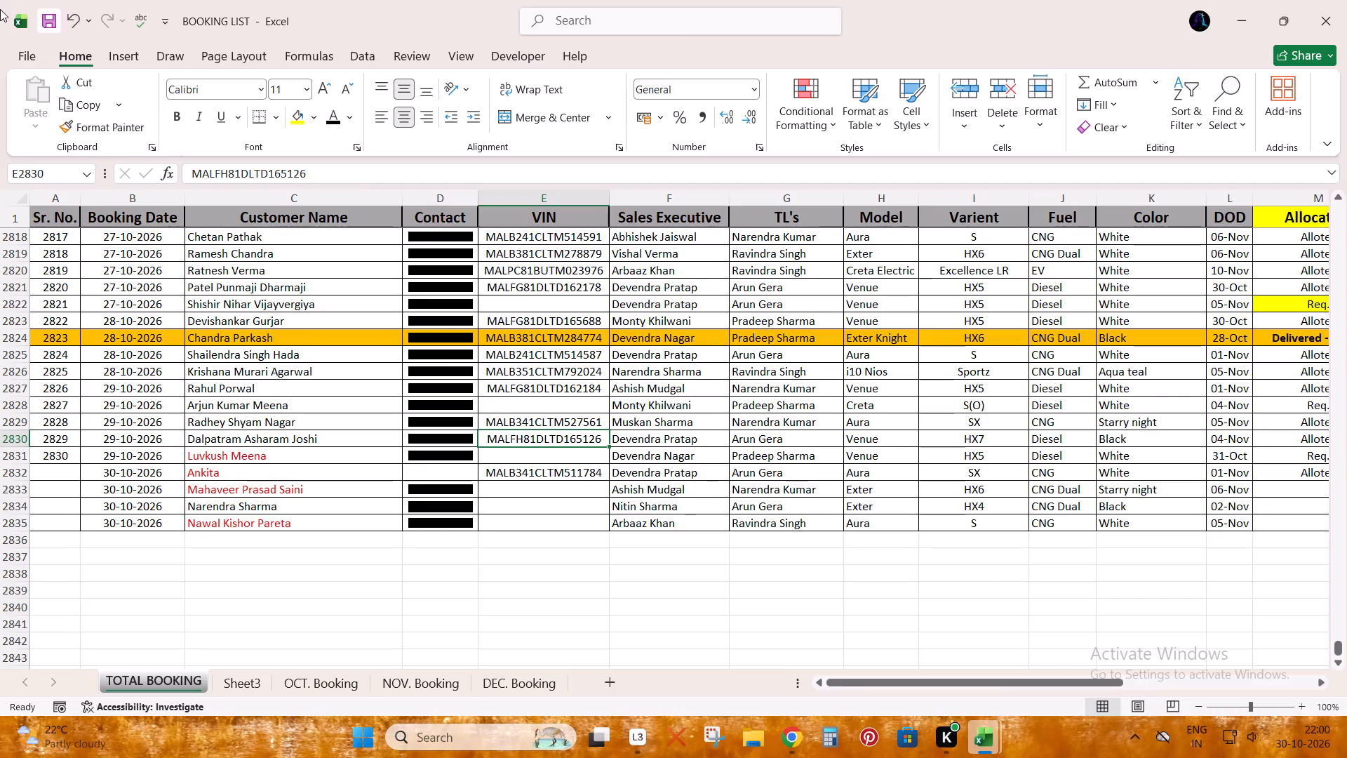
click(55, 15)
Copy the Creta Electric Excellence LR's VIN number from the stock sheet and search for it in BOOKING LIST to check its VIN cell.
key(alt+Tab)
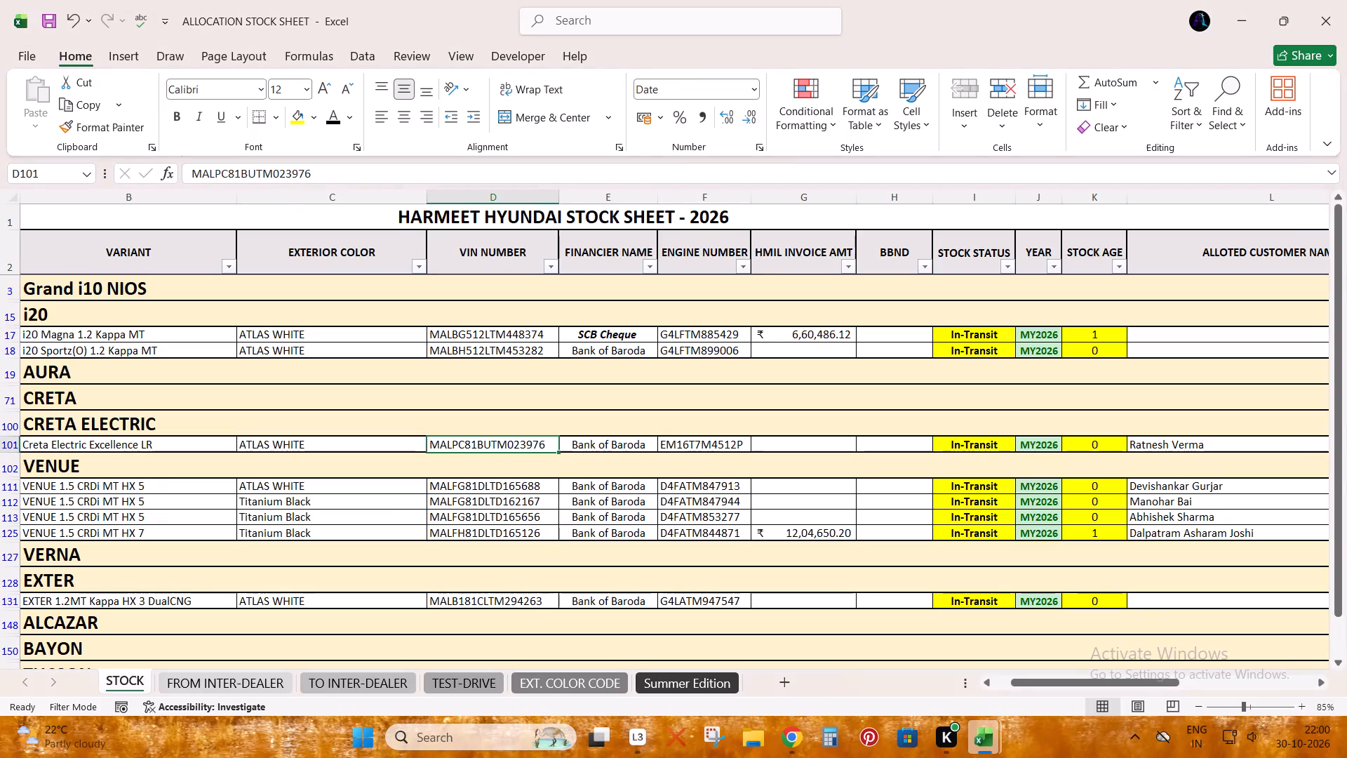
key(ctrl+c)
key(alt+Tab)
key(Right)
key(ctrl+f)
key(ctrl+v)
key(Return)
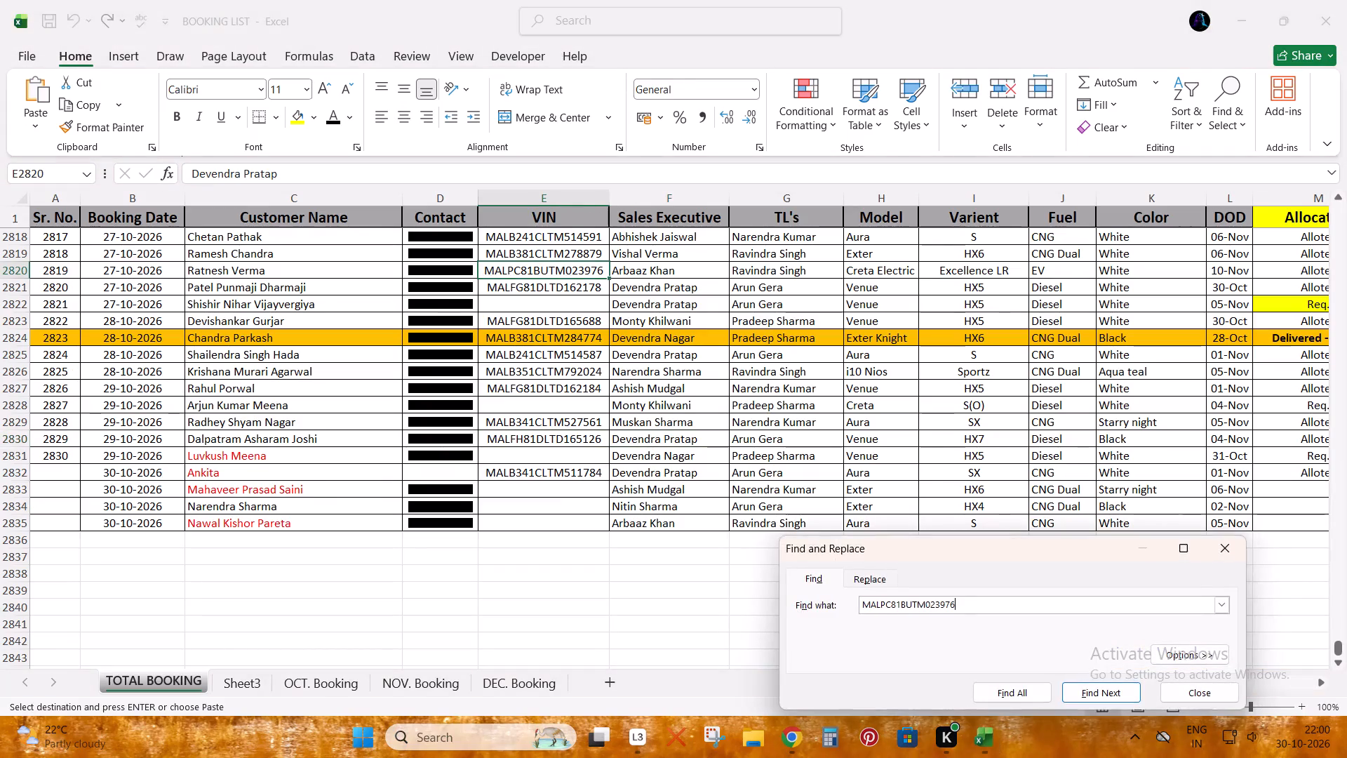
key(Escape)
key(Tab)
Copy the Atlas White Venue HX 5's VIN number from the stock sheet and search for it in BOOKING LIST.
key(alt+Tab)
key(ctrl+Down)
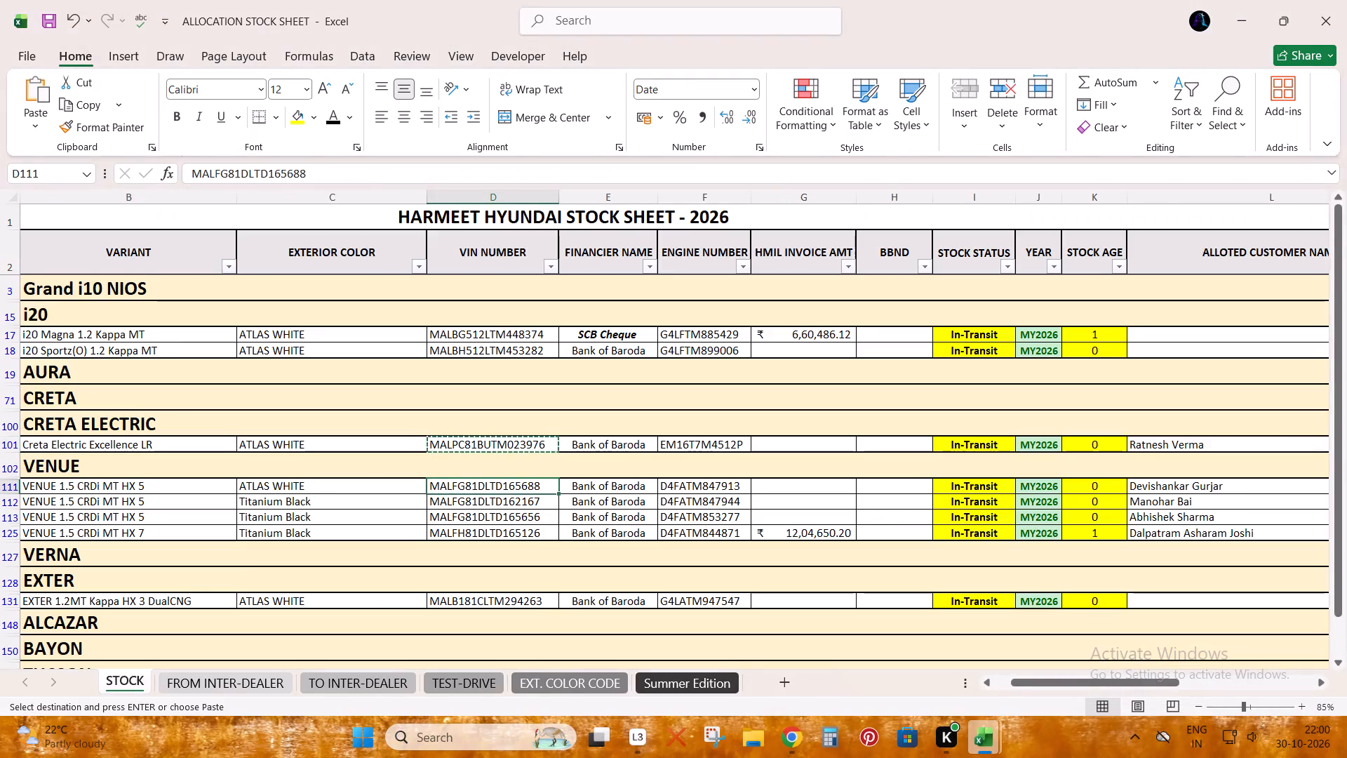
key(ctrl+c)
key(alt+Tab)
key(Right)
key(ctrl+f)
key(ctrl+v)
key(Return)
key(Escape)
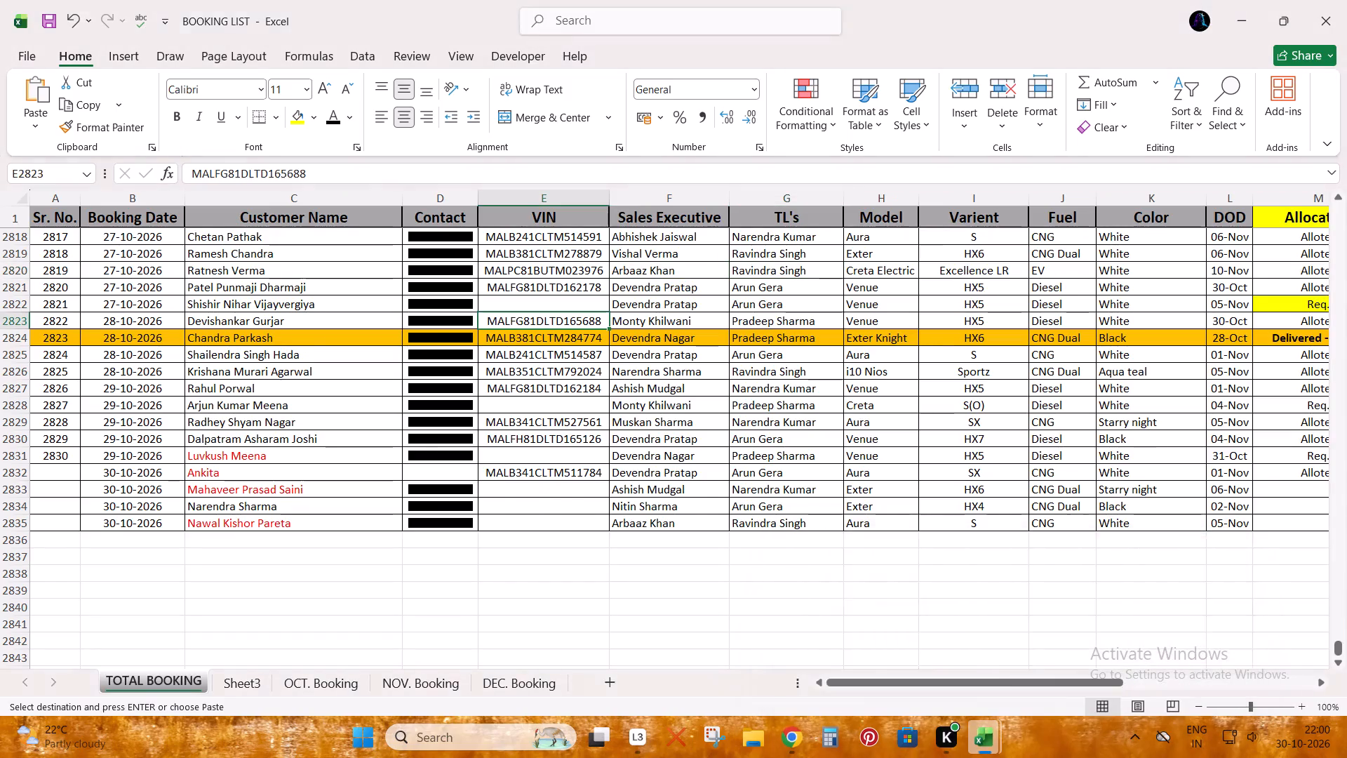
Find the first Titanium Black Venue HX 5's VIN in BOOKING LIST, give it the 04-10-2026 Exter HX4 booking's blank VIN cell formatting, and save.
key(alt+Tab)
key(Down)
key(ctrl+c)
key(alt+Tab)
key(Right)
key(ctrl+f)
key(ctrl+v)
key(Return)
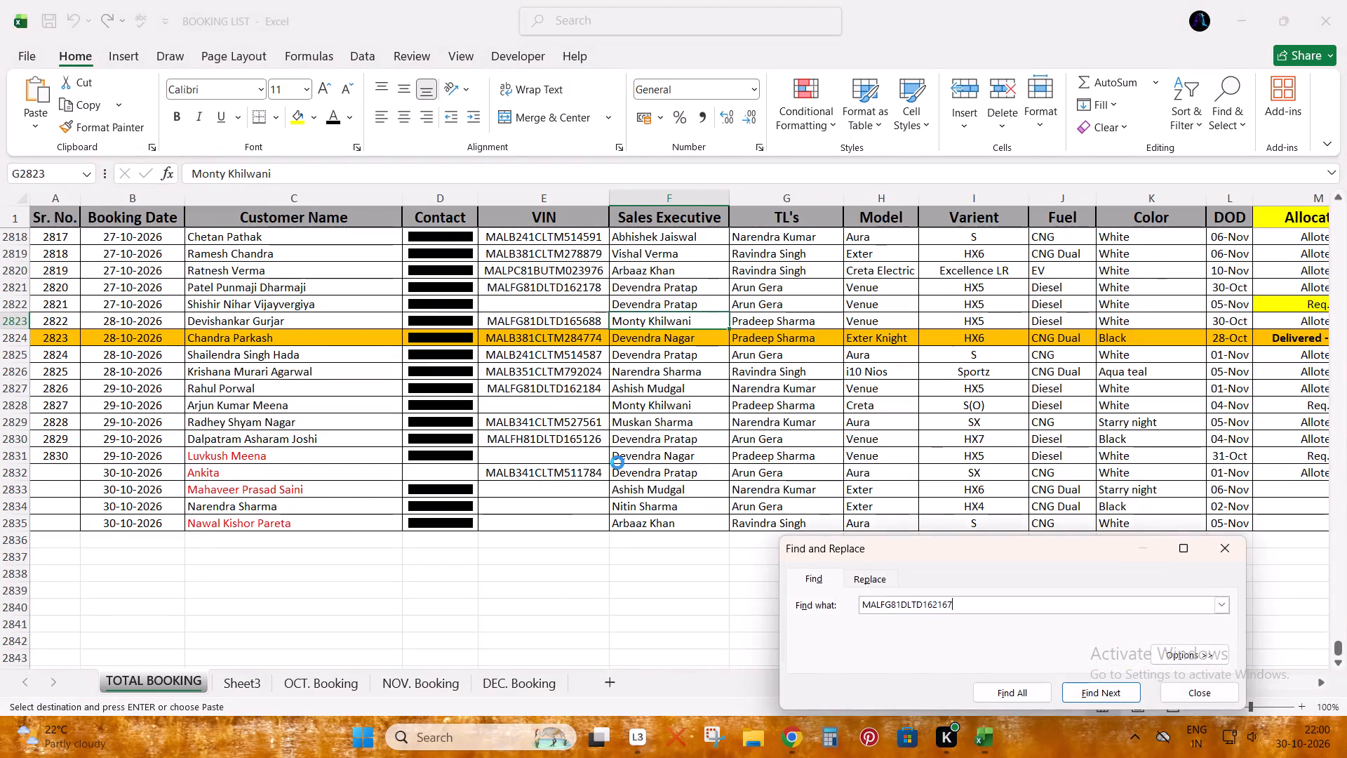
key(Escape)
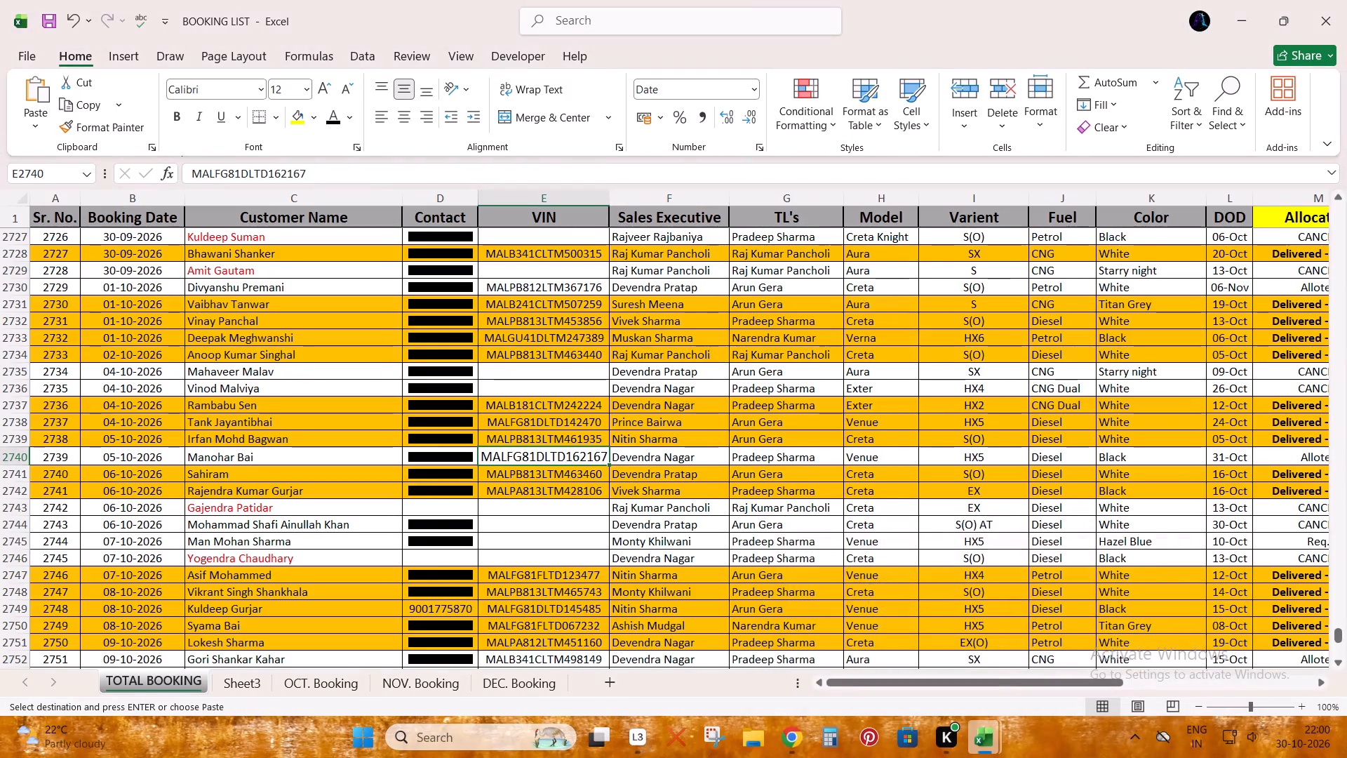
click(578, 392)
click(66, 130)
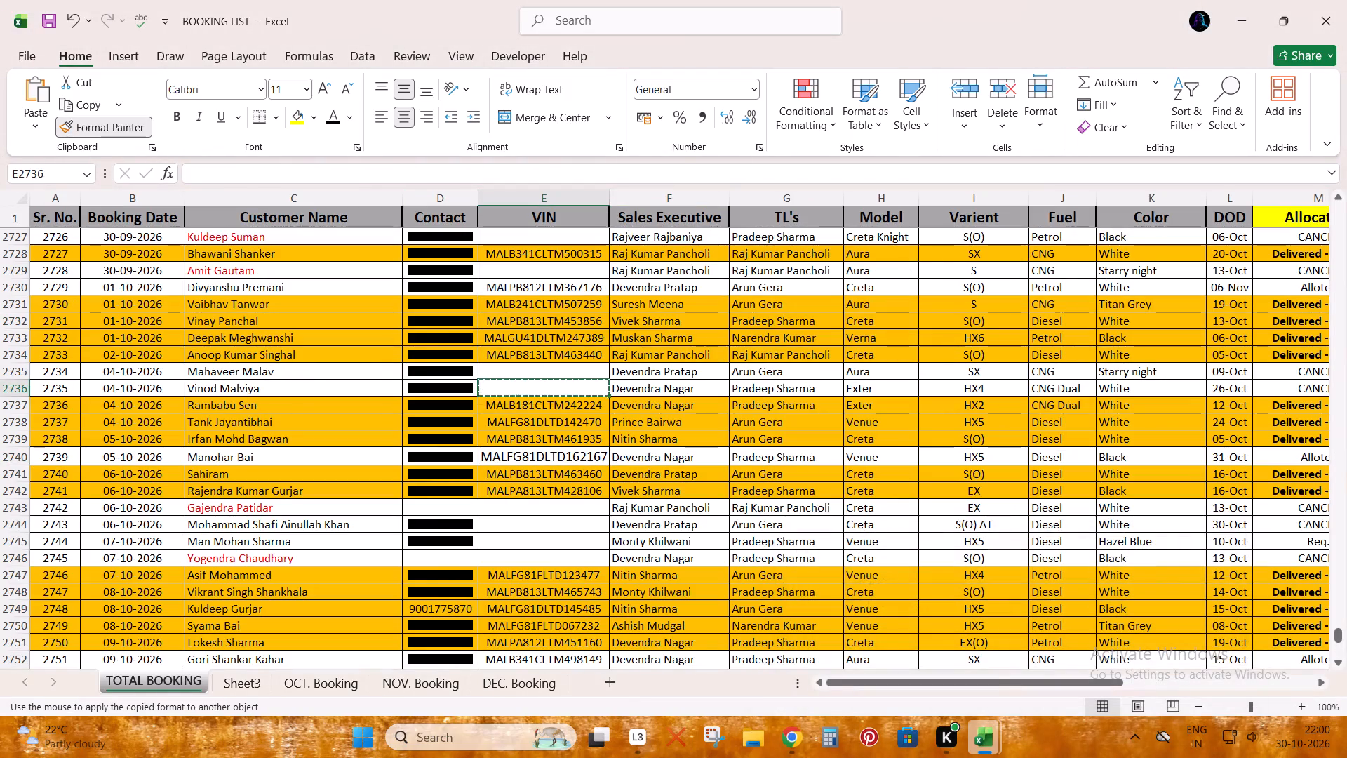
click(549, 455)
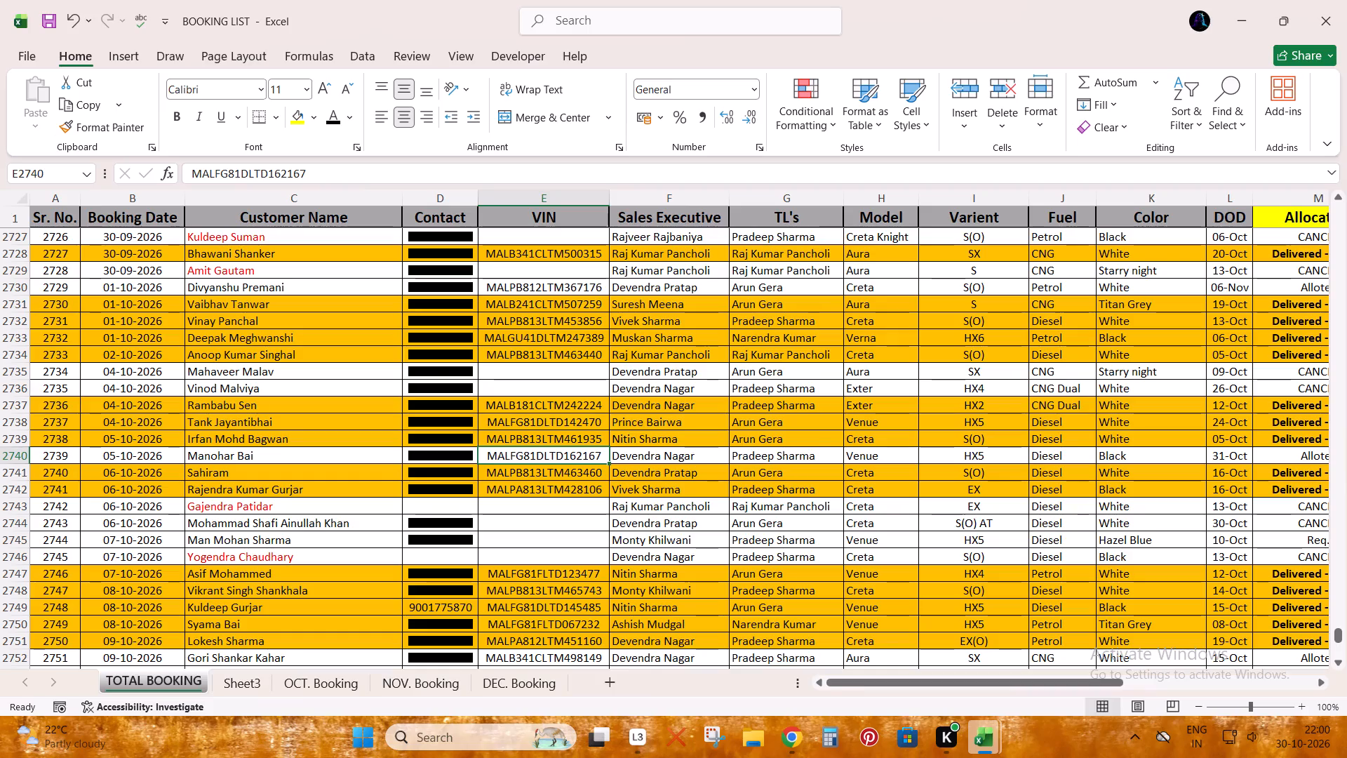
key(ctrl+s)
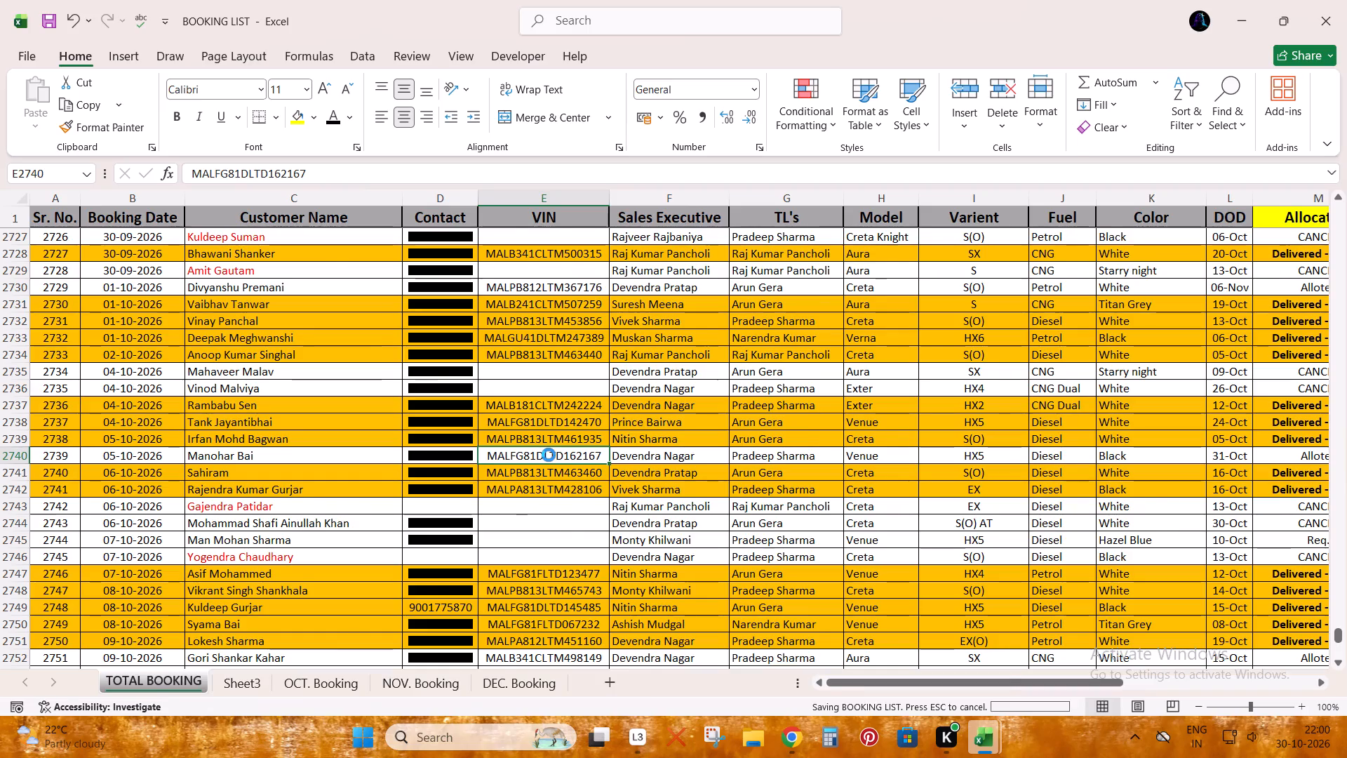
Find the second Titanium Black Venue HX 5's VIN in BOOKING LIST and copy the formatting of the VIN cell directly below onto it.
key(alt+Tab)
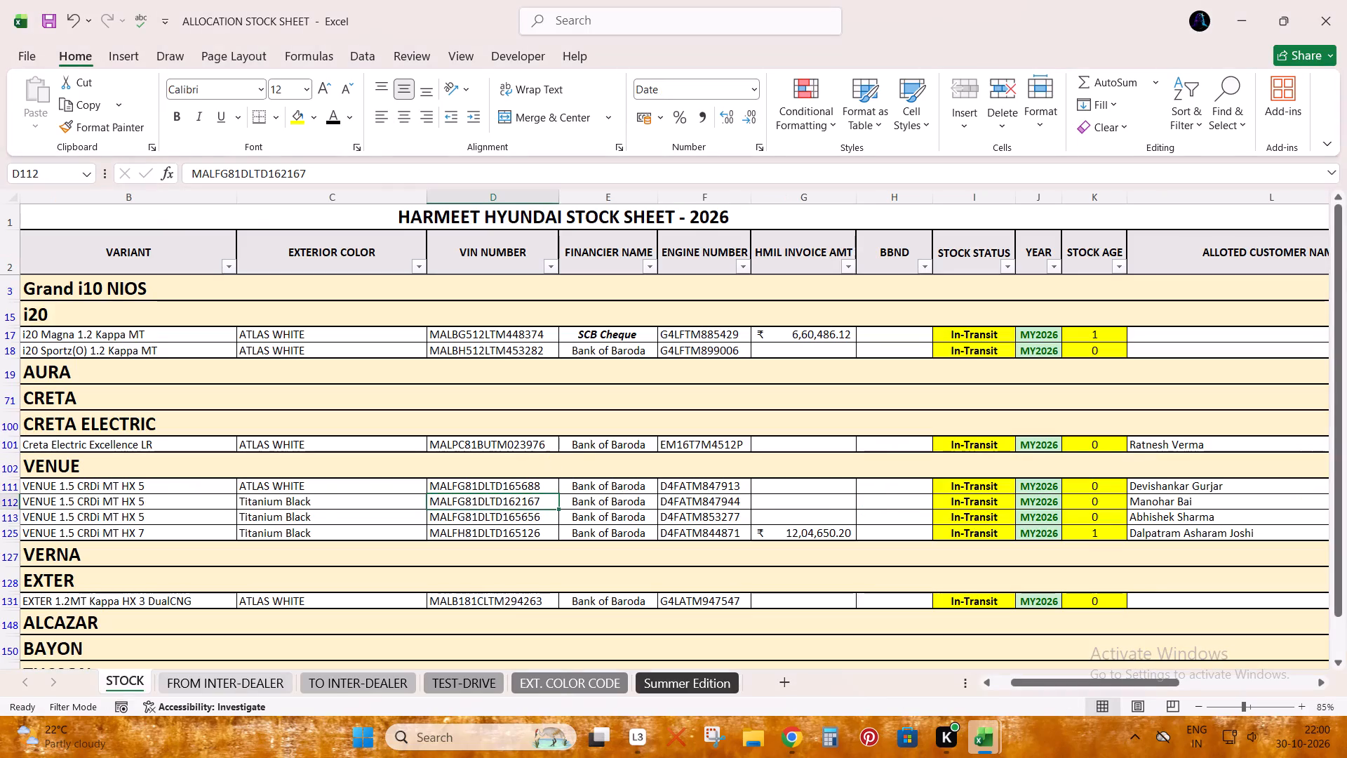
key(Down)
key(ctrl+c)
key(alt+Tab)
key(Right)
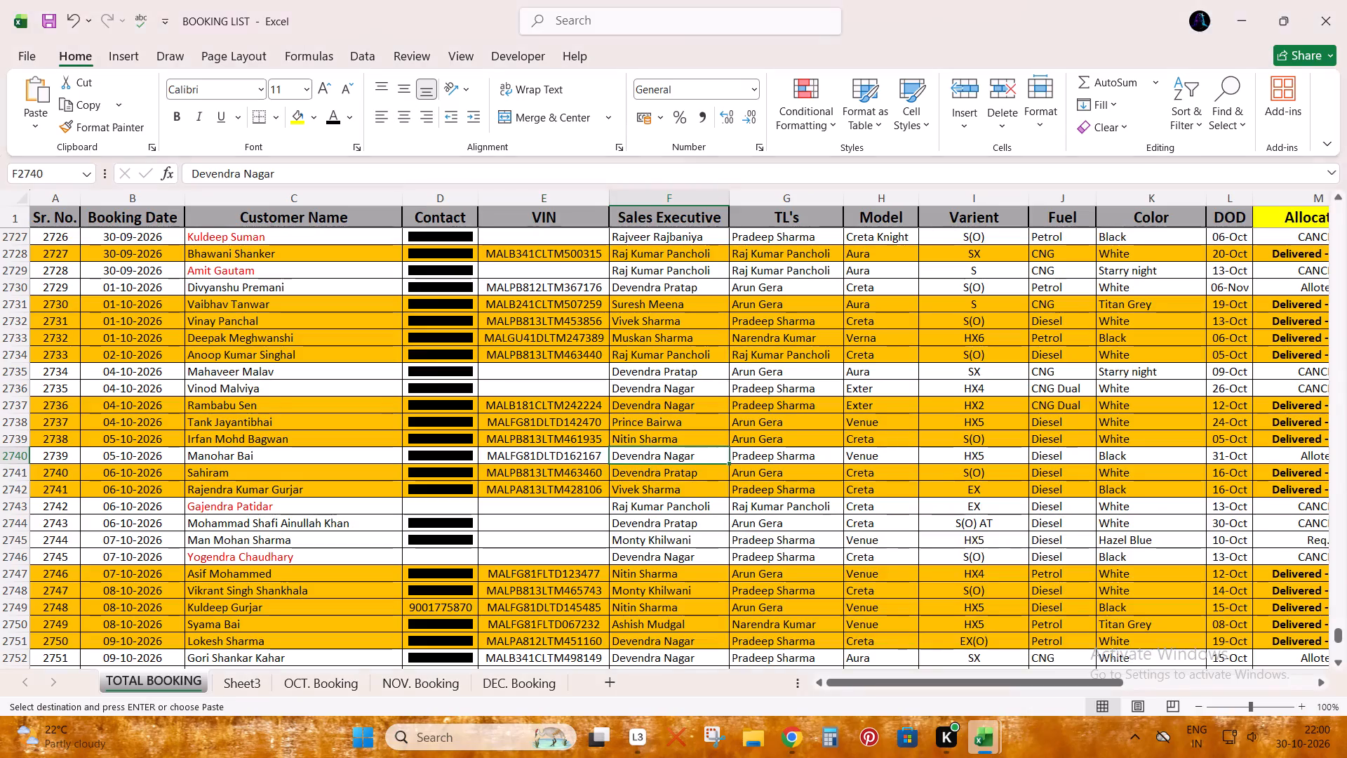
key(ctrl+f)
key(ctrl+v)
key(Return)
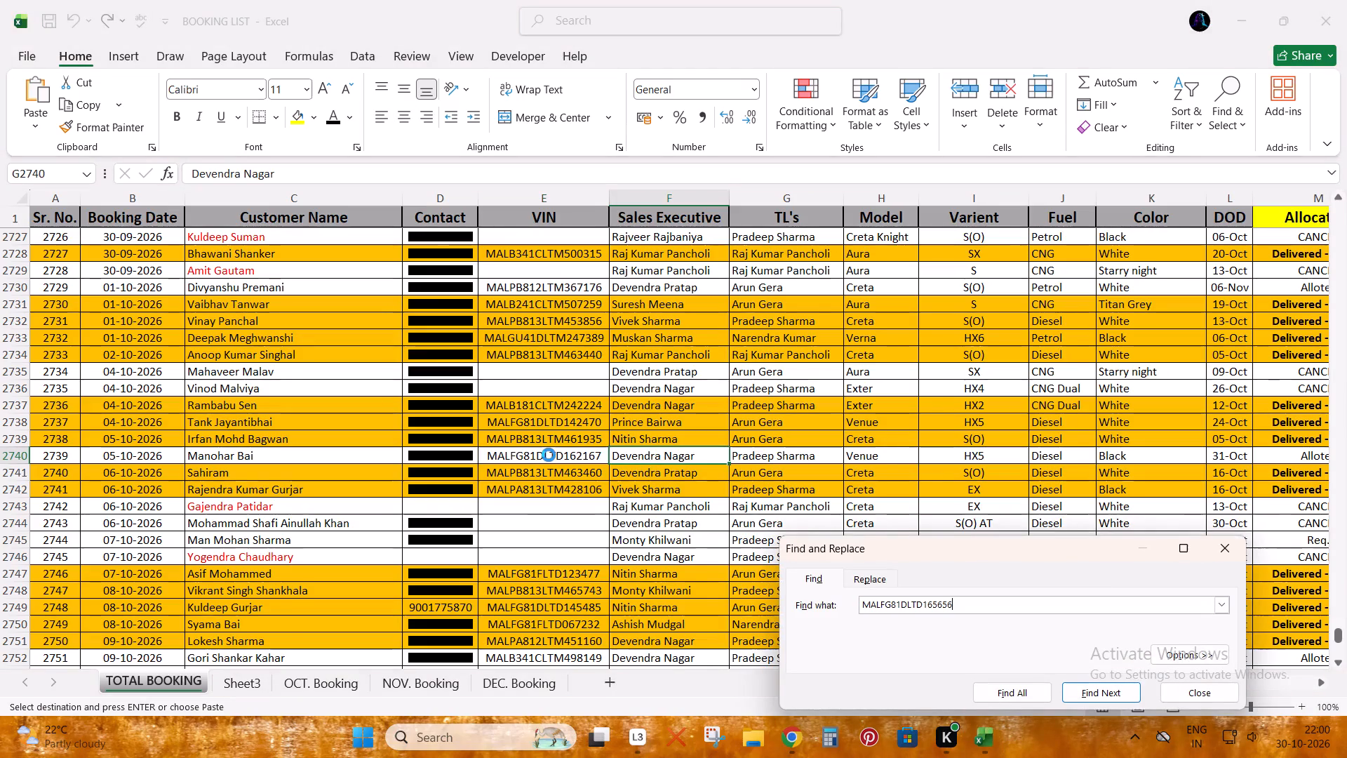
key(Escape)
key(Down)
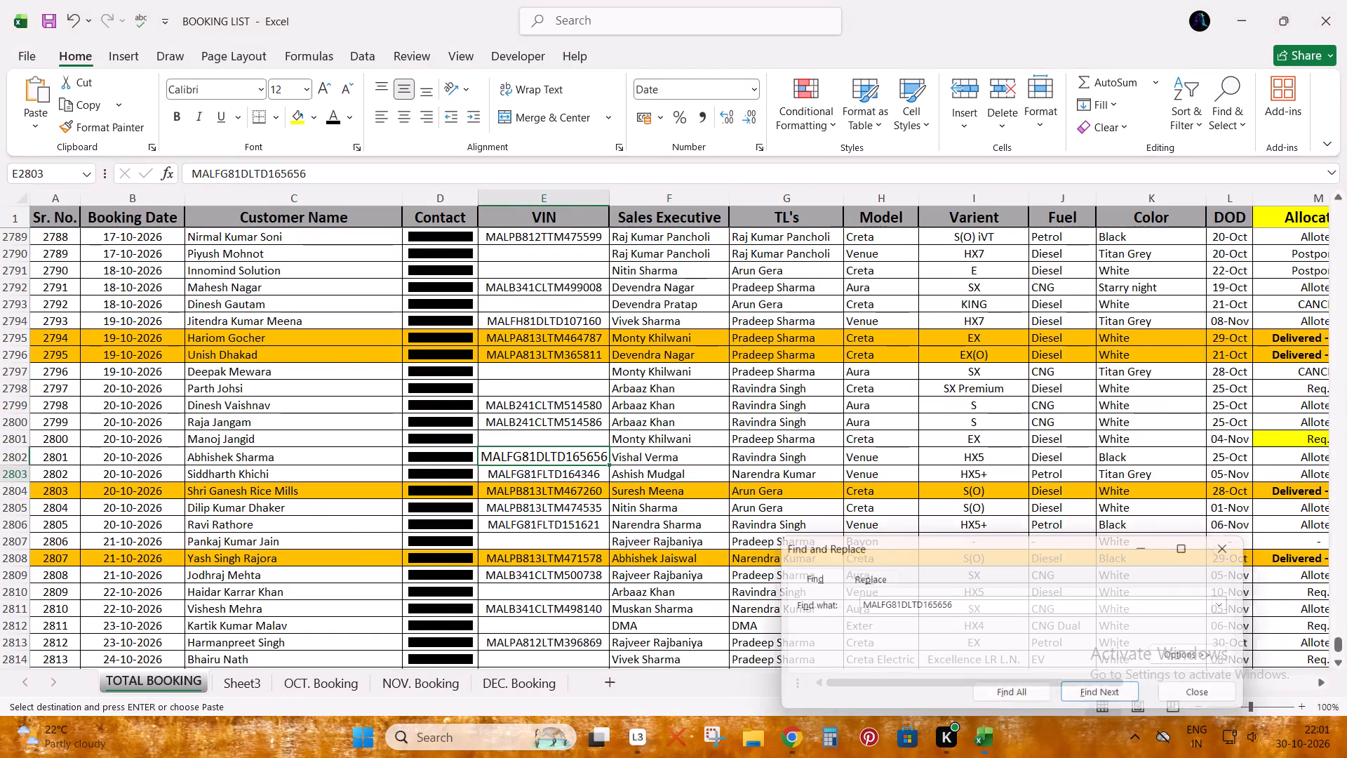
click(114, 126)
key(Up)
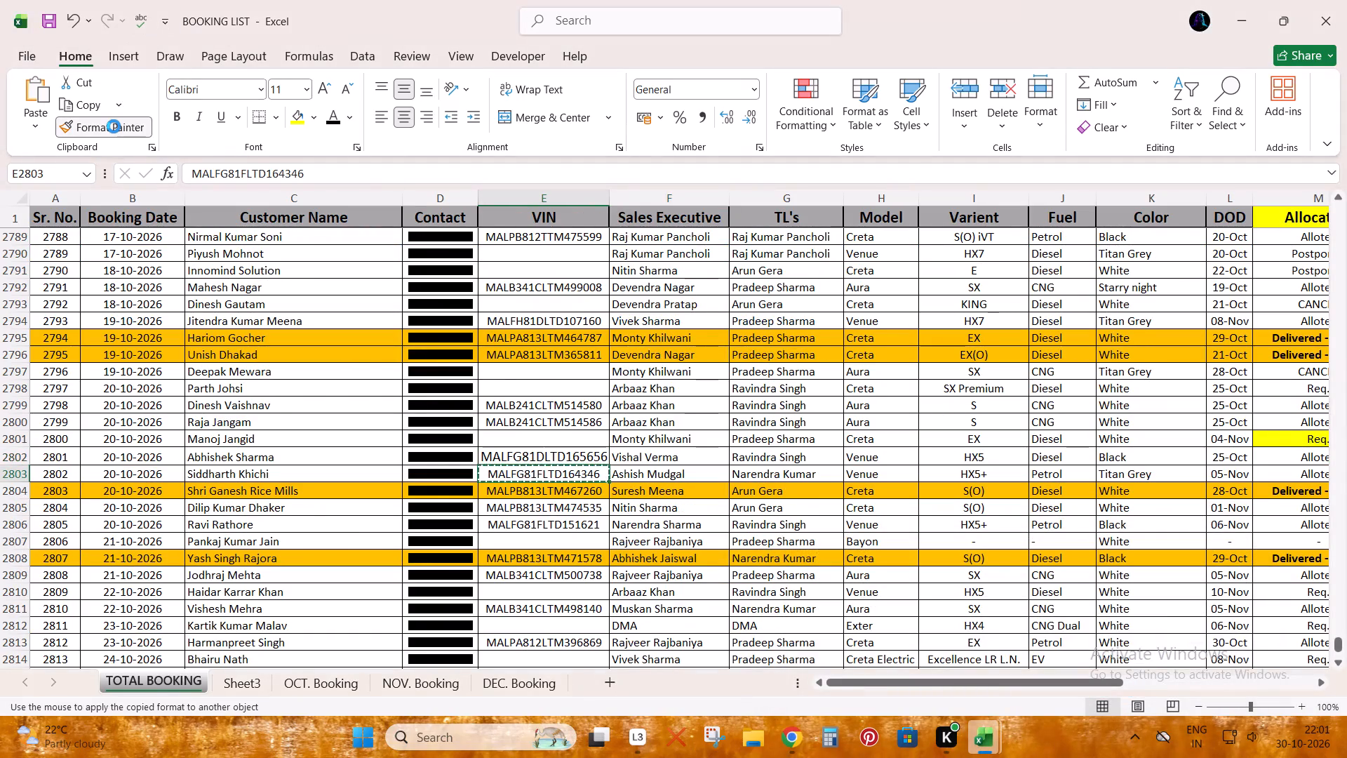
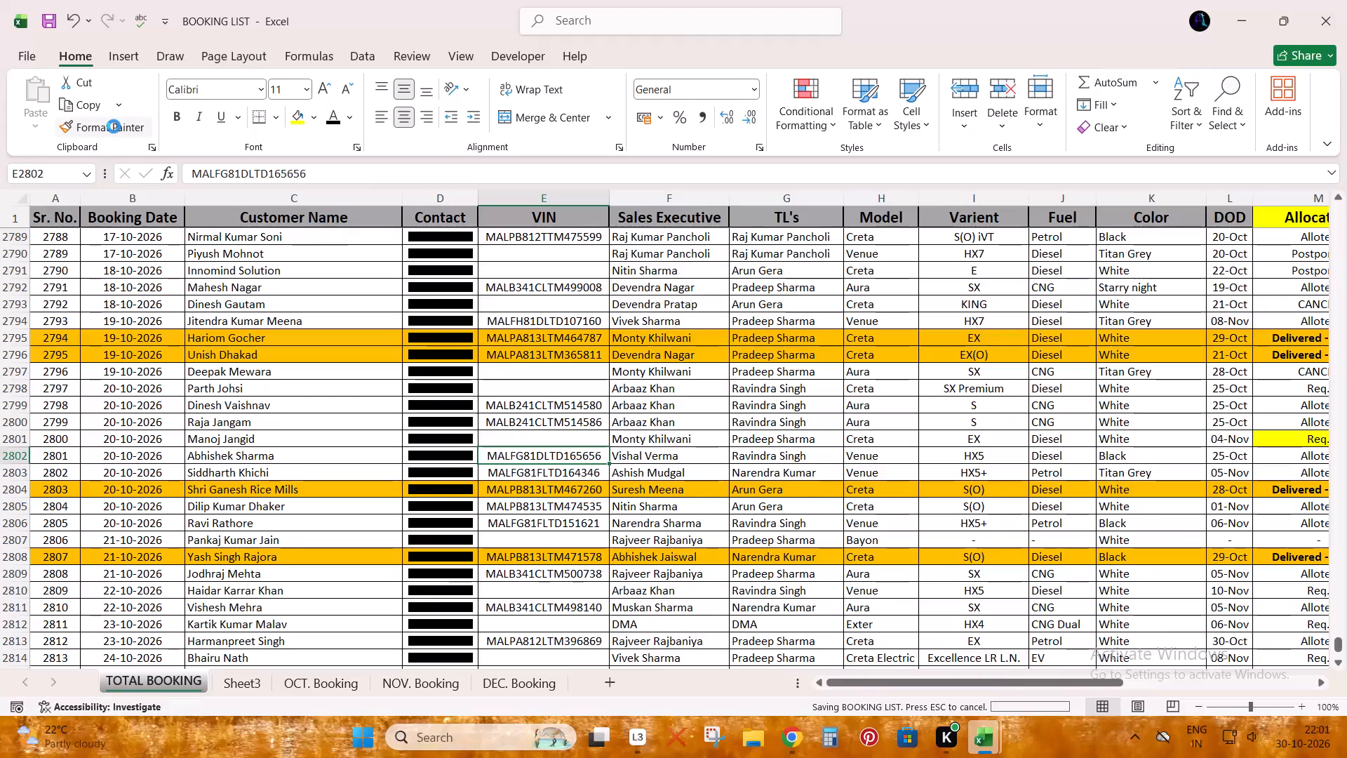
Copy the second Titanium Black Venue HX 5's VIN and search for it again in BOOKING LIST to recheck its VIN cell.
key(ctrl+c)
key(alt+Tab)
key(Right)
key(ctrl+f)
key(ctrl+v)
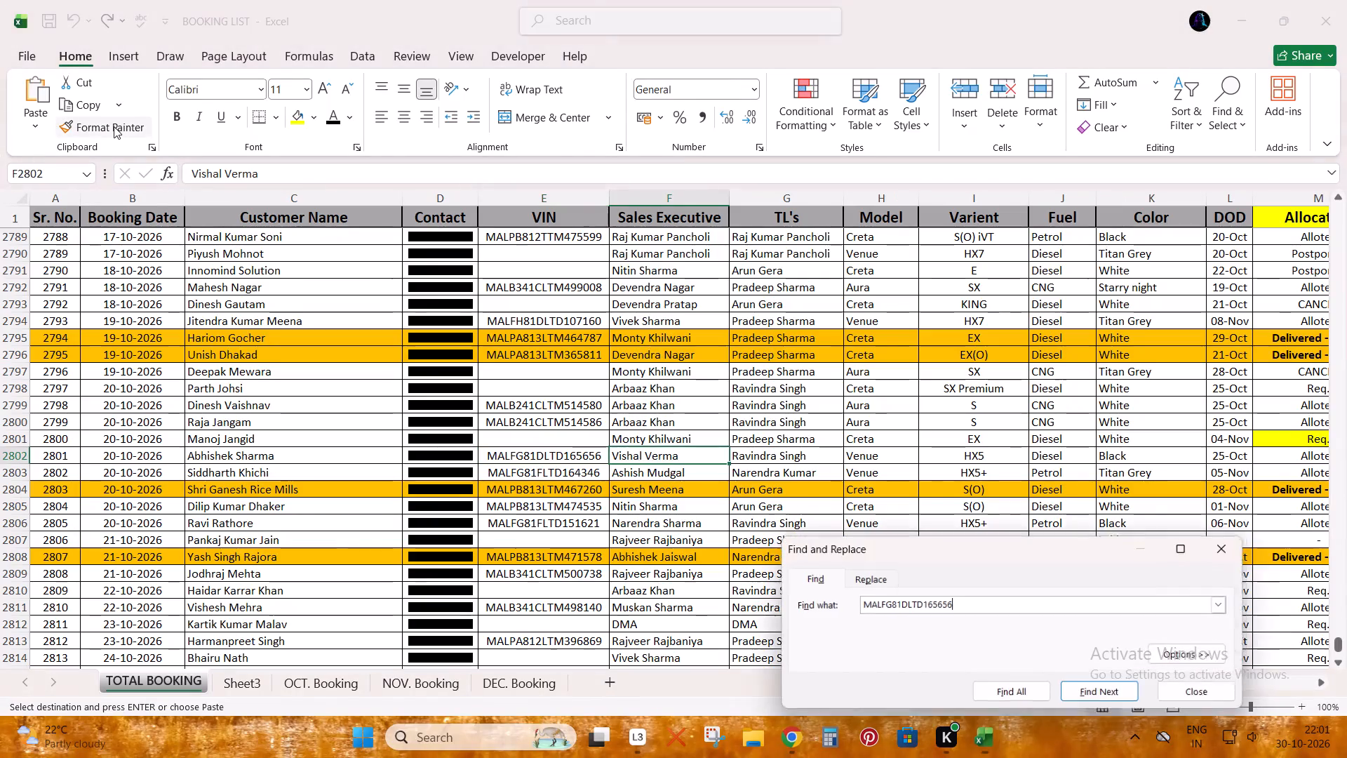
key(Return)
key(Escape)
key(Tab)
key(Down)
key(alt+Tab)
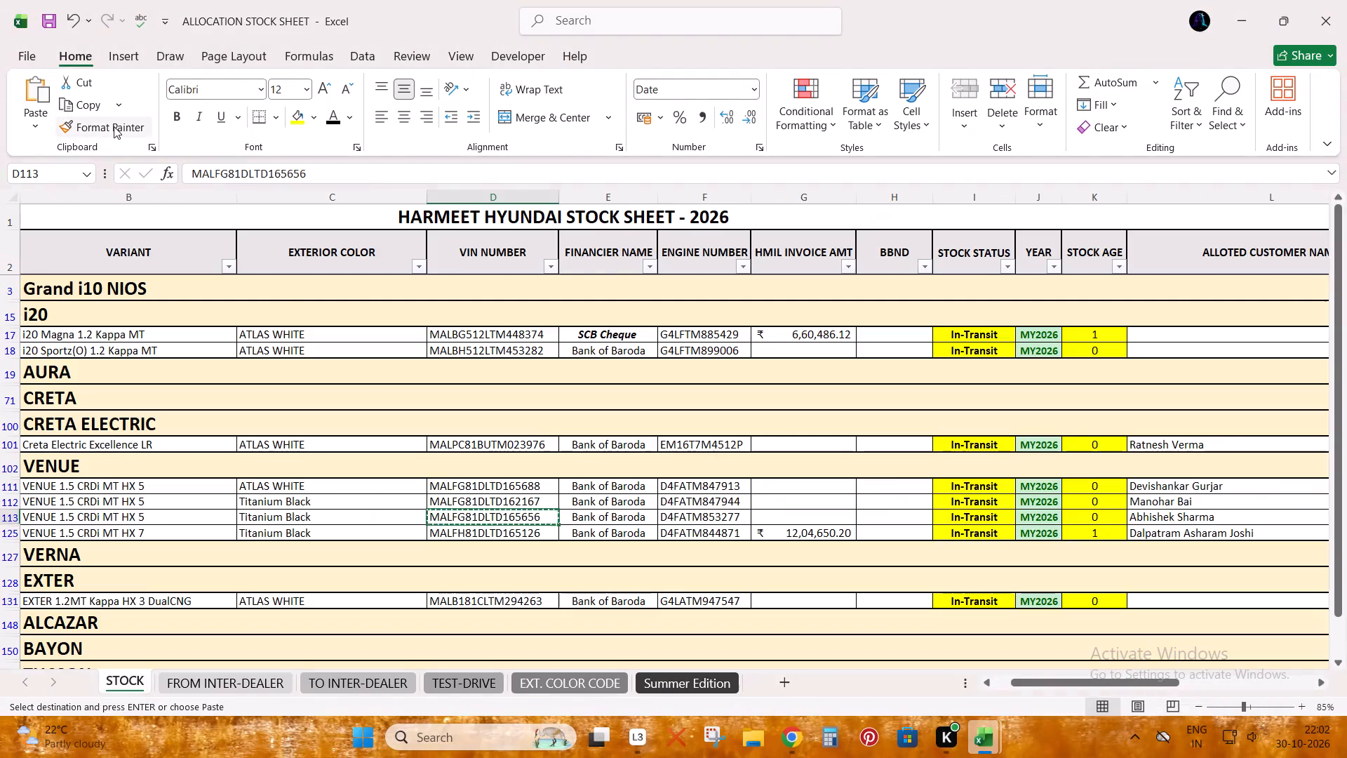
key(alt+Tab)
key(Right)
key(ctrl+f)
key(ctrl+v)
key(Return)
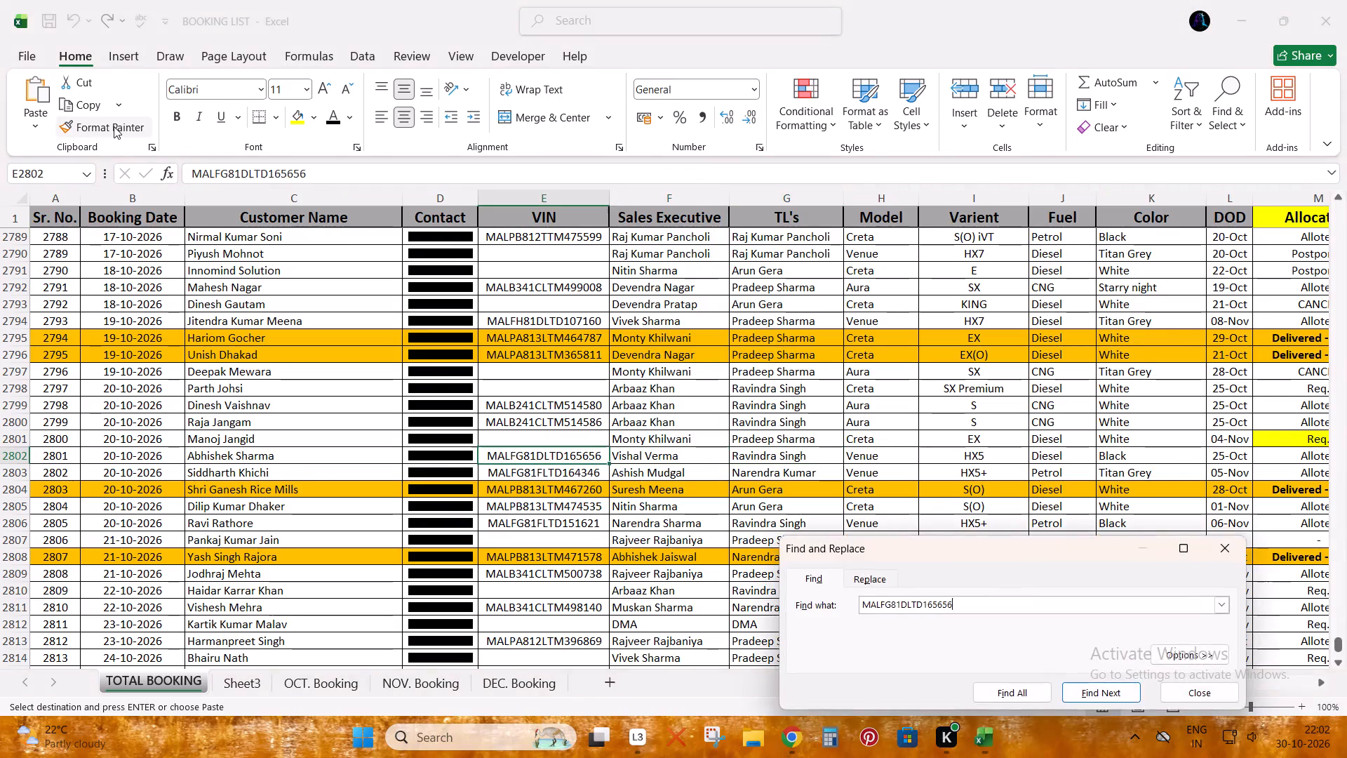
key(Escape)
Copy the In-Transit Titanium Black Venue HX 7's VIN number from the stock sheet and search for it in BOOKING LIST.
key(alt+Tab)
key(Down)
key(ctrl+c)
key(alt+Tab)
key(Right)
key(ctrl+f)
key(ctrl+v)
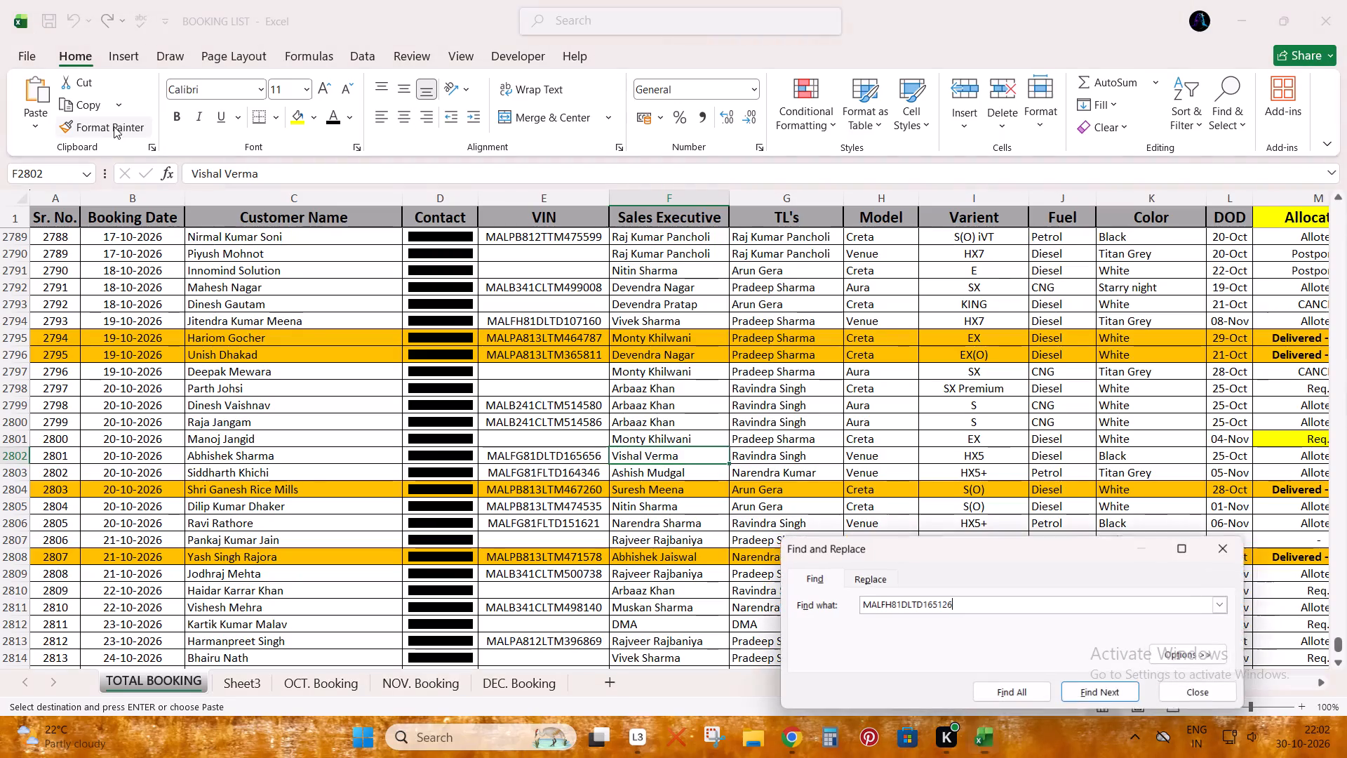
key(Return)
key(Escape)
Return to the allocation stock sheet, clear the pending copy selection and save the workbook.
key(alt+Tab)
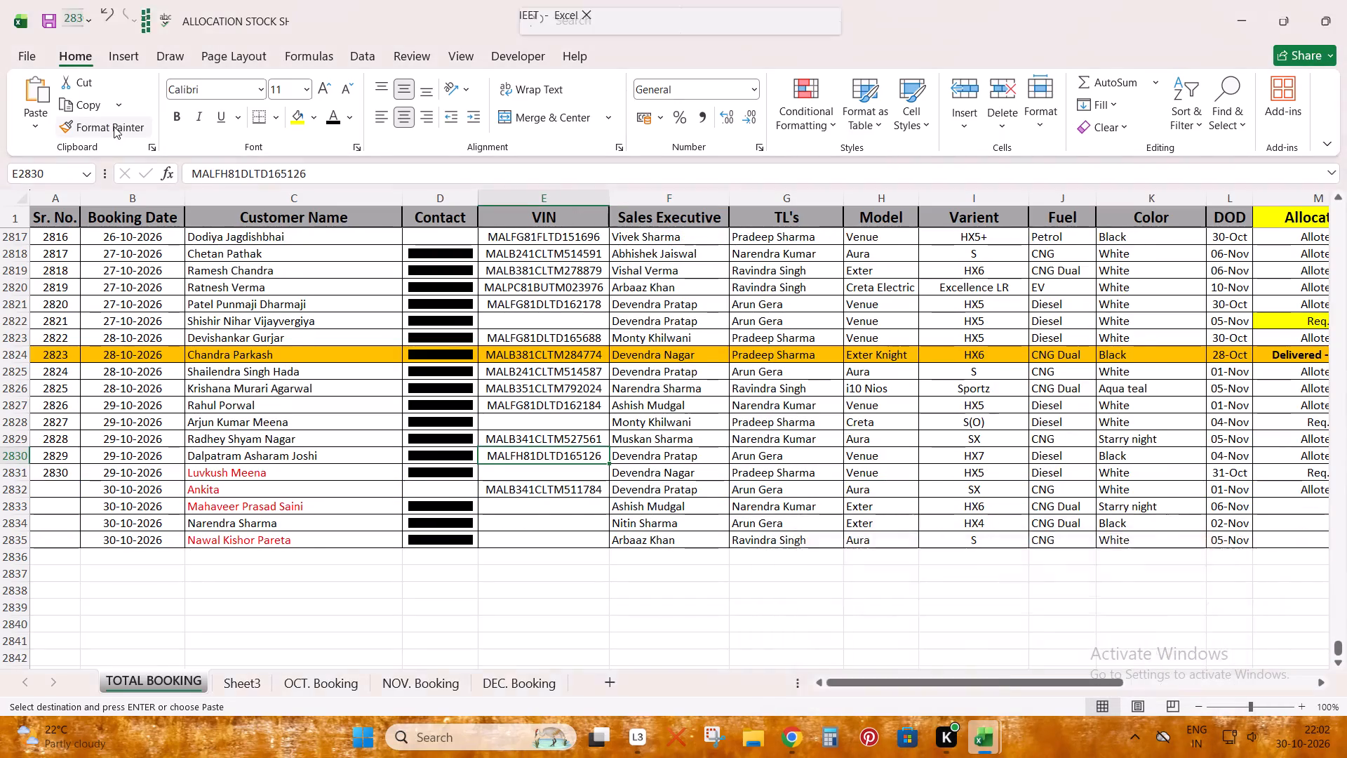
key(Down)
key(Down)
key(Down)
key(Escape)
key(Escape)
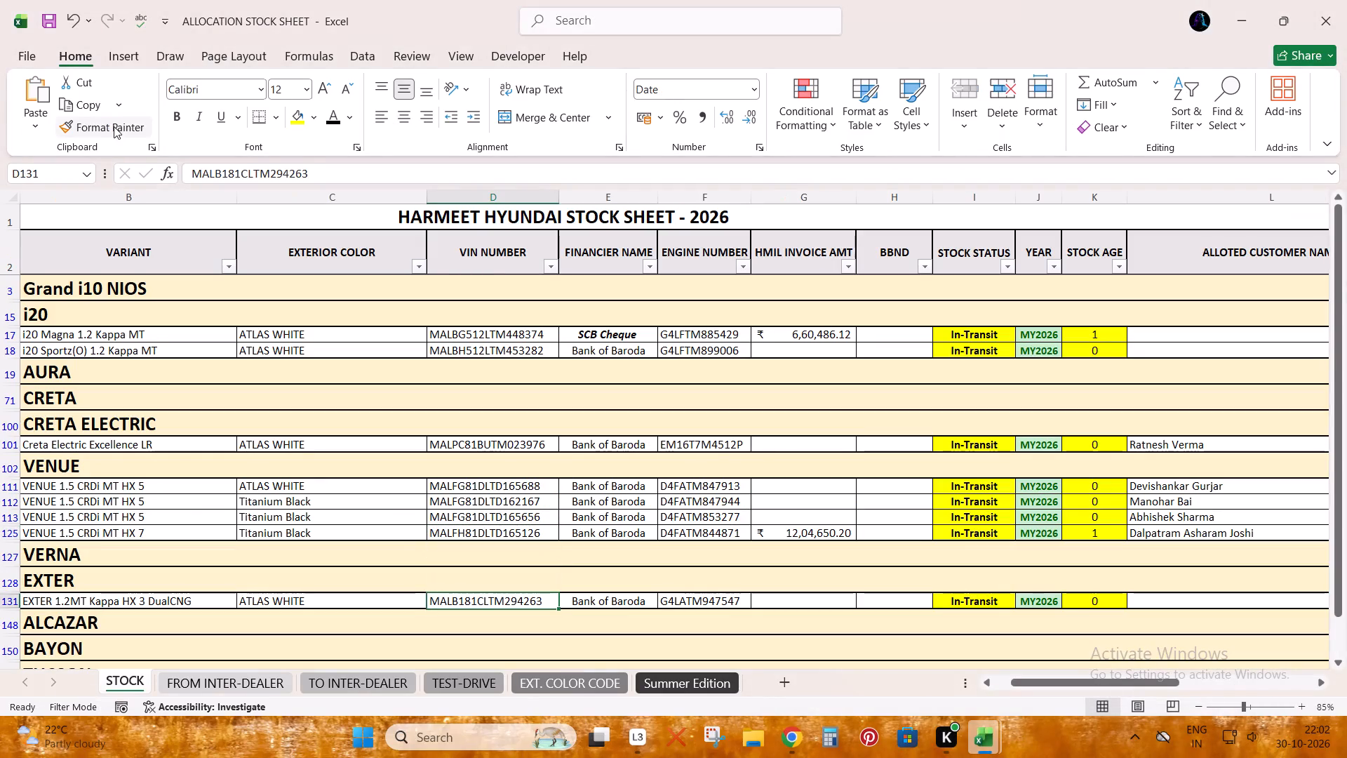
key(ctrl+s)
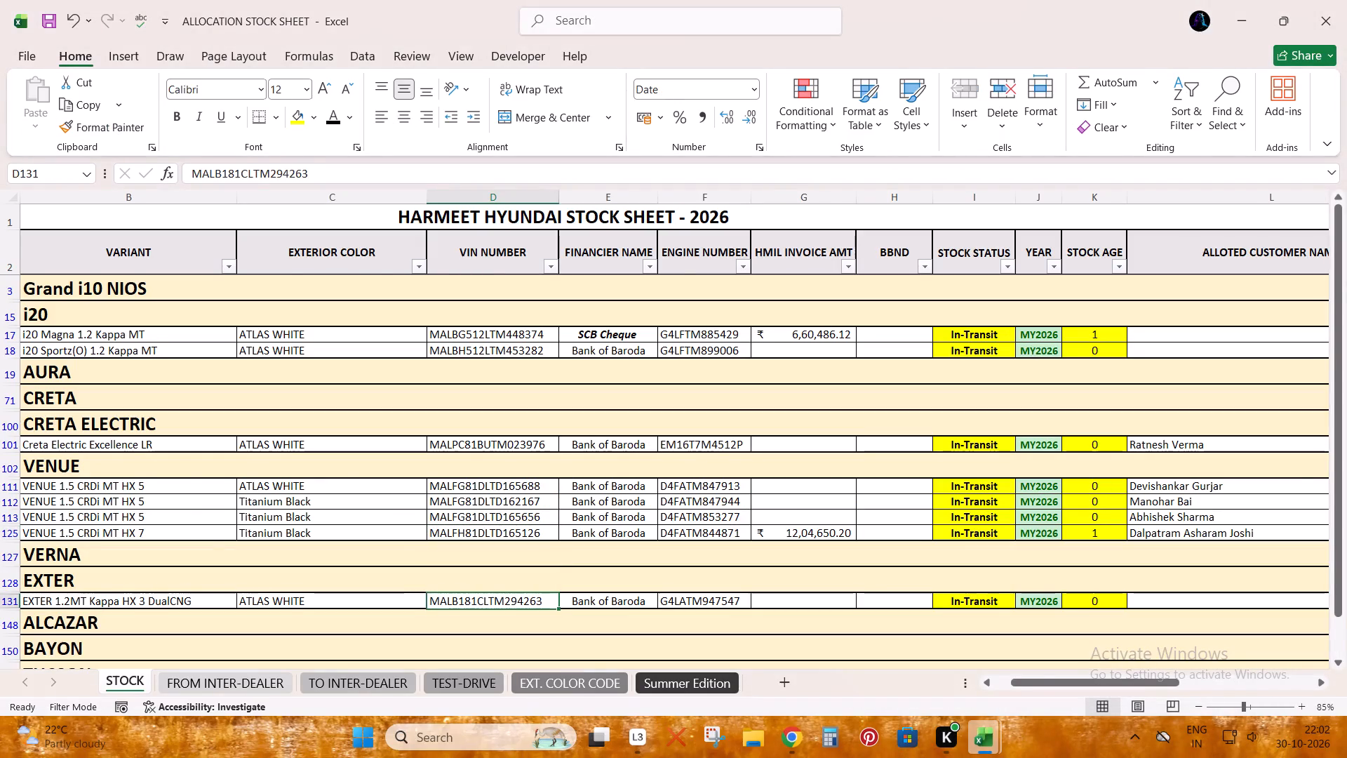
Remove the filter from the STOCK sheet's header row so that all vehicle rows are listed.
drag(1043, 677, 1109, 677)
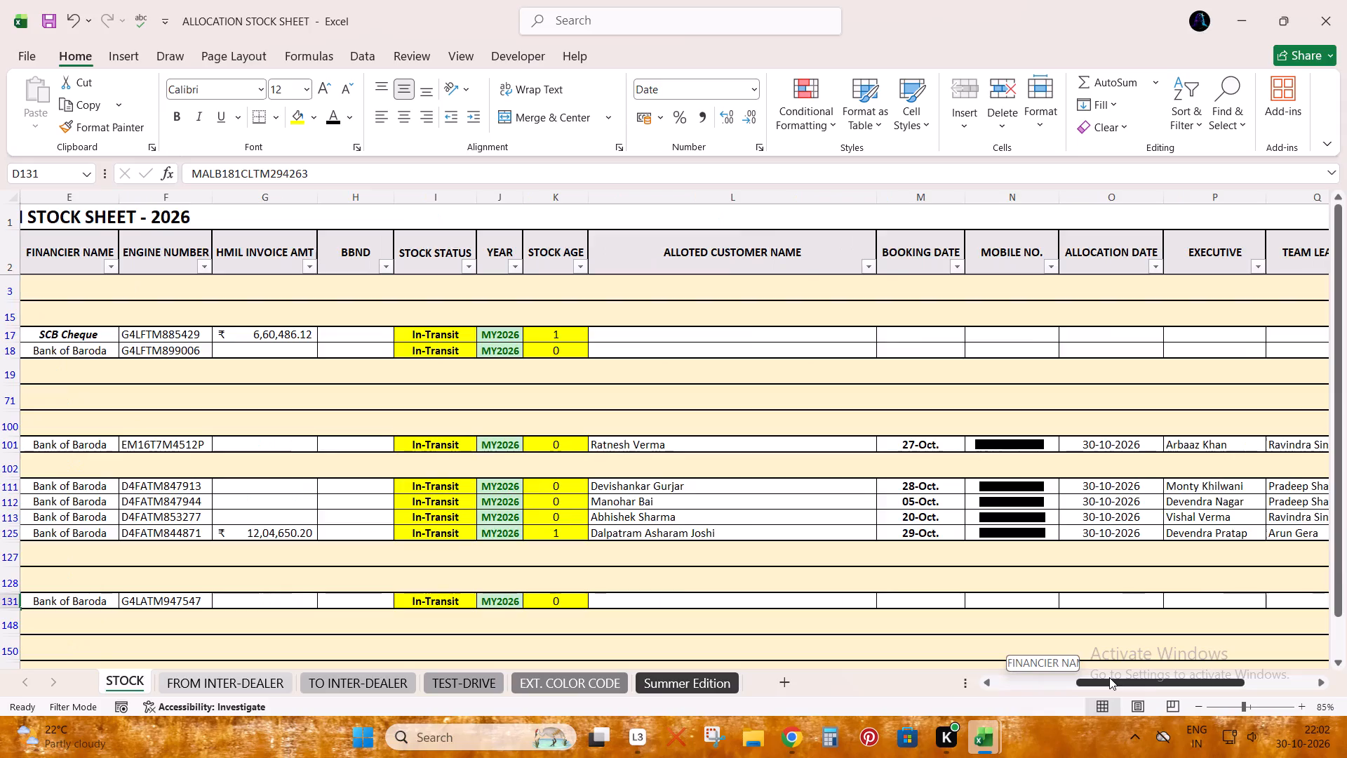
drag(1109, 677, 960, 677)
click(210, 239)
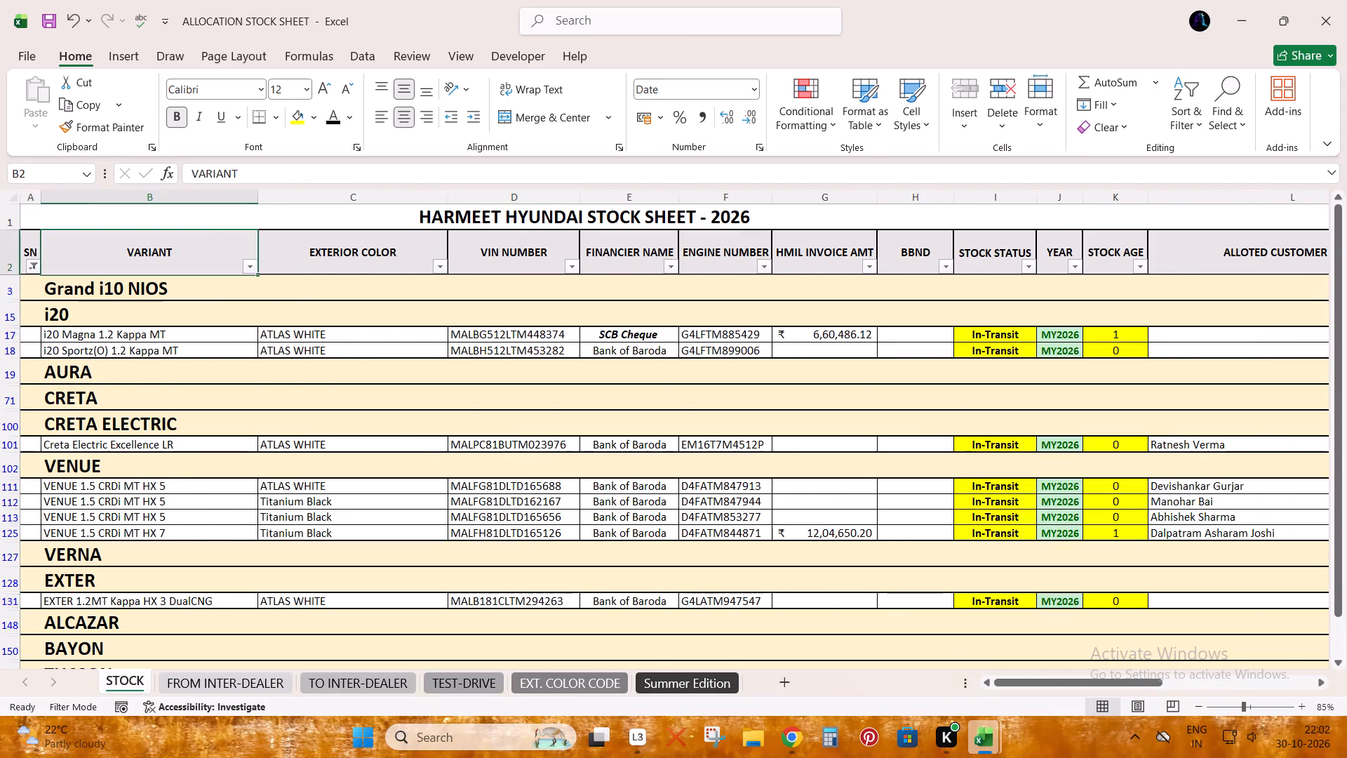
key(ctrl+shift+l)
Refill the SN column of the Grand i10 NIOS section as a continuous series from 1 to 11.
key(ctrl+Left)
key(ctrl+Down)
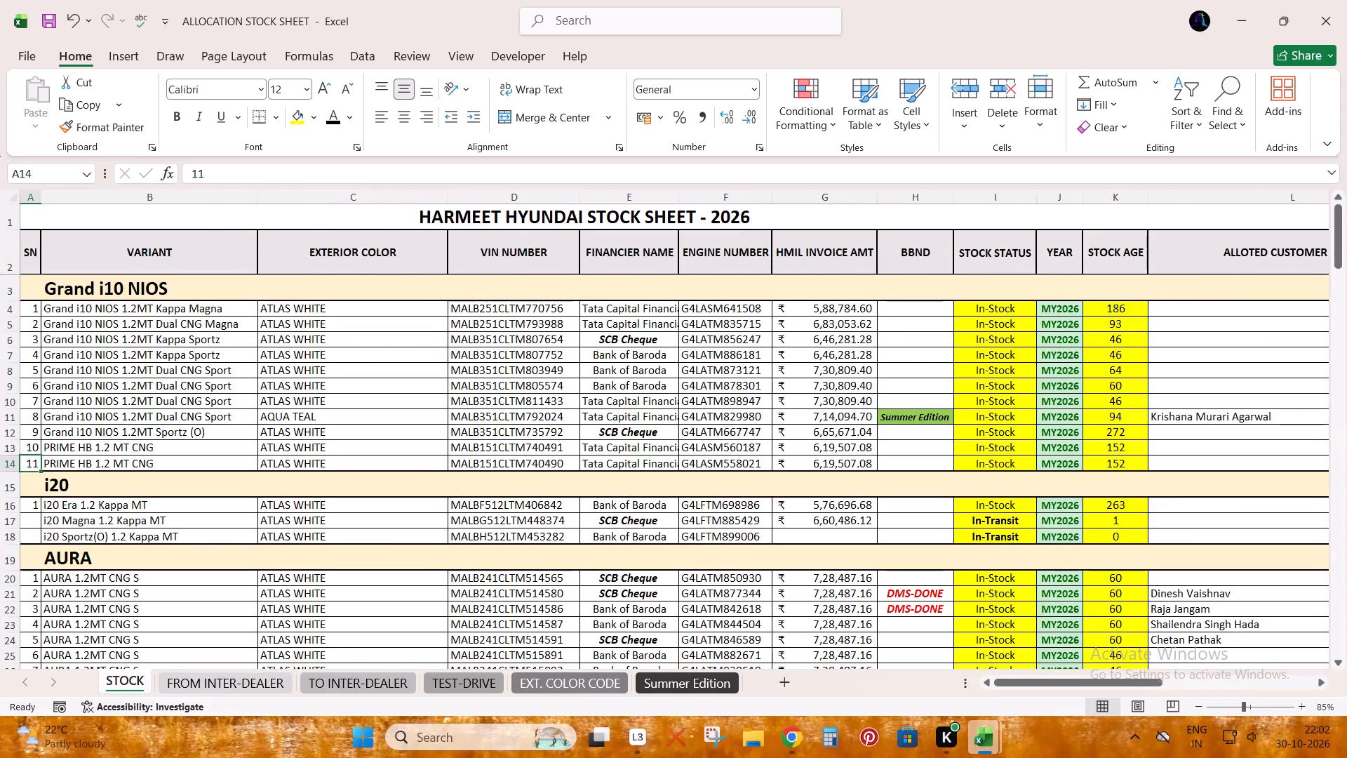
drag(36, 314, 29, 338)
double_click(38, 349)
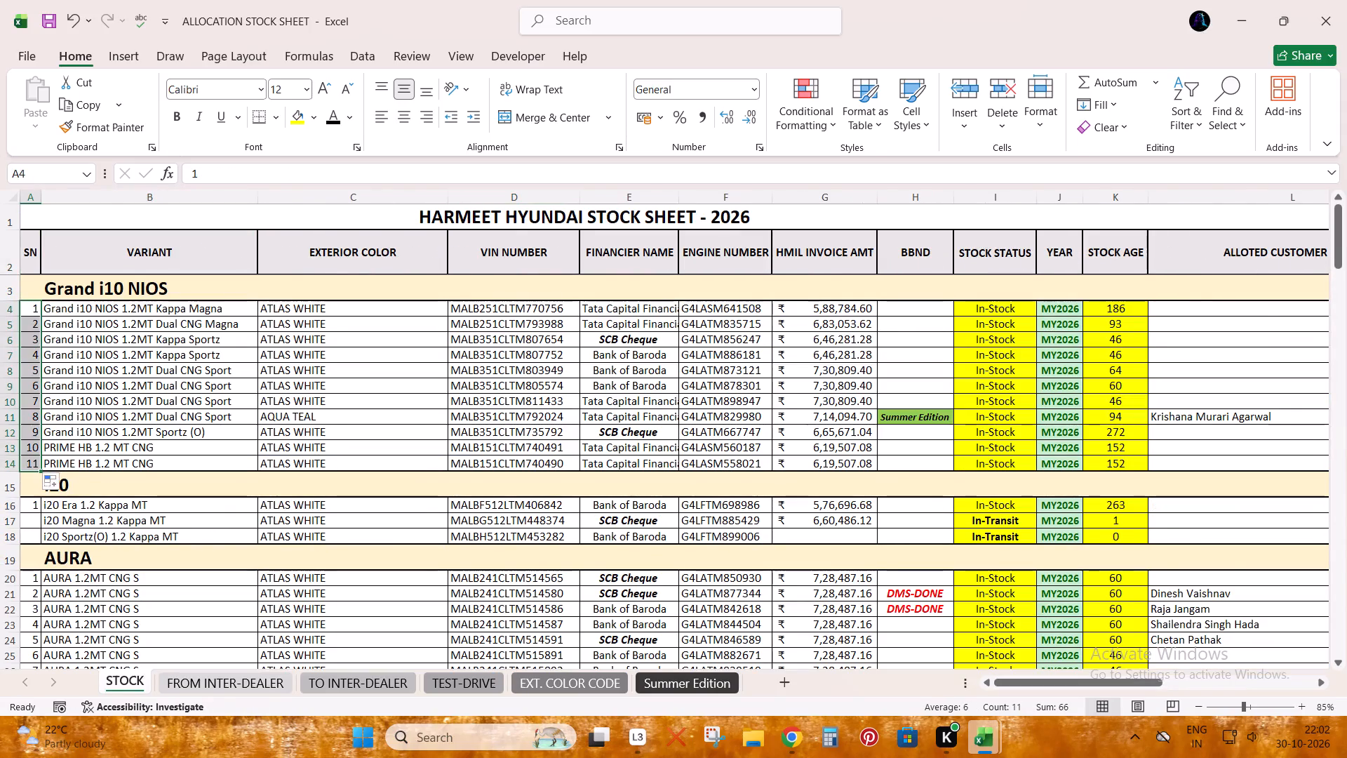
Enter serial numbers 2 and 3 for the In-Transit i20 Magna and i20 Sportz(O) rows.
scroll(134, 410, up, 1)
scroll(134, 410, down, 2)
click(28, 420)
key(2)
key(Return)
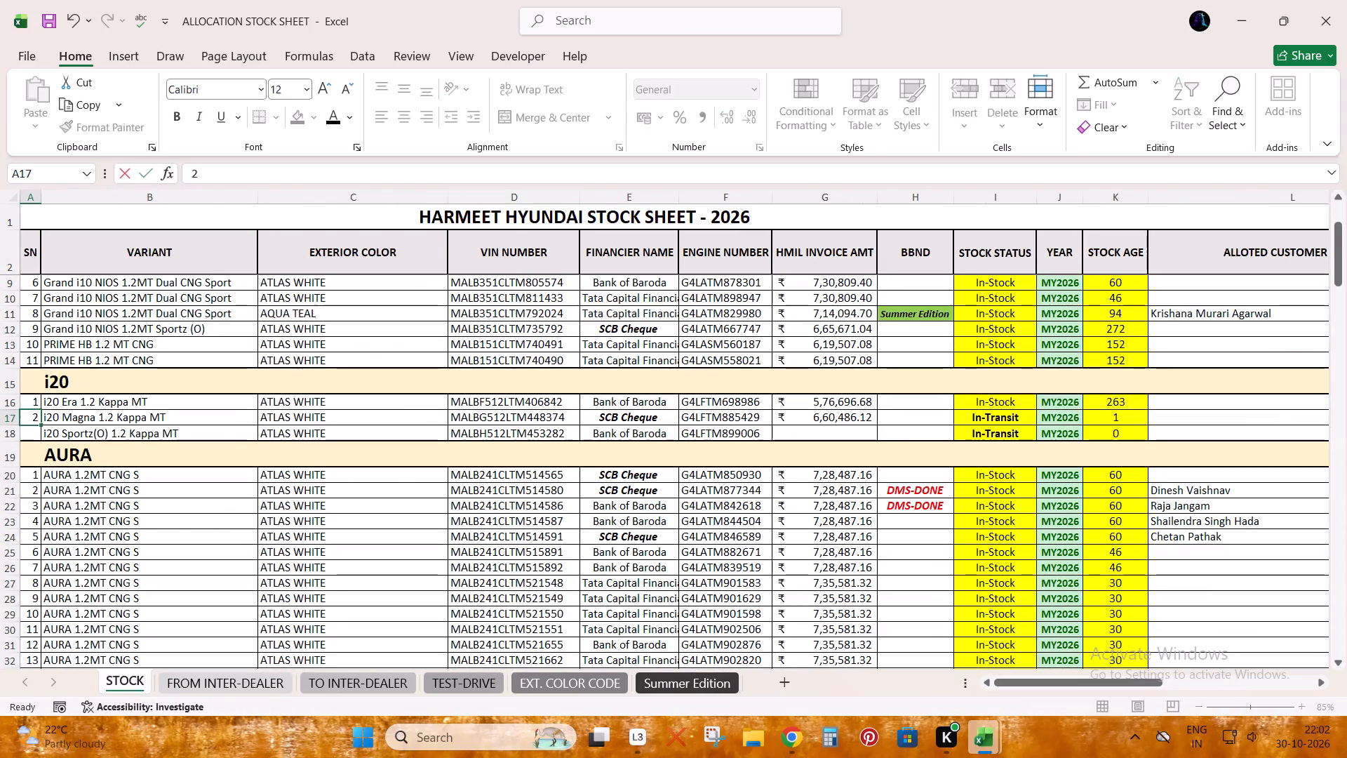
key(3)
key(Return)
Refill the SN column of the AURA section as a continuous series from 1 to 51.
click(95, 486)
drag(29, 474, 32, 495)
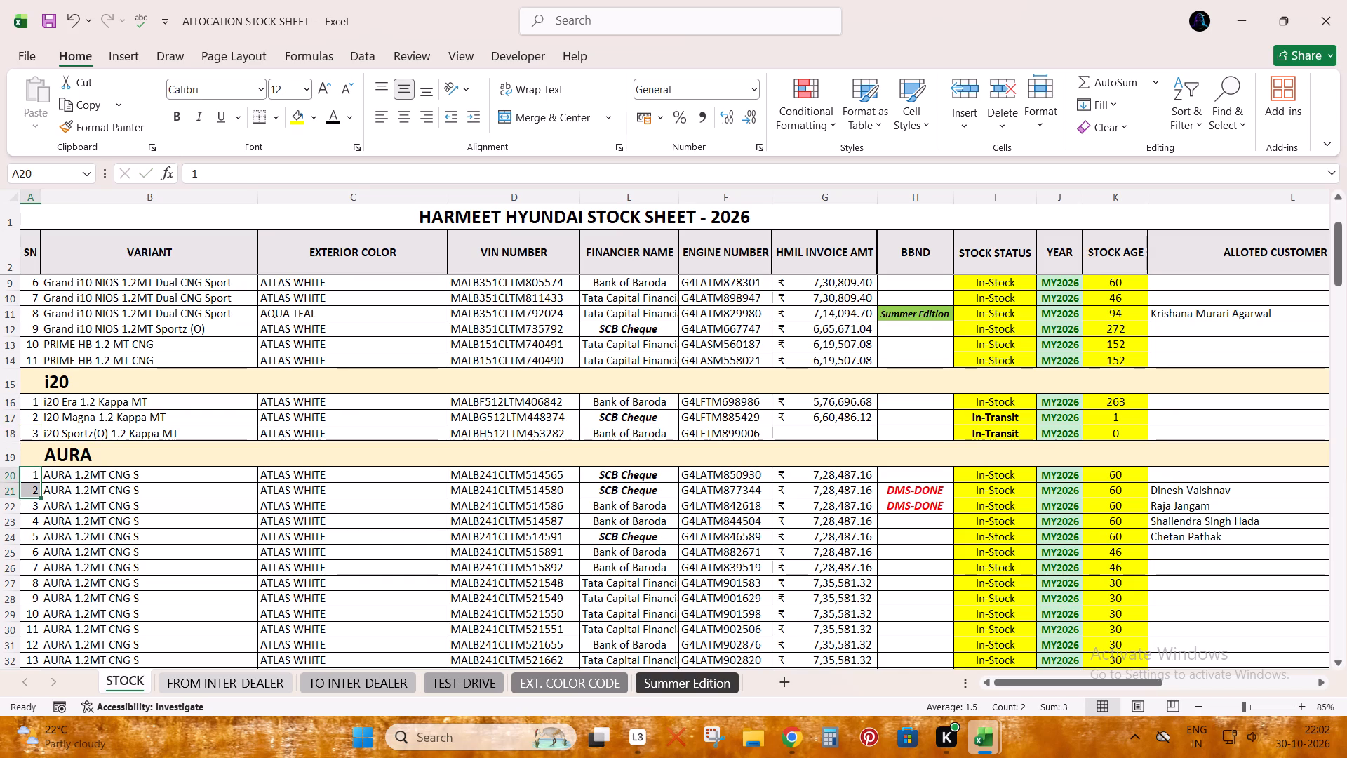
drag(40, 496, 35, 678)
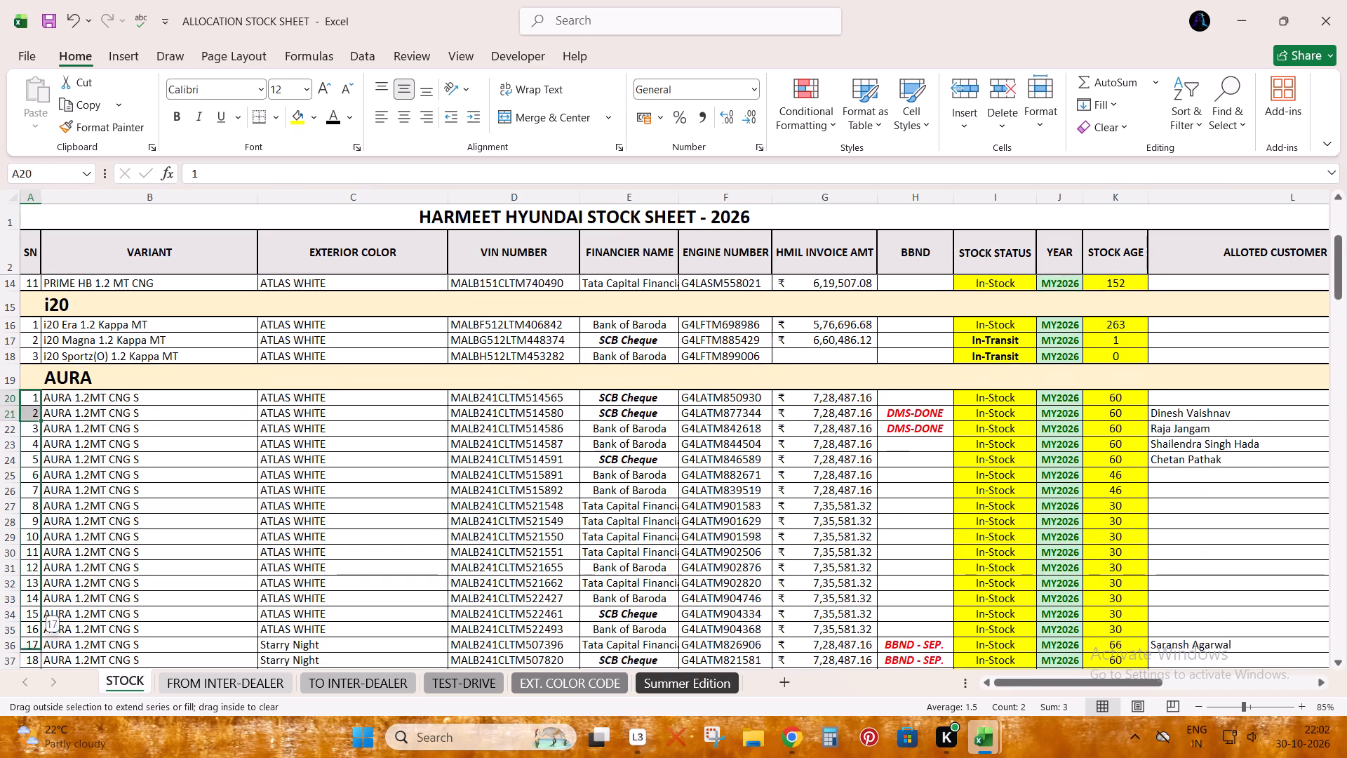
drag(35, 678, 36, 689)
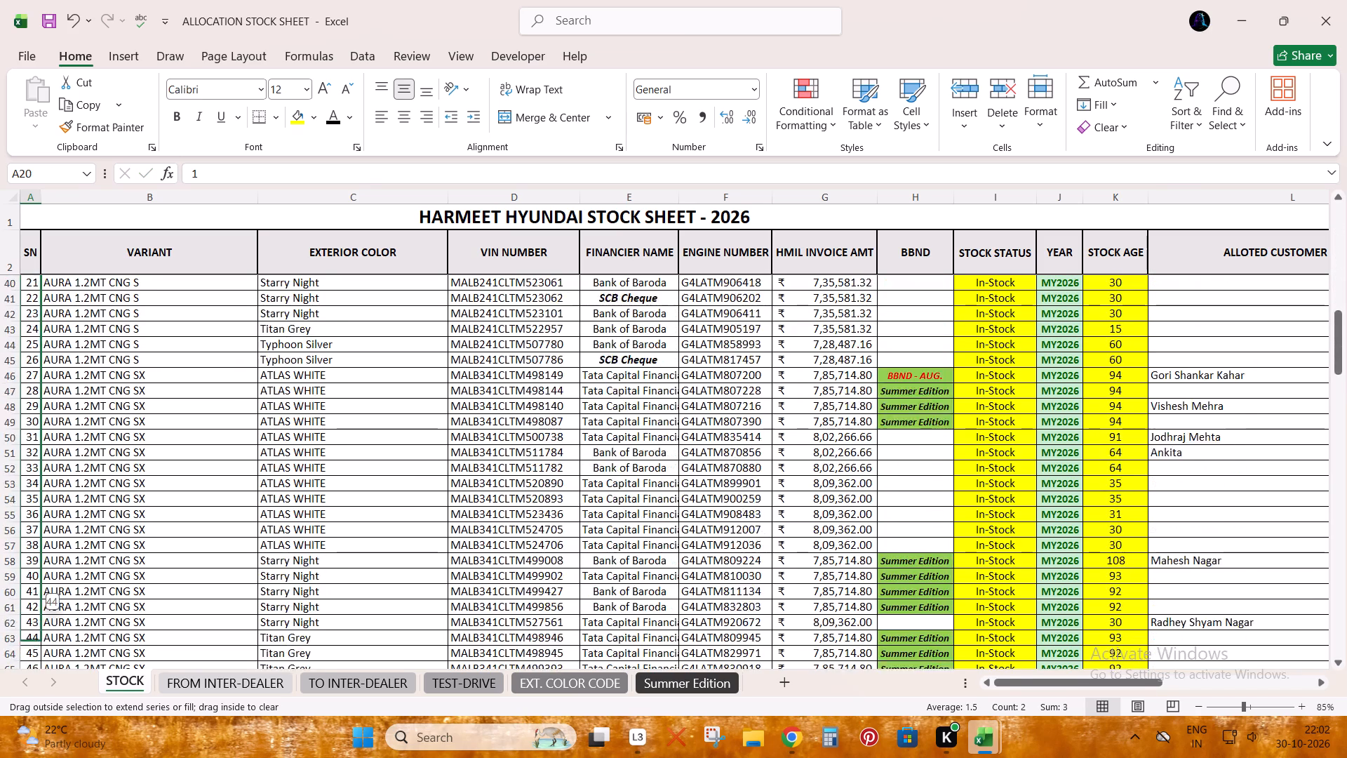
drag(36, 689, 22, 313)
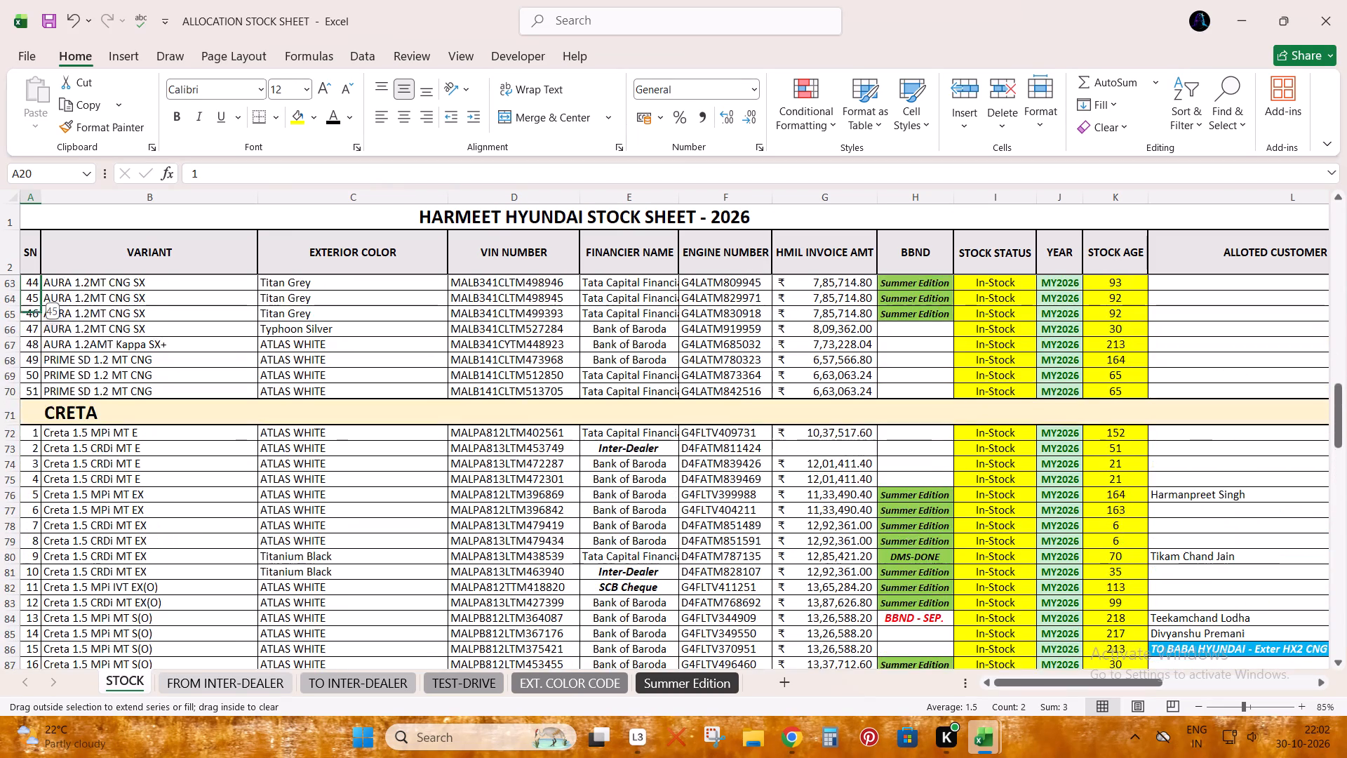
drag(22, 313, 26, 394)
Refill the SN column of the CRETA section as a continuous series from 1 to 28.
drag(29, 432, 30, 446)
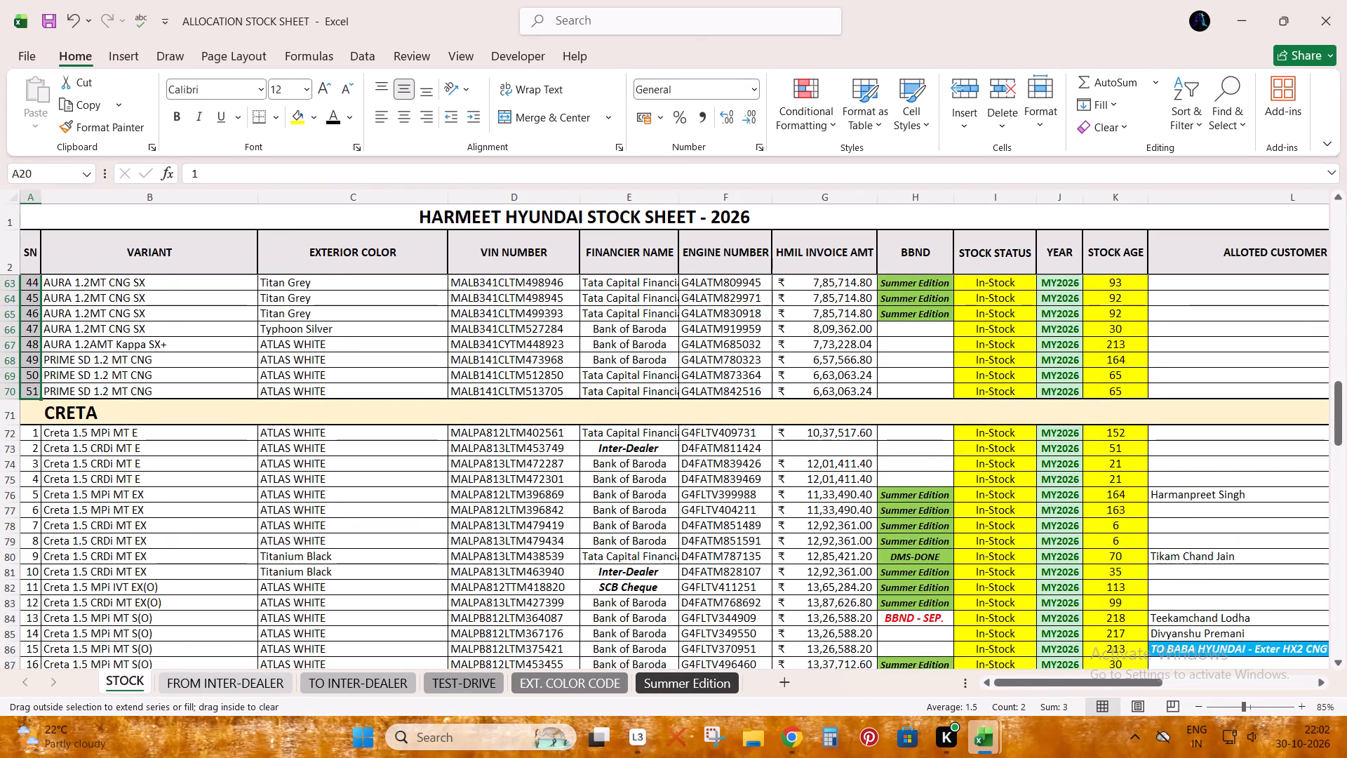
drag(40, 457, 65, 599)
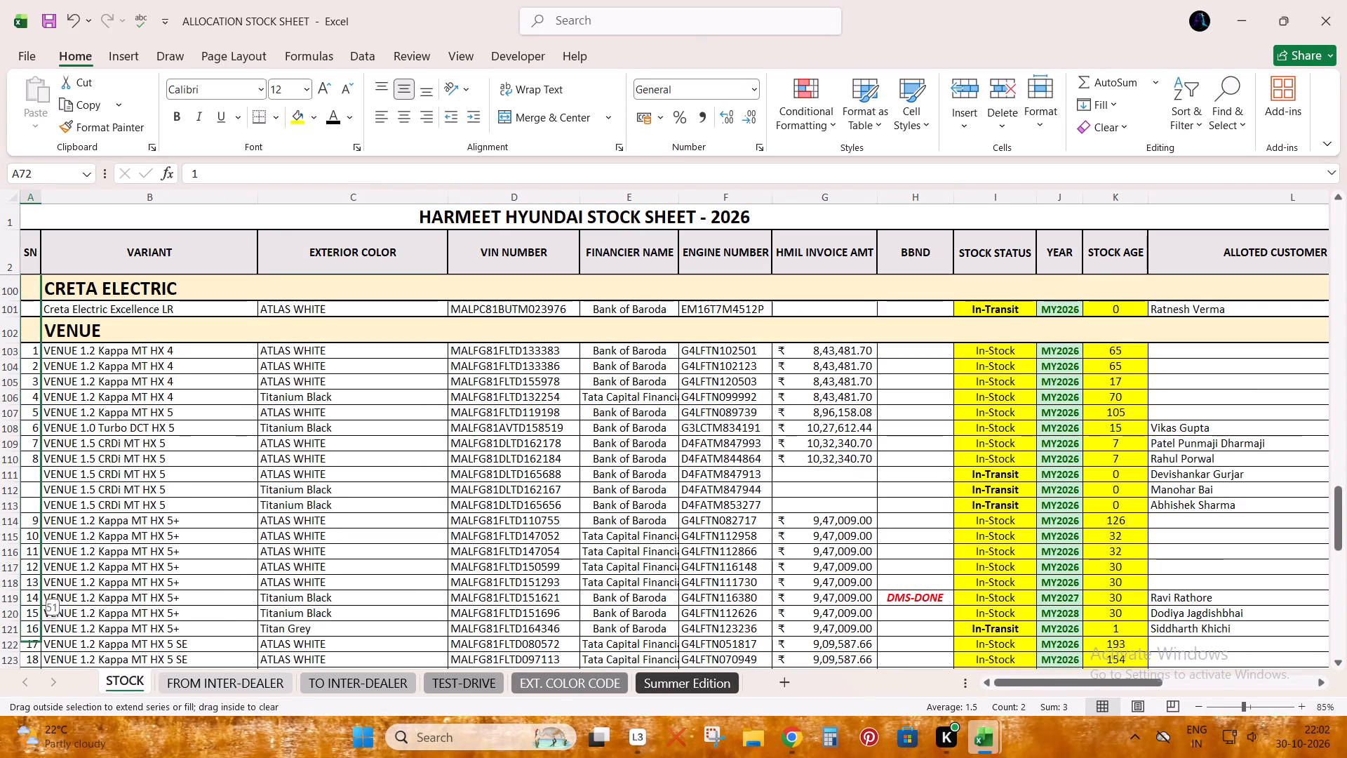
drag(65, 599, 50, 360)
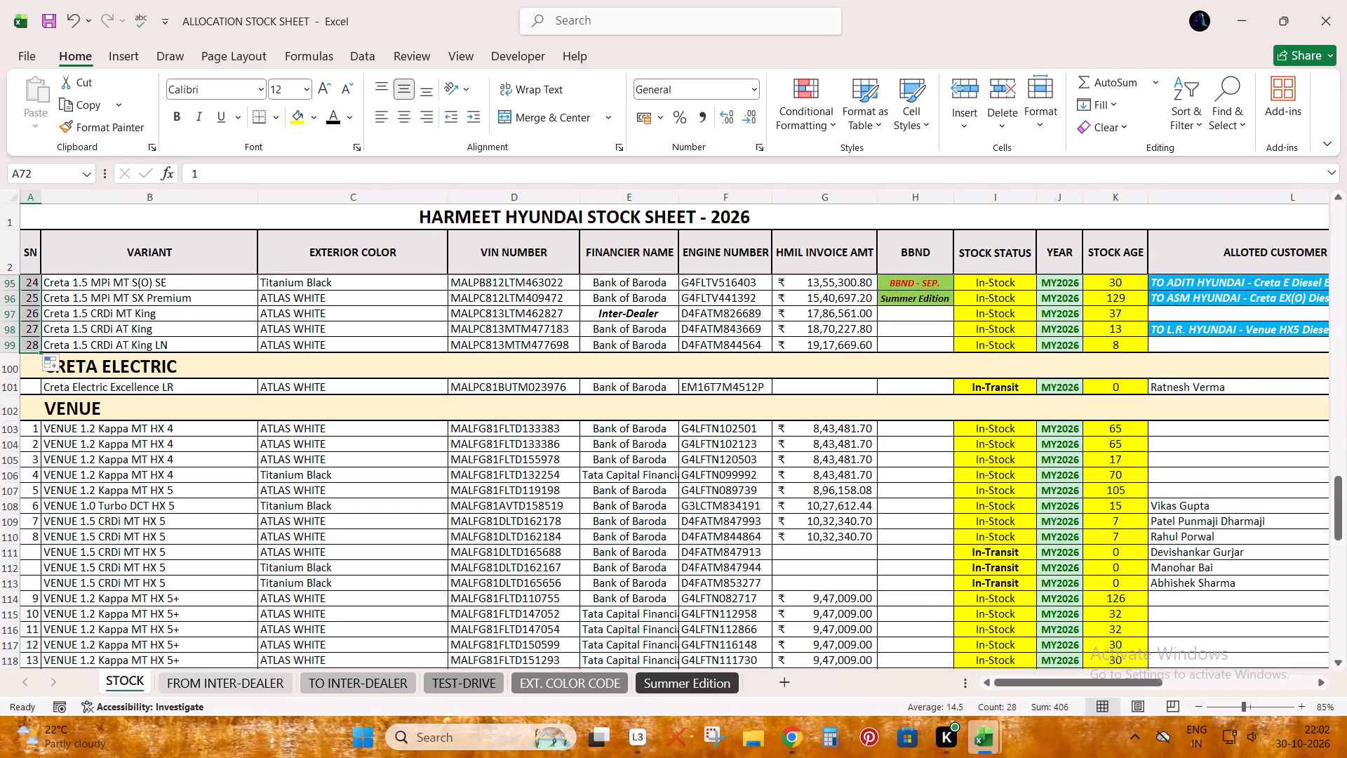
Enter serial number 1 for the Creta Electric Excellence LR row.
click(28, 383)
key(1)
key(Return)
Renumber the VENUE section's SN column as a continuous series from 1 to 24, including the blank In-Transit rows.
drag(32, 429, 34, 444)
drag(39, 448, 39, 622)
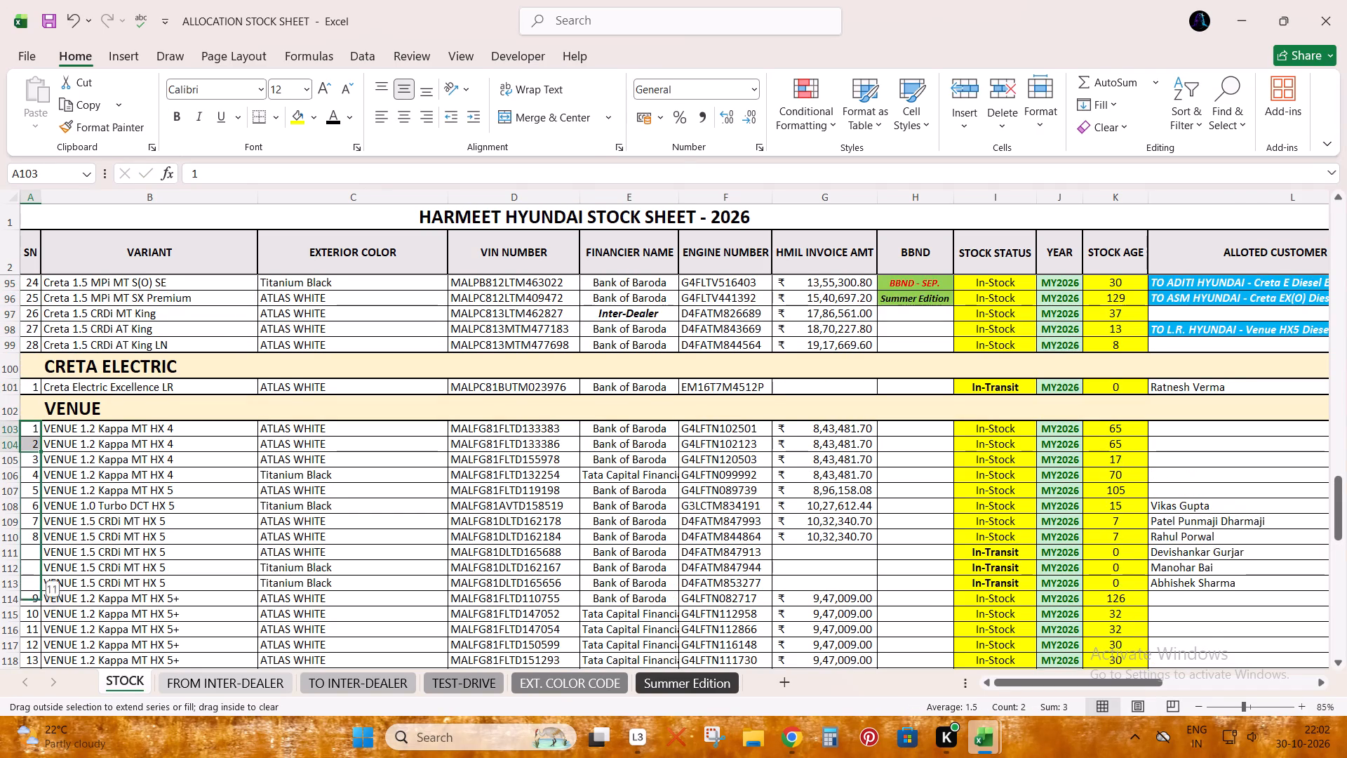
drag(39, 622, 45, 594)
Renumber the EXTER section's SN column as a continuous series from 1 to 19, including the blank In-Transit HX 3 row.
scroll(78, 516, down, 4)
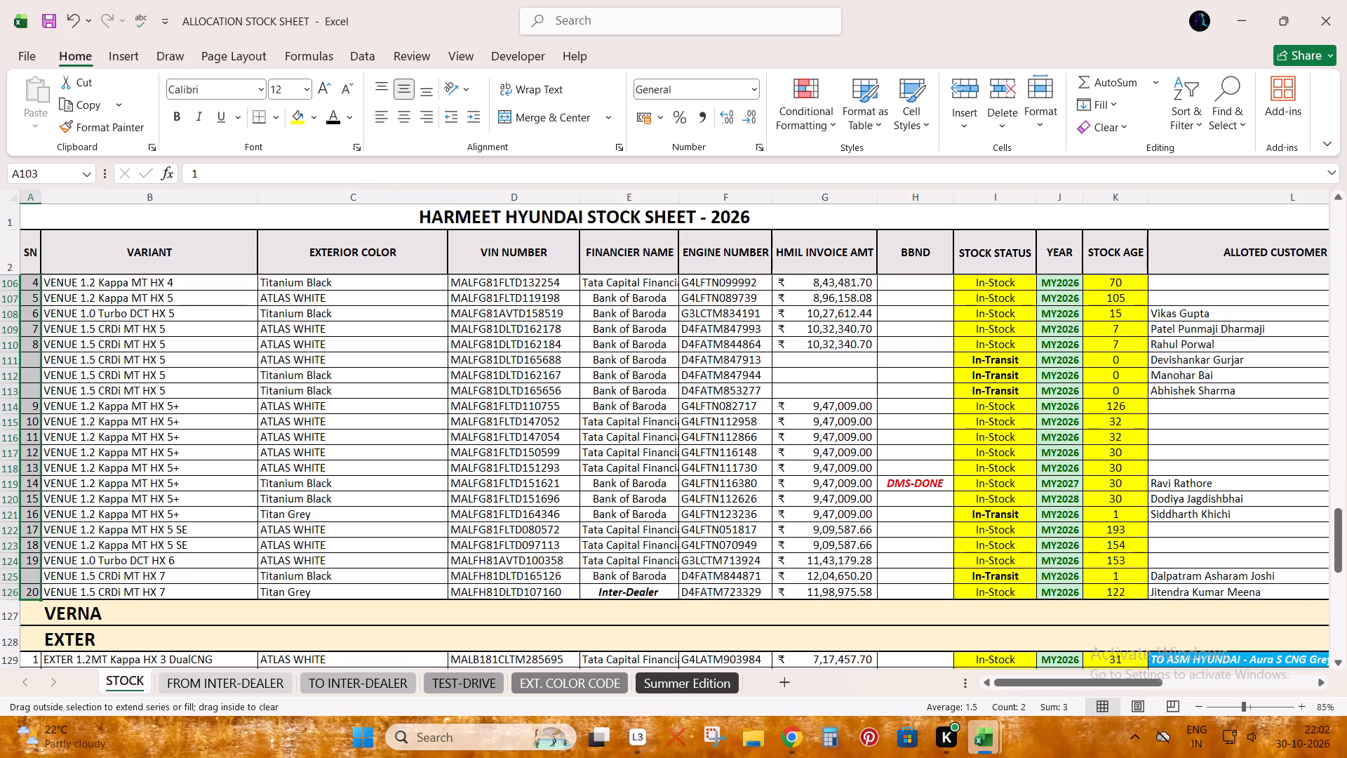
scroll(78, 516, down, 1)
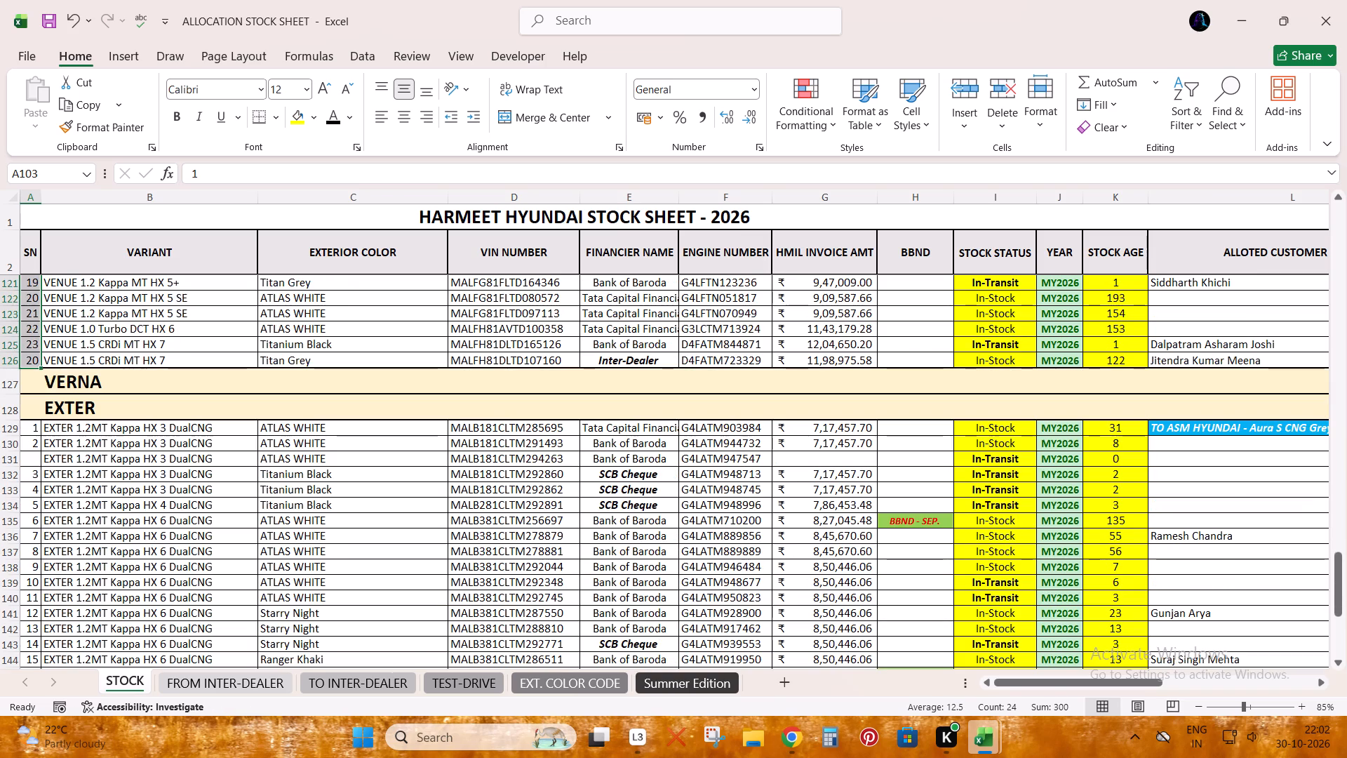
drag(37, 429, 30, 442)
drag(41, 450, 18, 695)
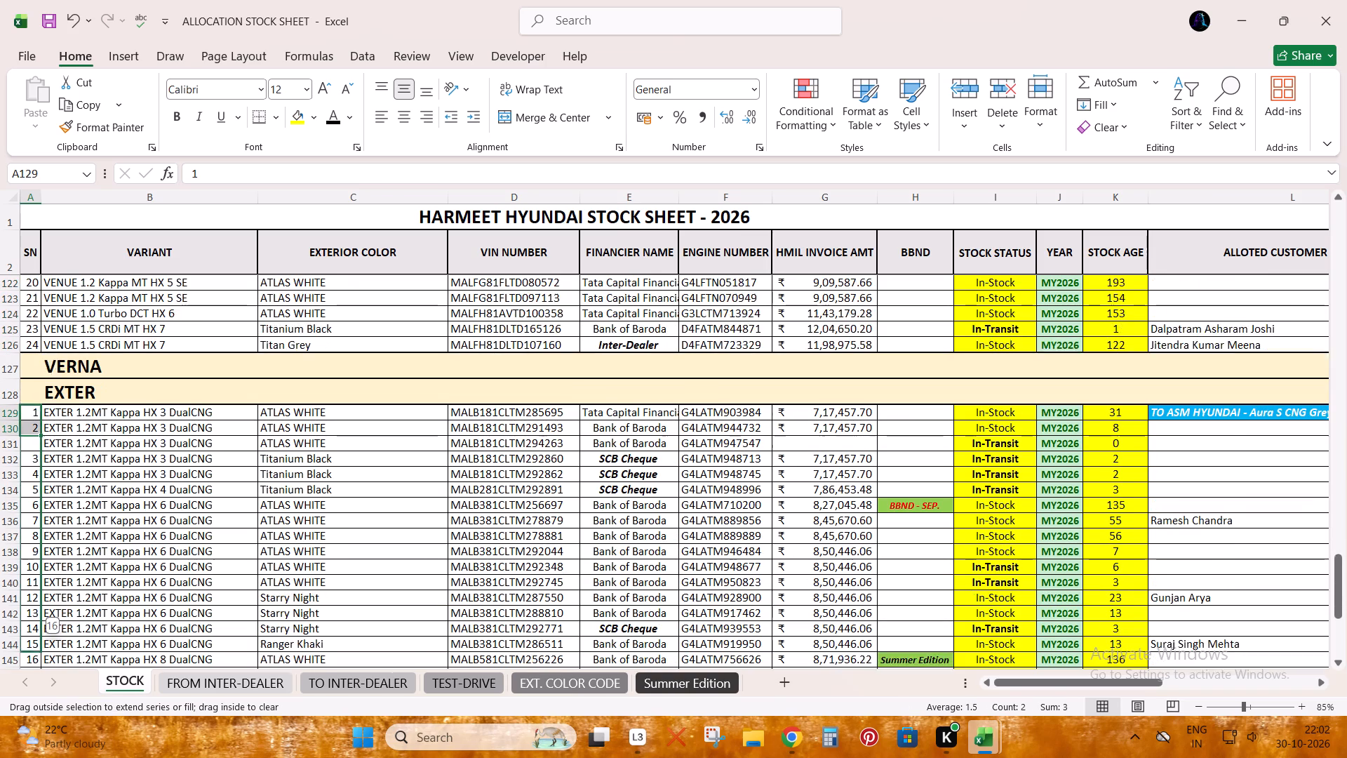
drag(18, 695, 31, 620)
Go back to the SN header cell at the top of the stock sheet and save the workbook.
scroll(90, 571, down, 3)
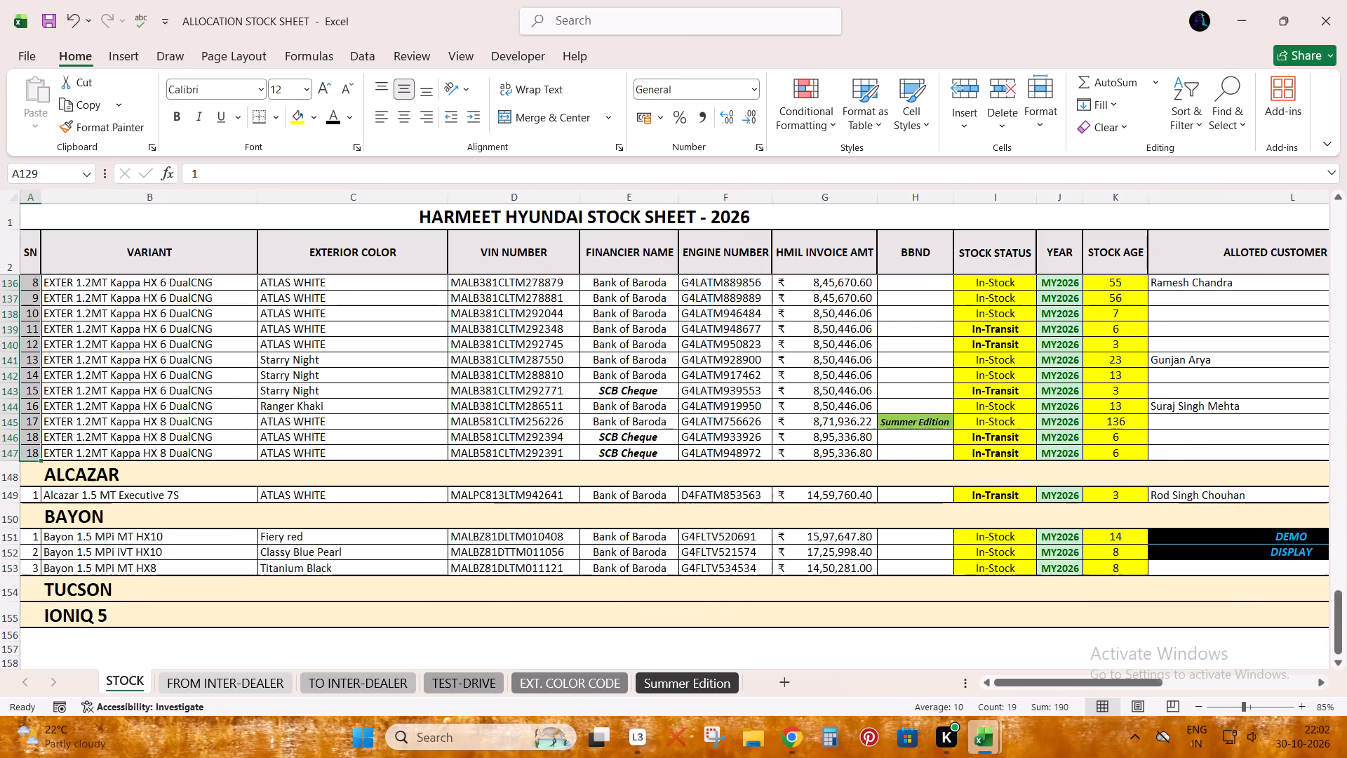
click(125, 260)
key(Down)
key(Up)
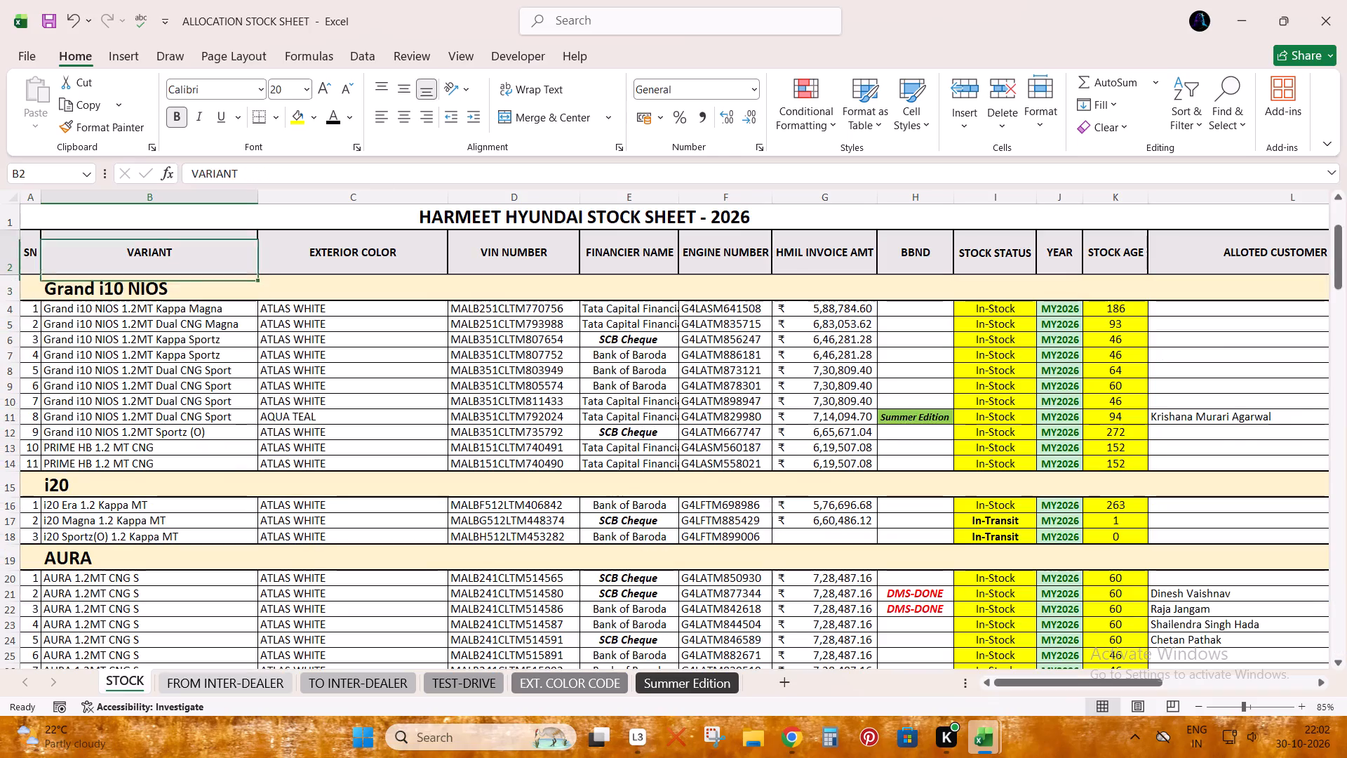
key(Left)
key(ctrl+s)
Switch to BOOKING LIST and select the entire row of the 30-10-2026 white Aura SX booking, row 2832.
key(alt+Tab)
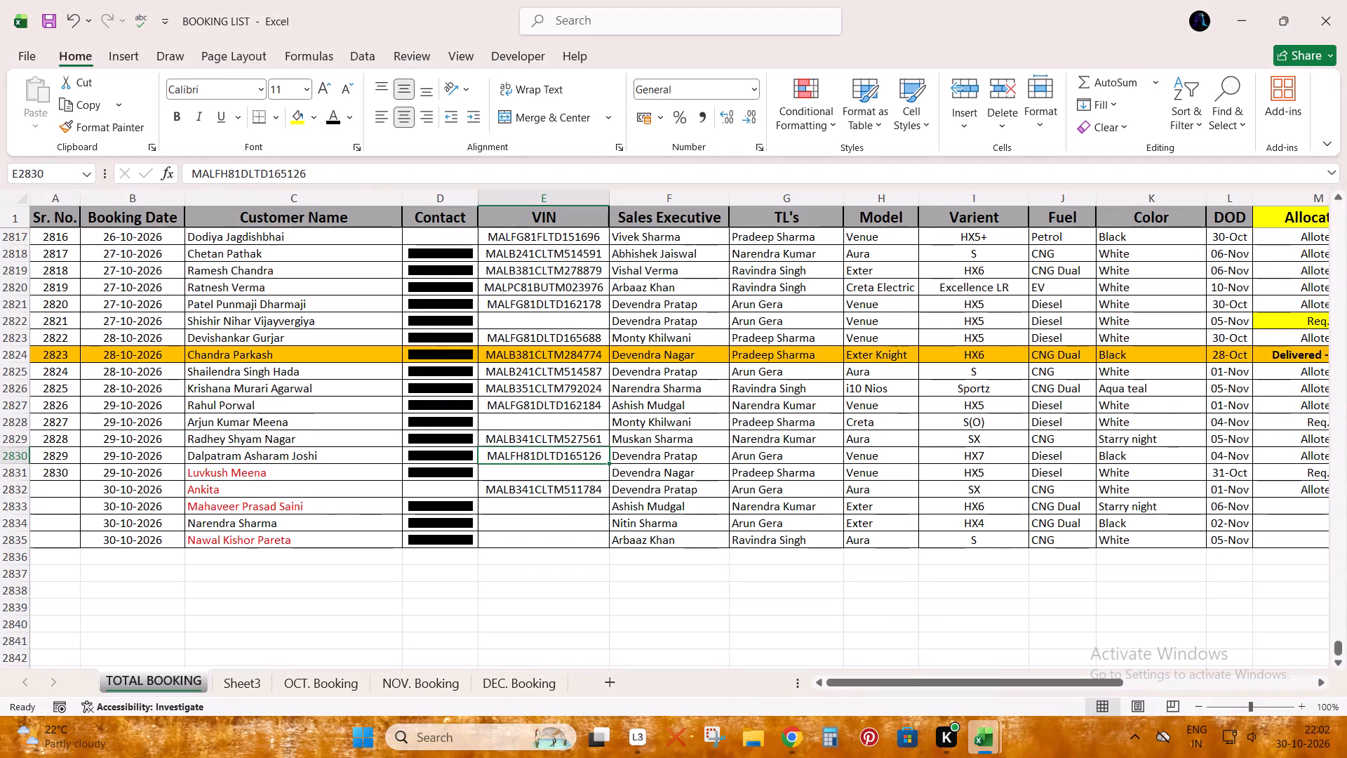
key(Down)
key(Left)
key(Down)
key(Left)
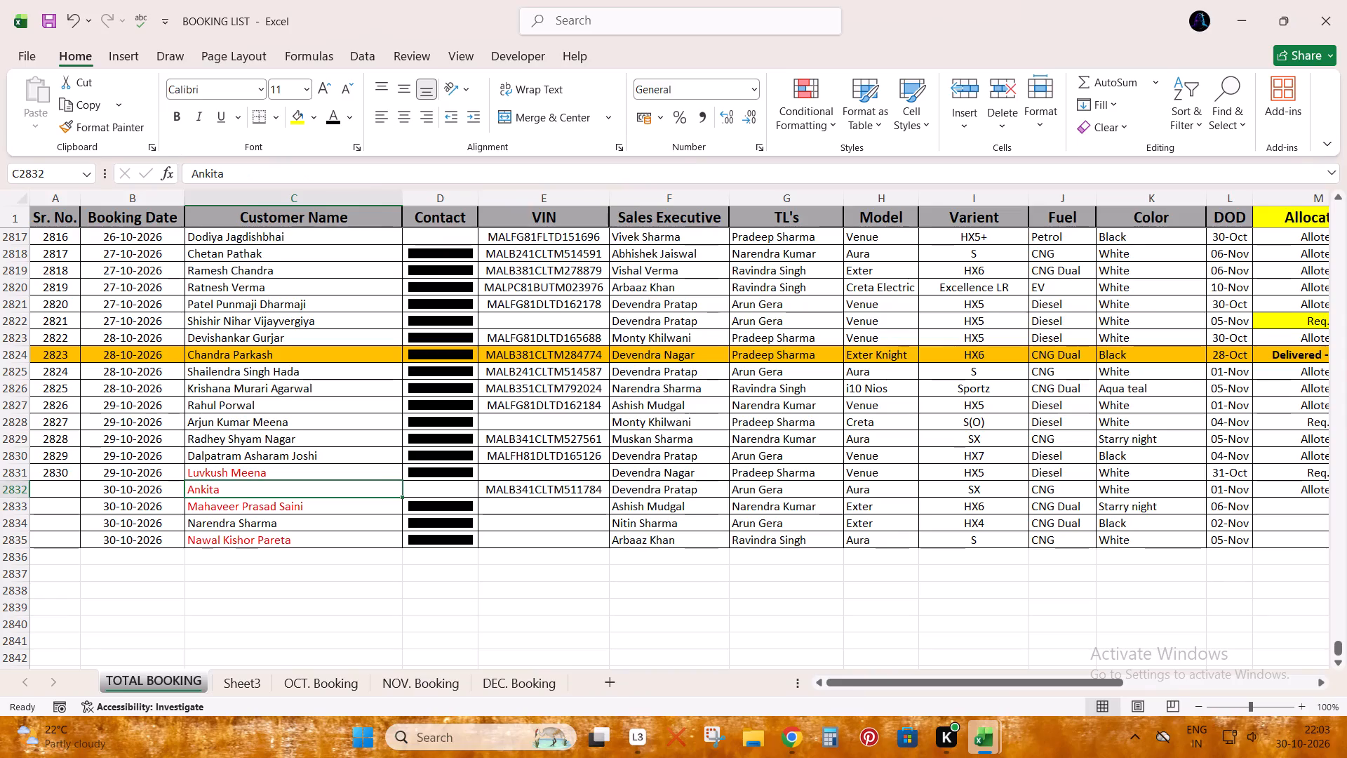
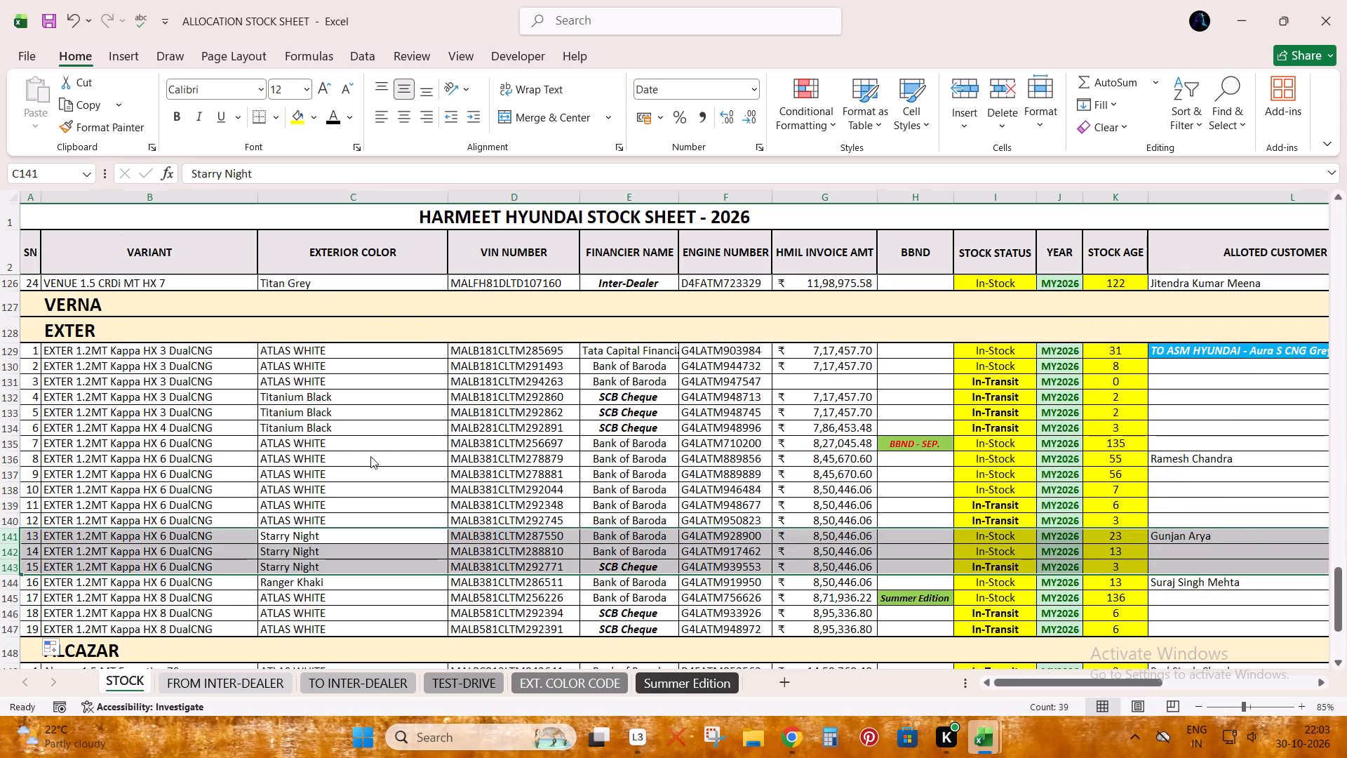
Match the Starry night Exter HX6 booking in BOOKING LIST row 2833 with Starry Night stock, select stock row 142's allotted customer cell, and return to the booking.
key(alt+Tab)
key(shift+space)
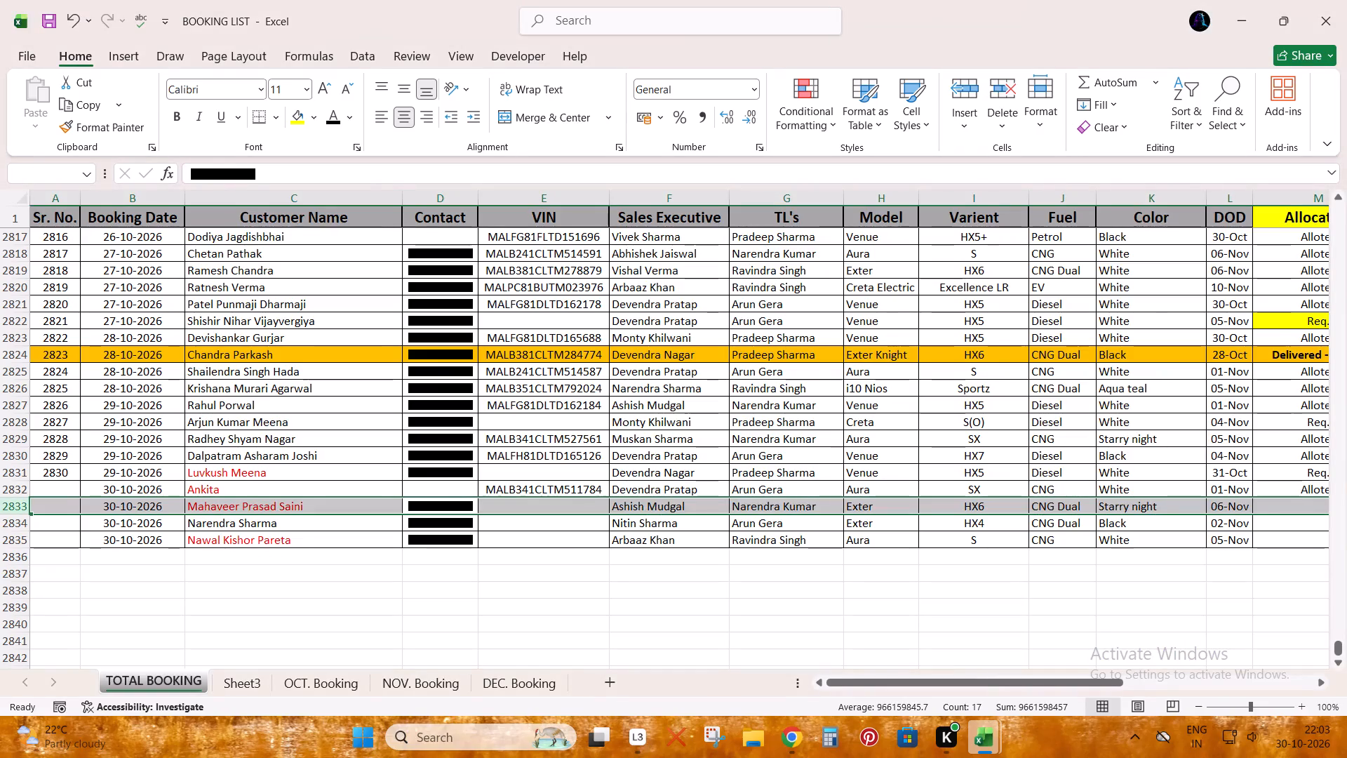
key(alt+Tab)
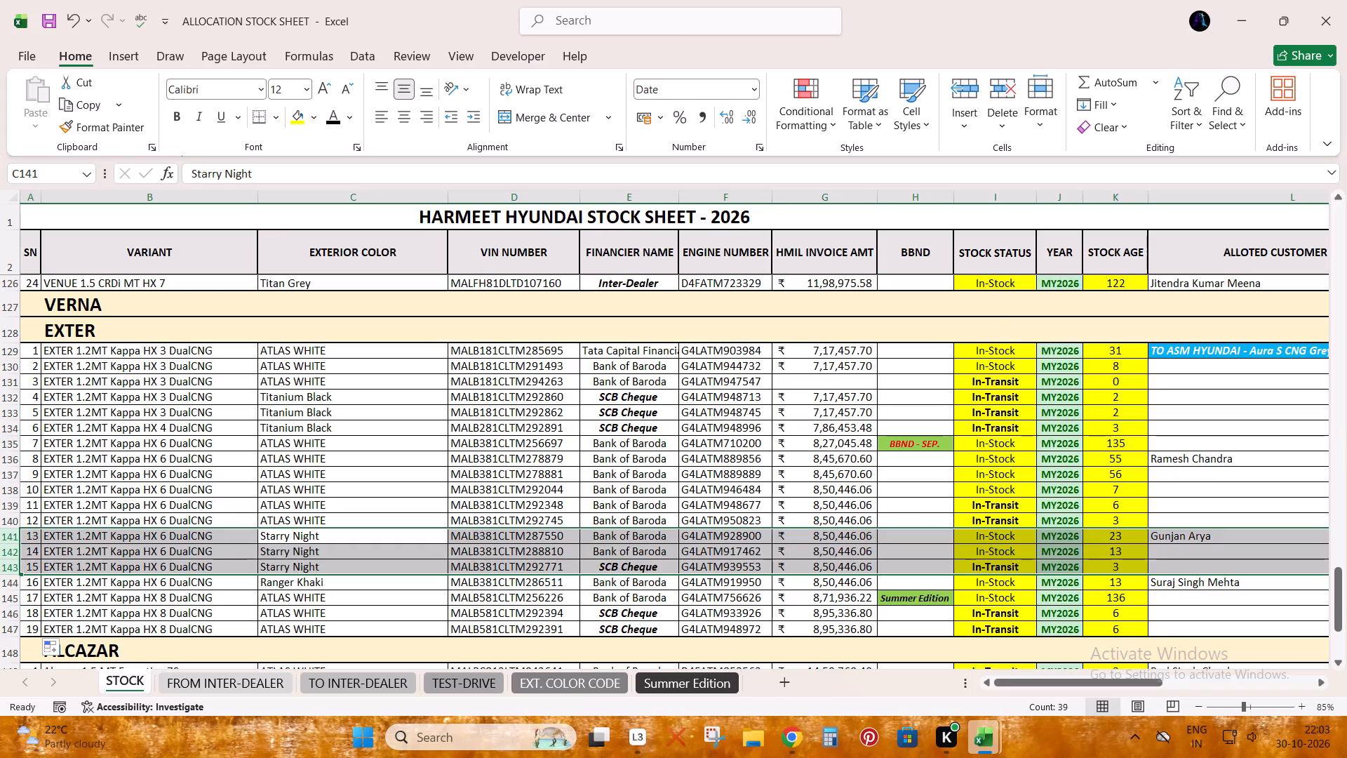
key(alt+Tab)
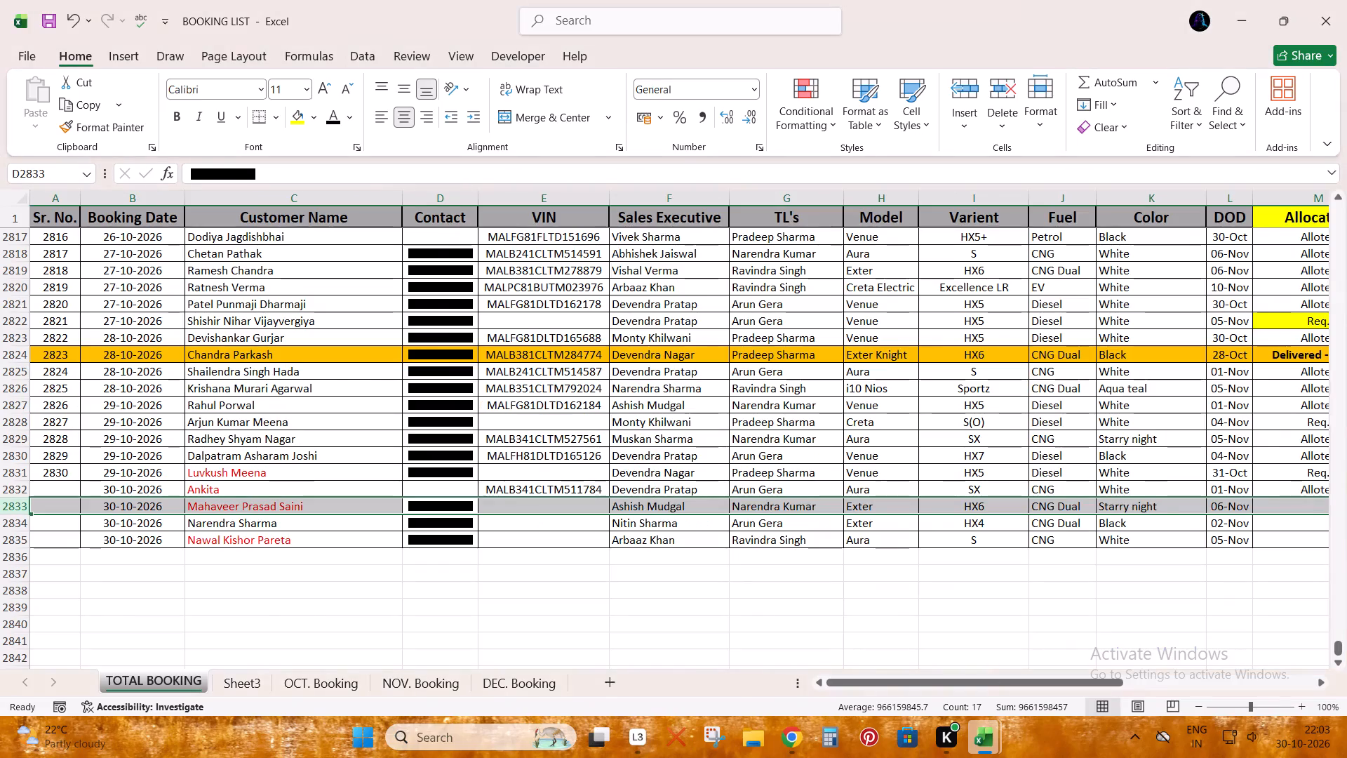
key(alt+Tab)
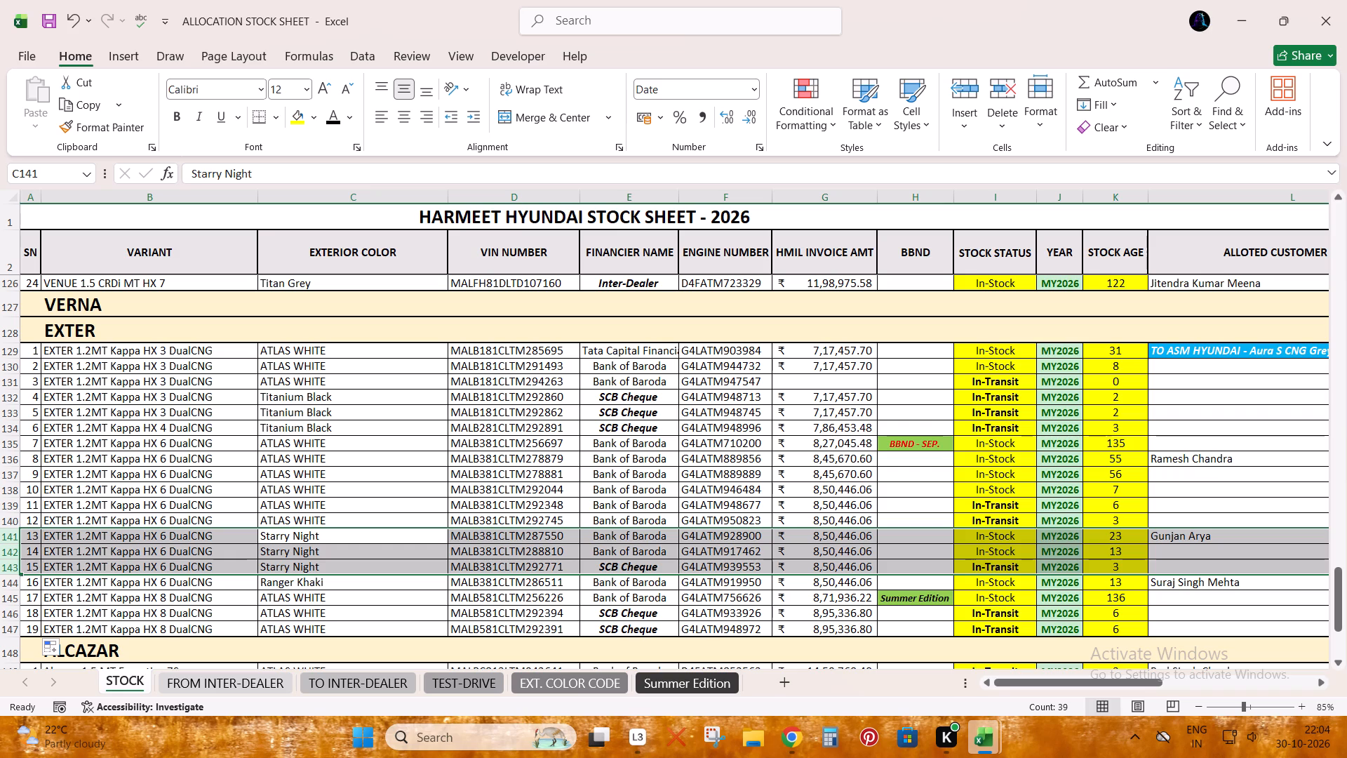
click(1170, 550)
key(alt+Tab)
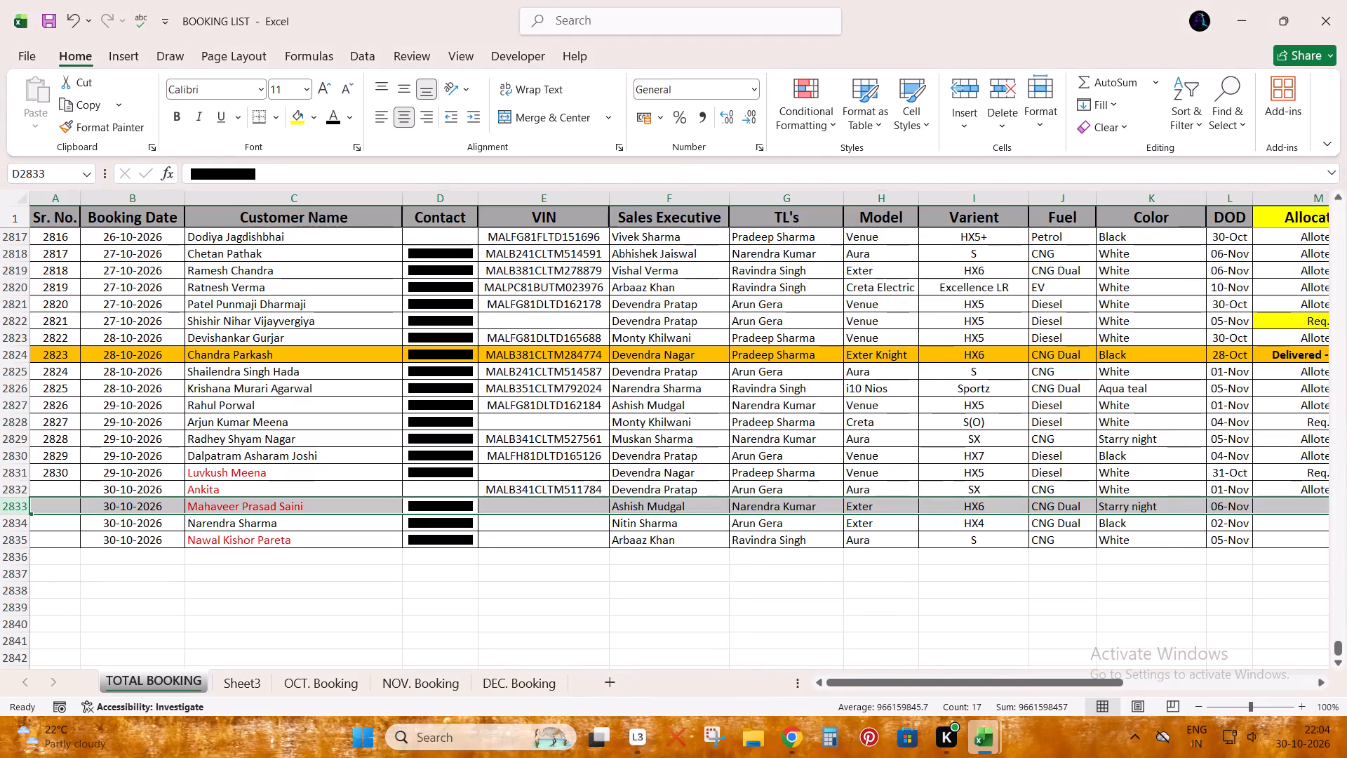
Copy the customer-to-TL details of the Starry night Exter HX6 booking, row 2833, into row 142 of ALLOCATION STOCK SHEET from the allotted customer column.
key(ctrl+Left)
key(shift+Right)
key(Right)
key(shift+Right)
key(shift+Right)
key(shift+Right)
key(shift+Right)
key(ctrl+c)
key(alt+Tab)
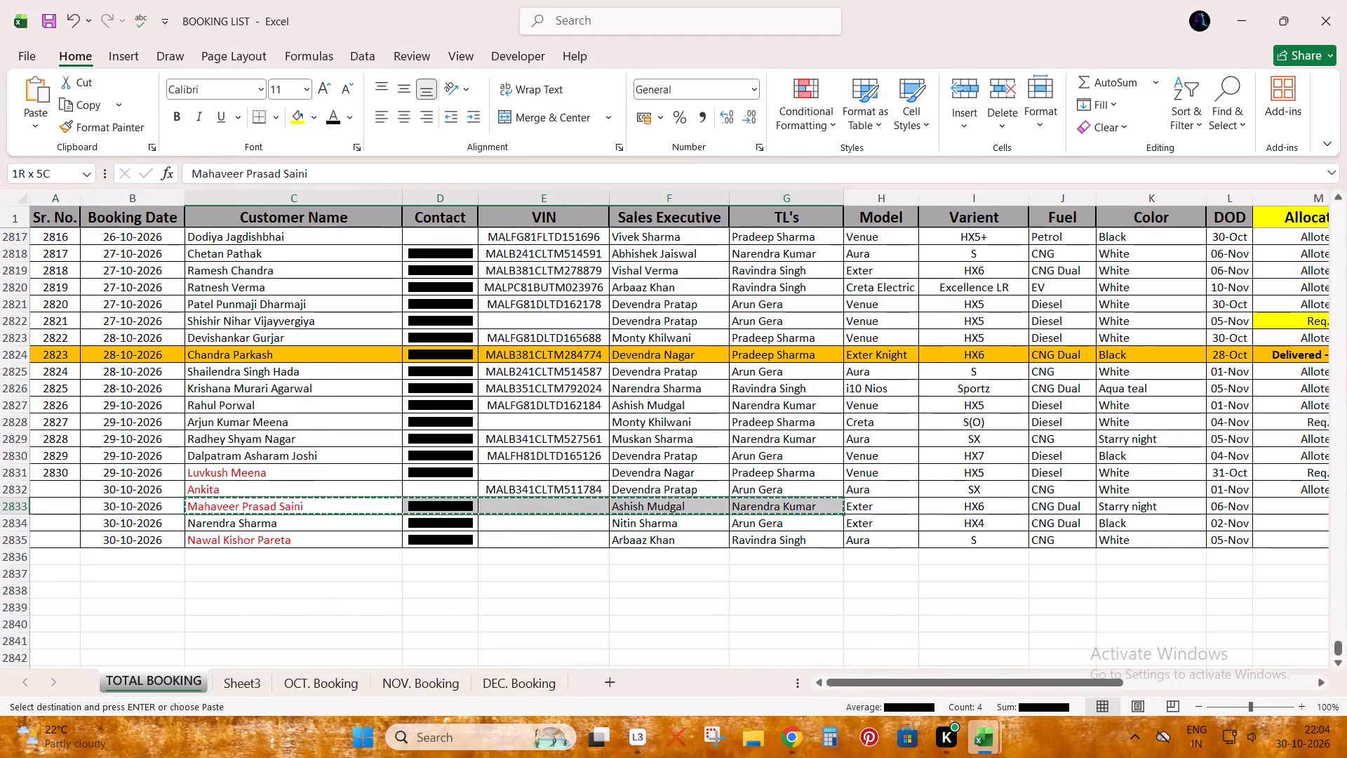
key(ctrl+v)
Move row 142's pasted contact, executive and TL block one column along so the contact falls under MOBILE NO. and the names under their headers.
key(Right)
key(shift+Right)
key(shift+Right)
key(shift+Right)
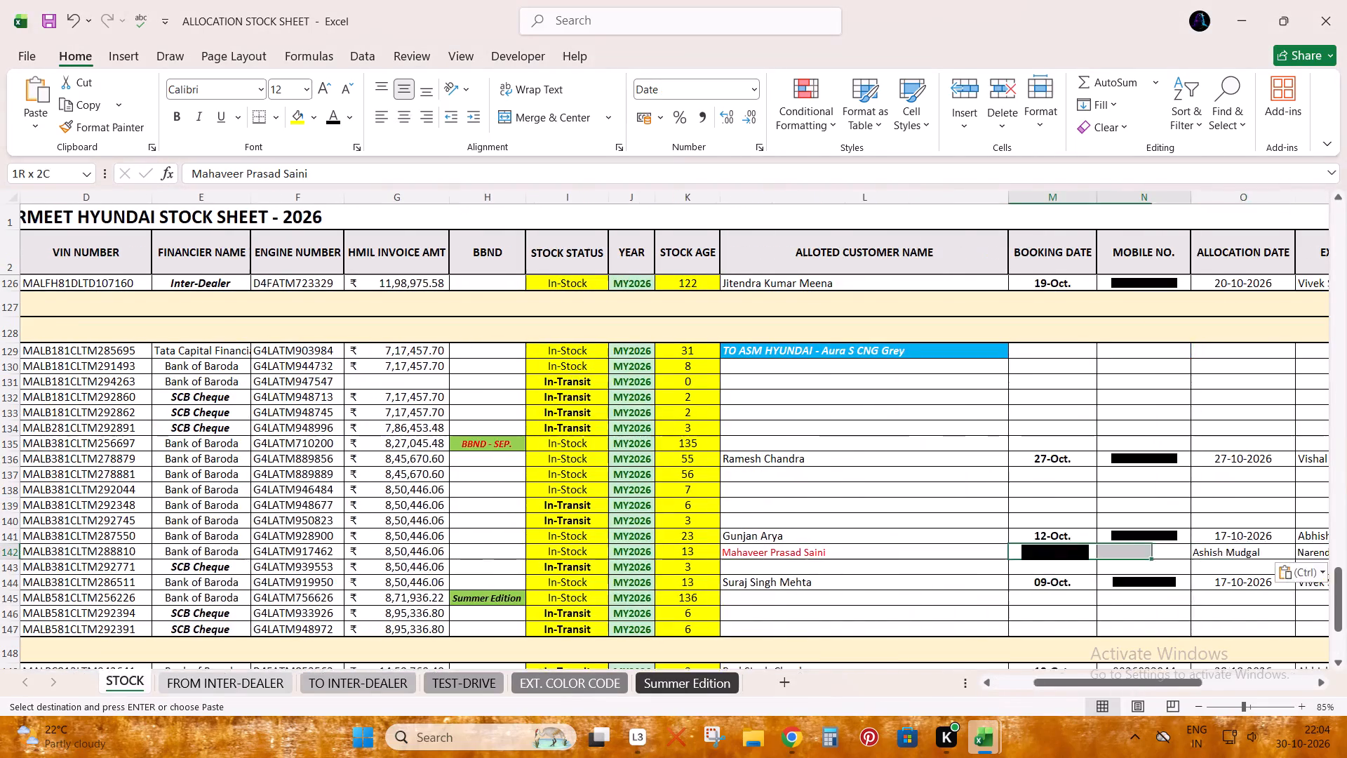
key(ctrl+x)
key(Right)
key(ctrl+Left)
key(ctrl+v)
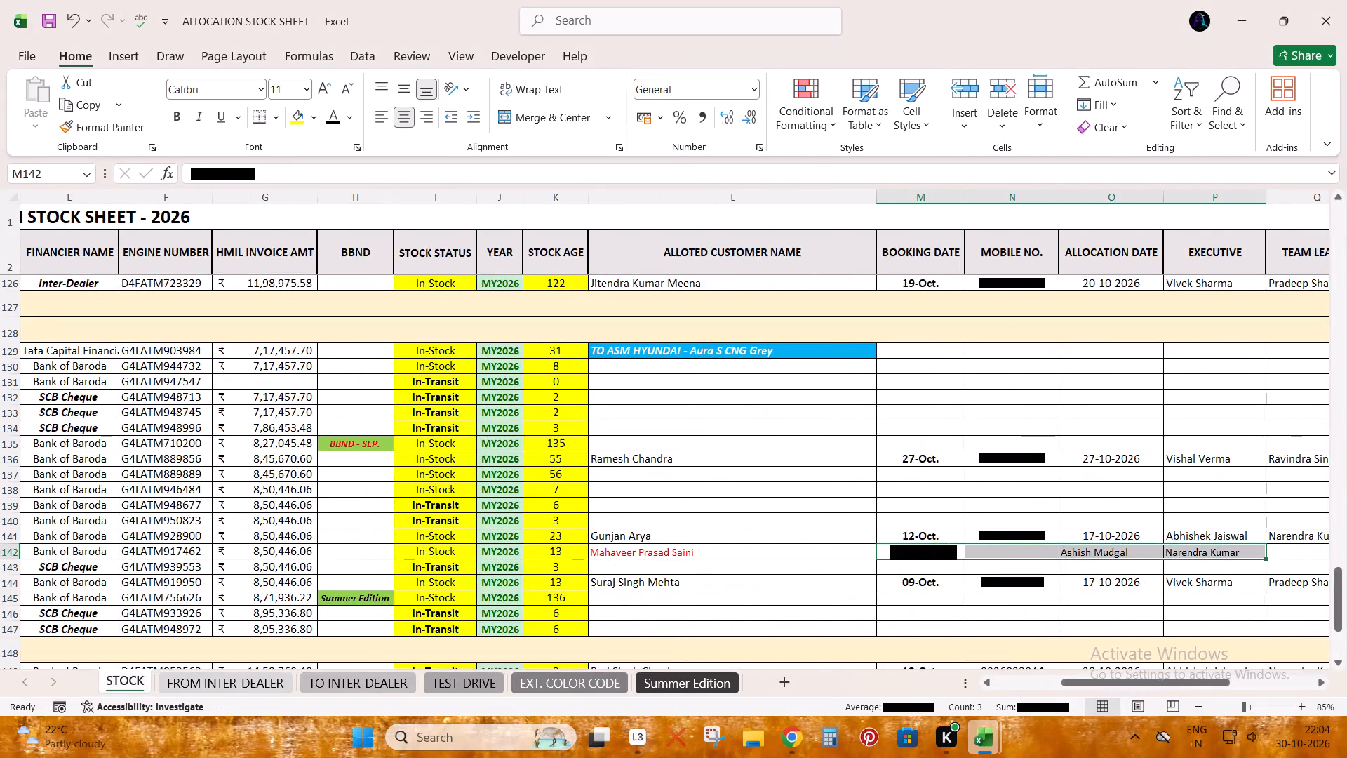
text(30-10)
key(Escape)
key(Escape)
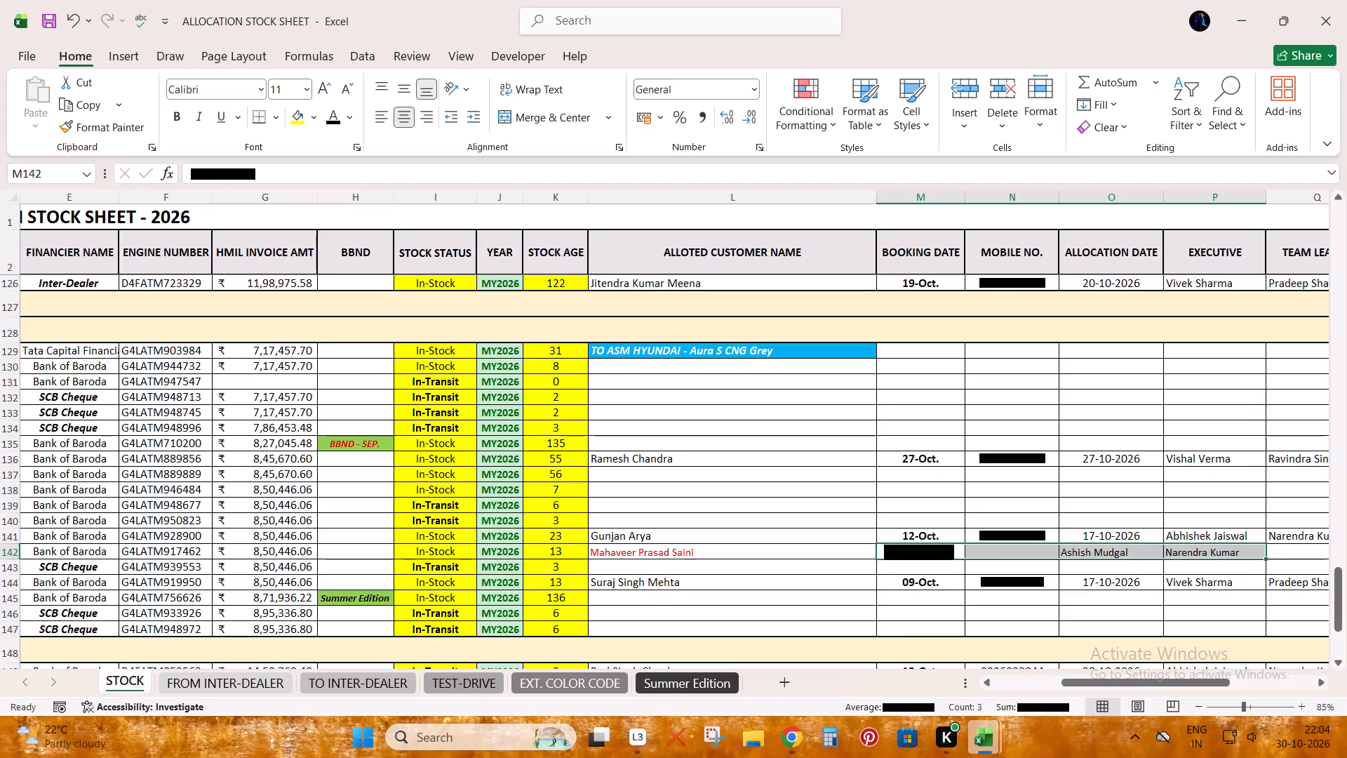
key(ctrl+x)
key(Right)
key(ctrl+v)
Enter 30-10 as both the booking date and the allocation date in row 142.
key(Left)
text(30-10)
key(Tab)
key(Tab)
text(320)
key(Escape)
key(Escape)
key(Escape)
text(30-1)
key(Escape)
key(Escape)
key(Tab)
text(30)
text(-10)
key(Return)
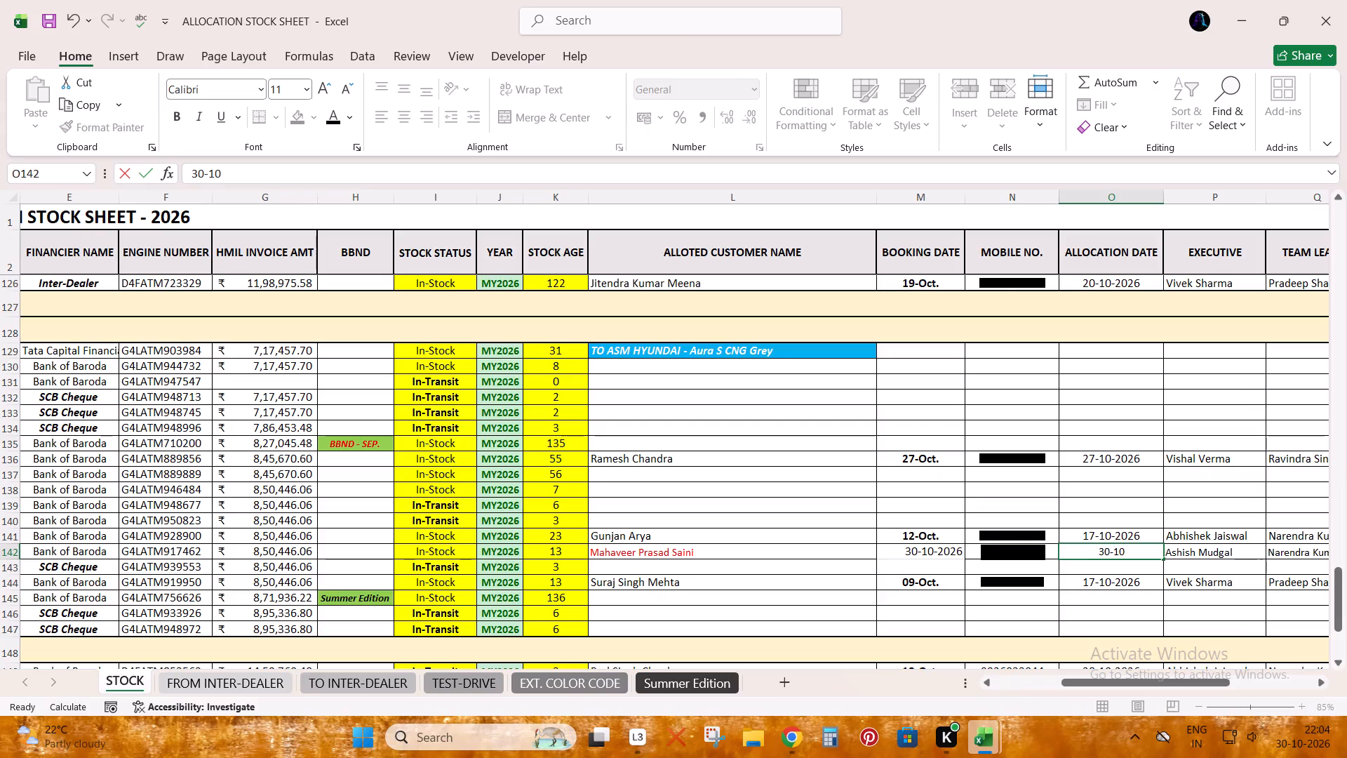
key(Up)
key(Left)
Apply the formatting of row 141's allotment cells, customer name through team leader, to the same cells in row 142 with Format Painter.
click(682, 536)
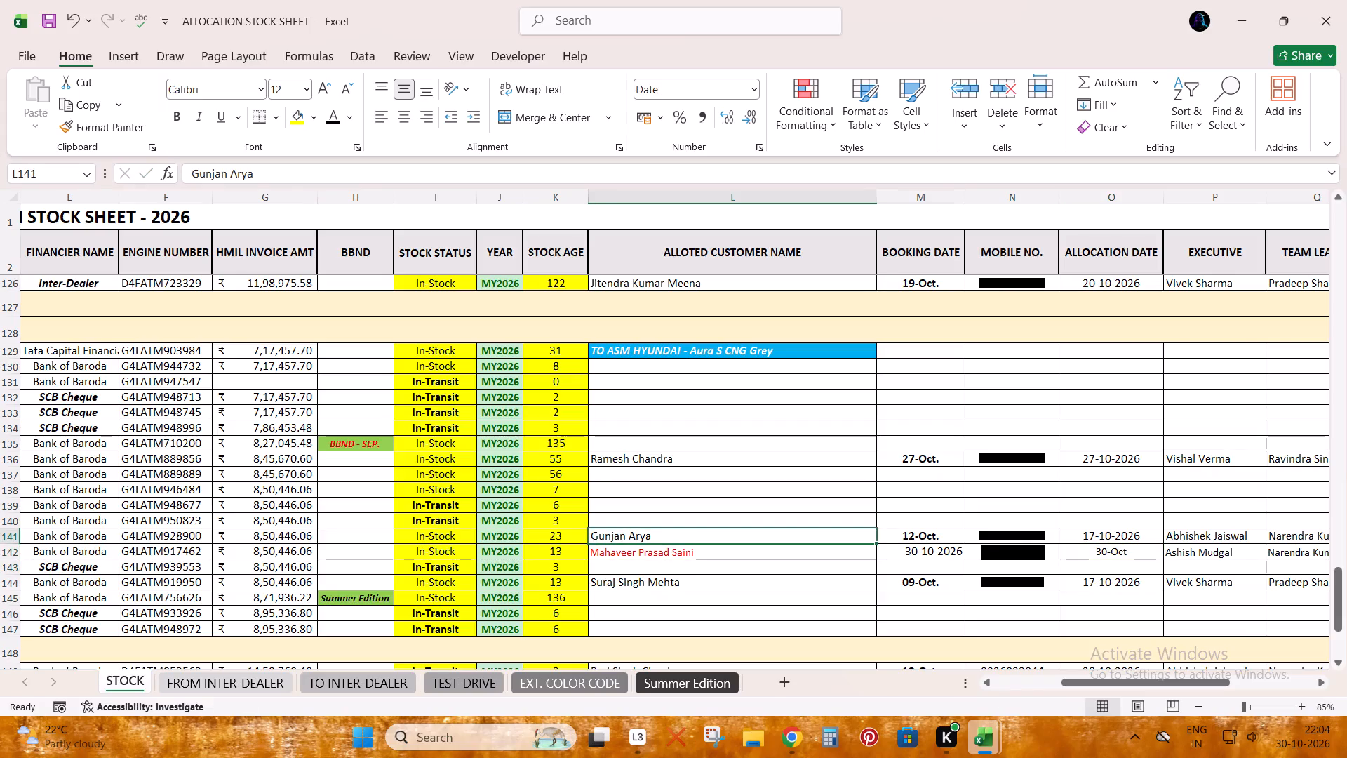
key(shift+Right)
key(shift+Right)
key(shift+Right)
key(shift+Right)
key(shift+Right)
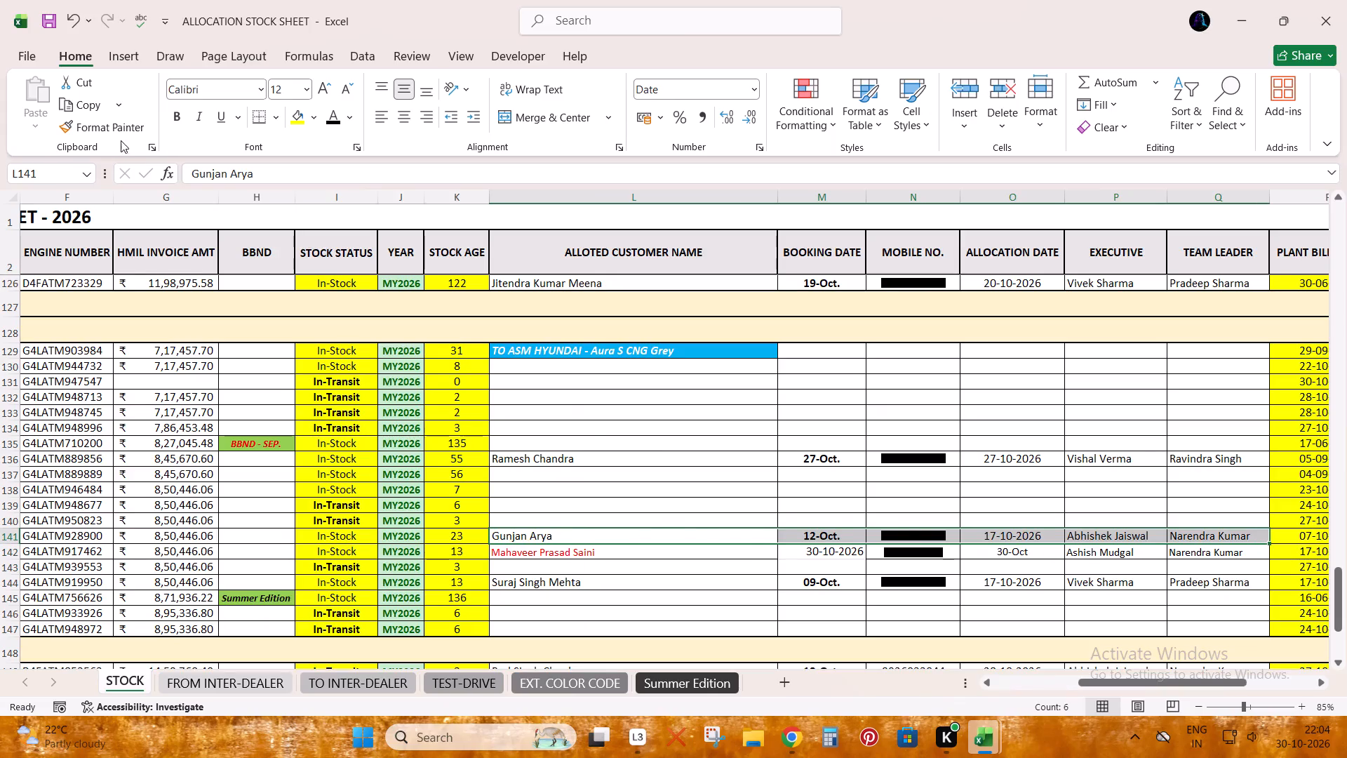
click(114, 126)
key(Down)
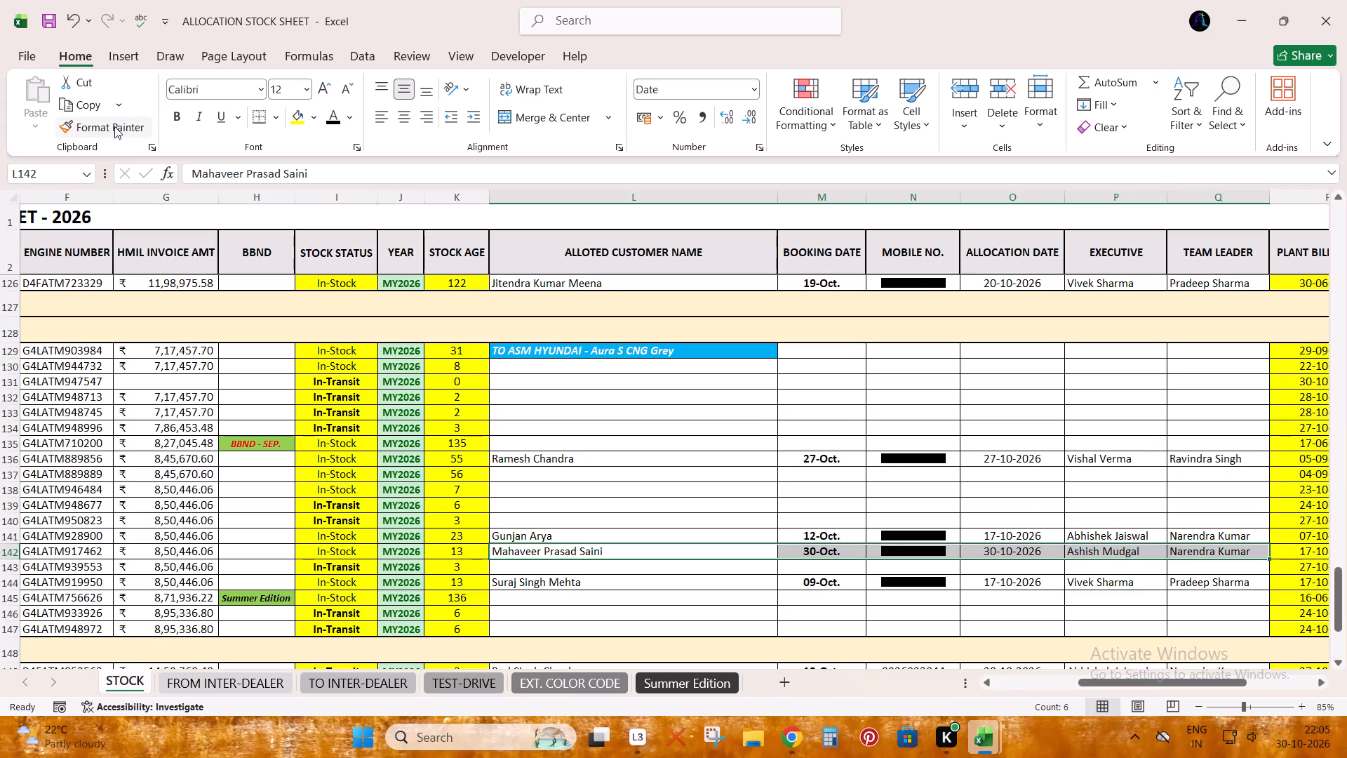
Copy row 142's VIN number from the stock sheet into the VIN cell of row 2833 in BOOKING LIST.
key(ctrl+Left)
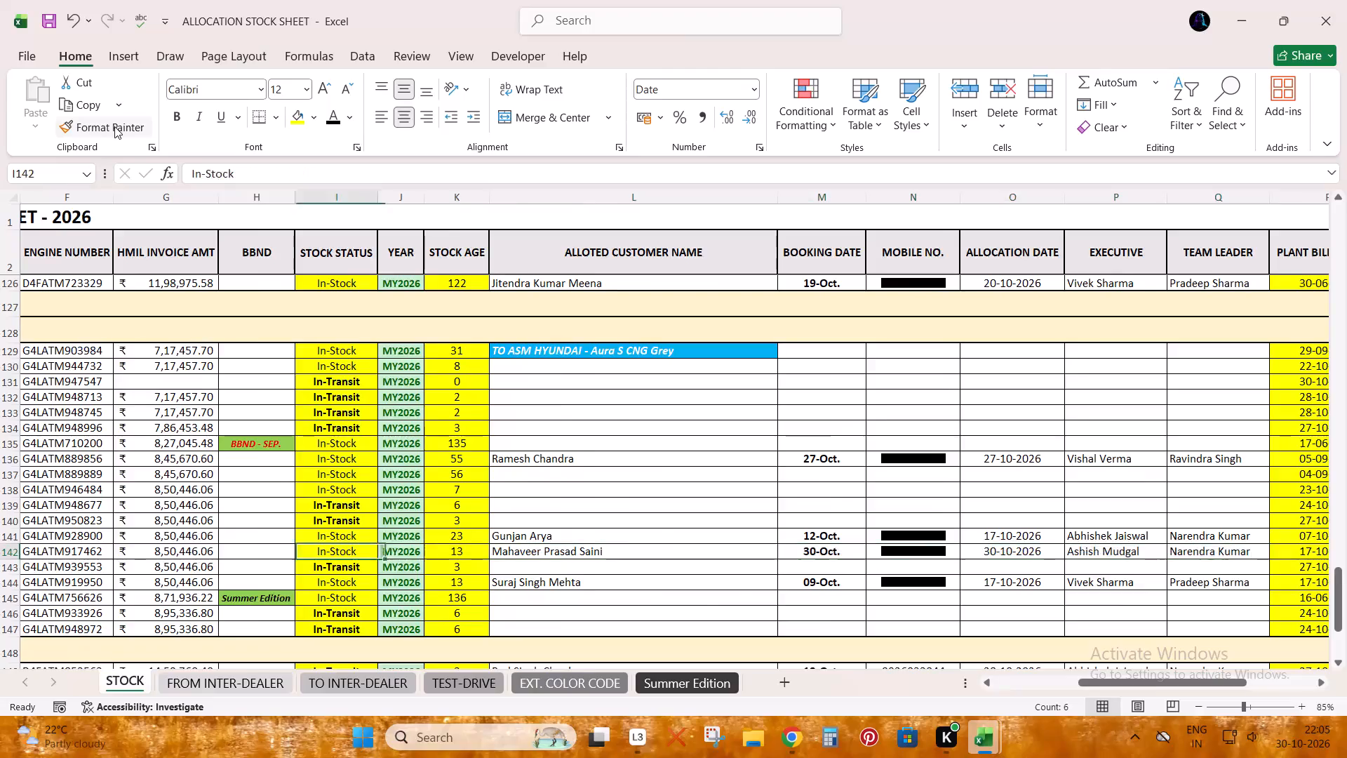
key(ctrl+Left)
key(ctrl+Left)
key(ctrl+Left)
key(Right)
key(Right)
key(Right)
key(ctrl+c)
key(alt+Tab)
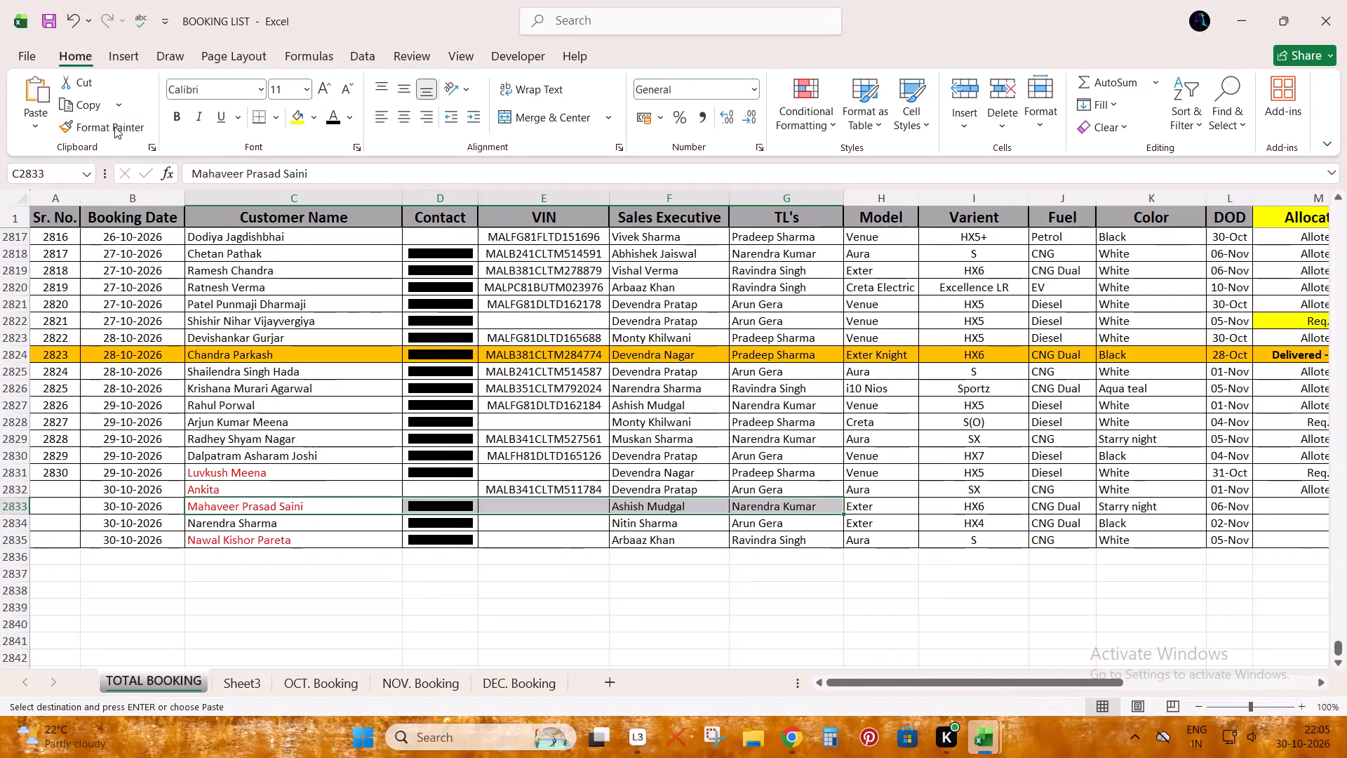
key(Right)
key(Right)
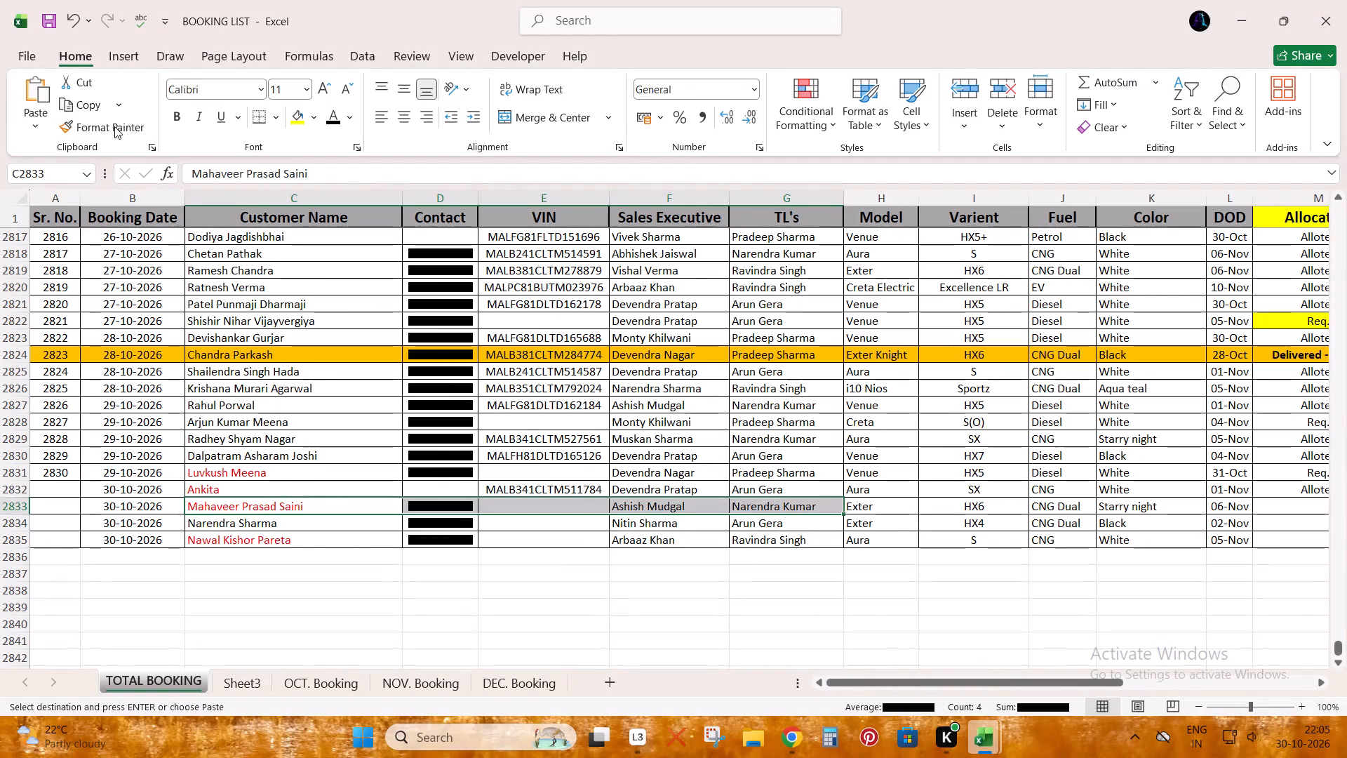
key(ctrl+v)
Mark the Starry night Exter HX6 booking in row 2833 as alloted in the allocation column.
key(ctrl+Right)
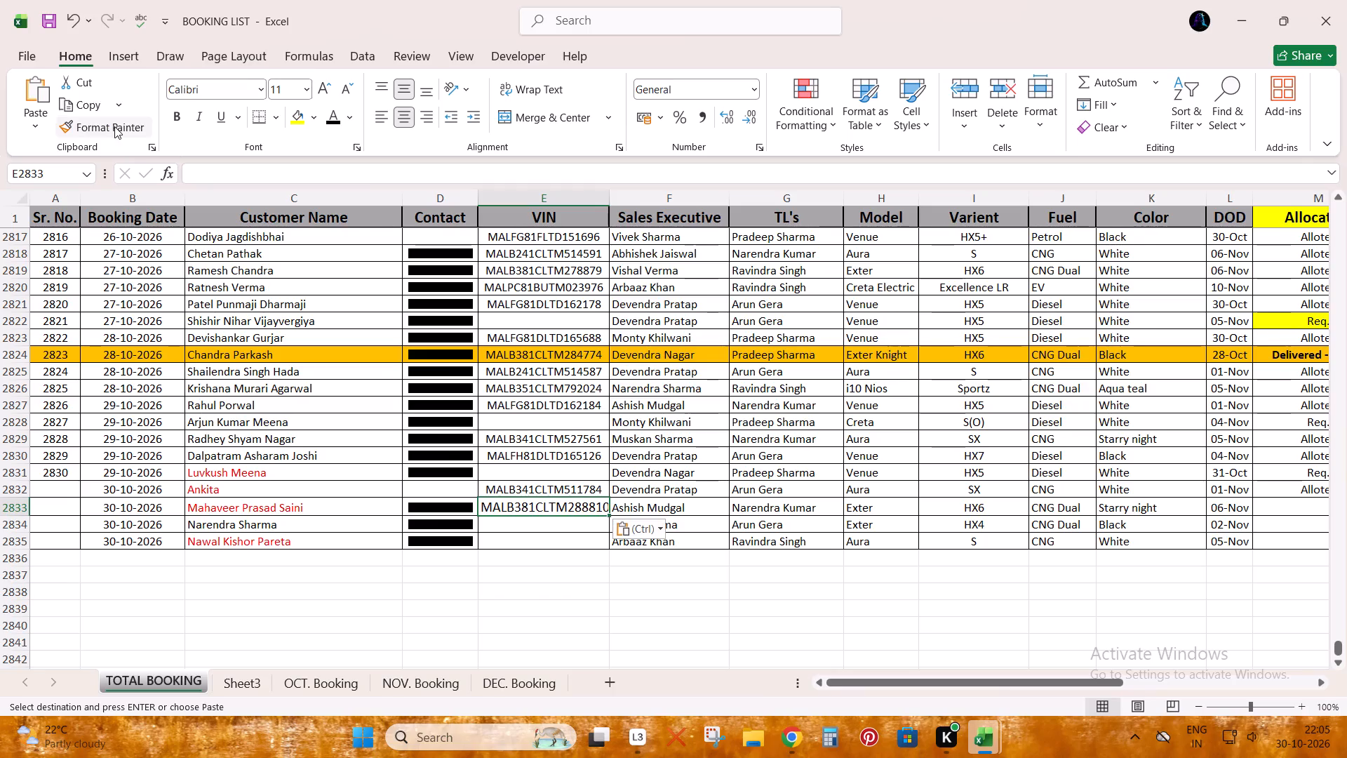
key(Right)
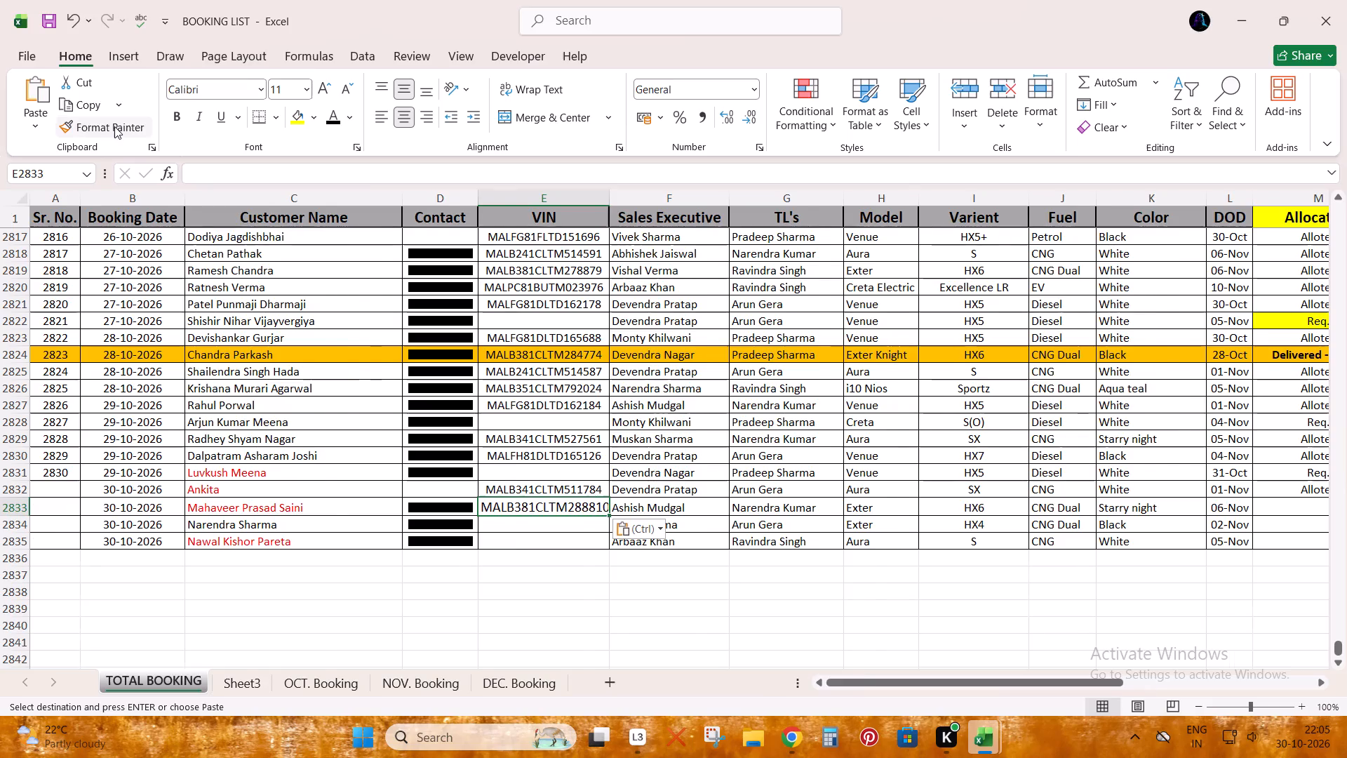
key(a)
key(Left)
Check BOOKING LIST row 2833 against stock sheet row 142, going across the vehicle and allotment details.
key(ctrl+Left)
key(ctrl+Left)
key(ctrl+Left)
key(Right)
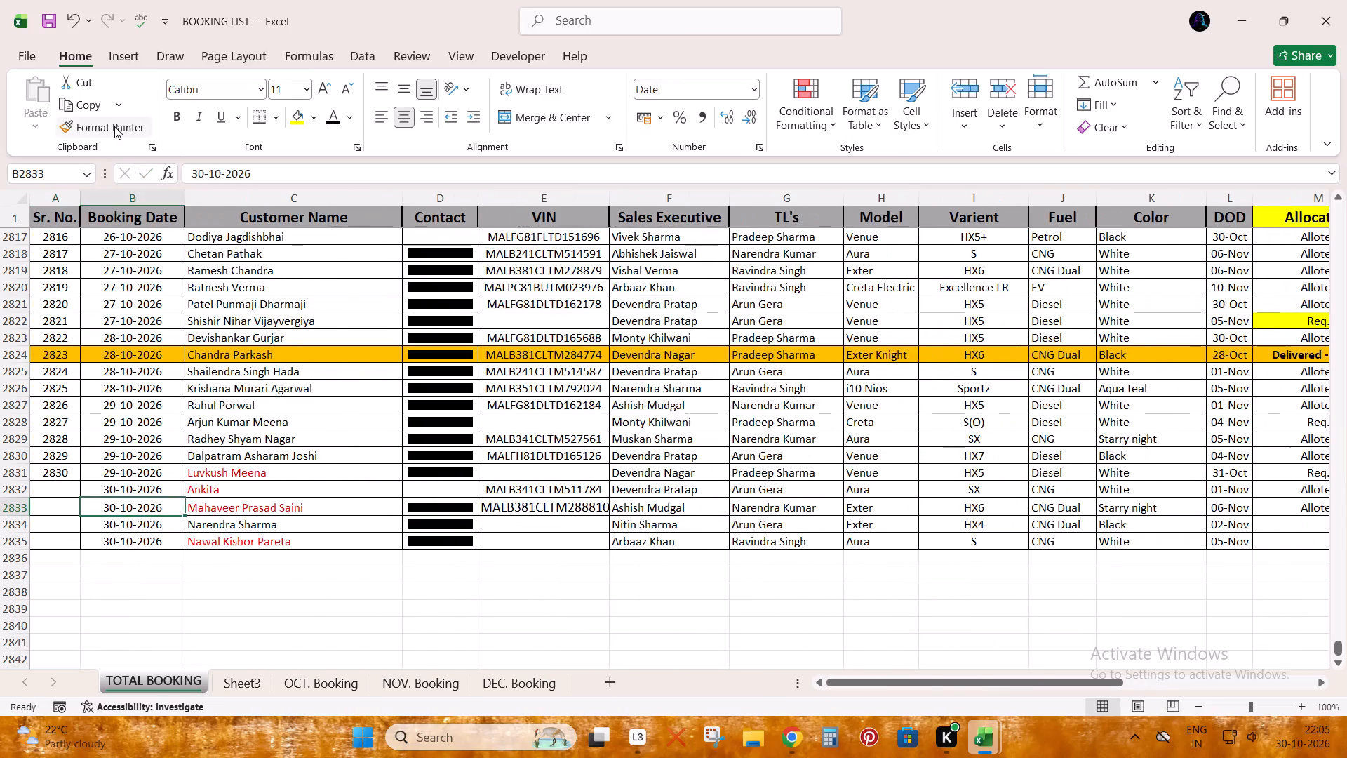
key(Right)
key(Right)
key(shift+space)
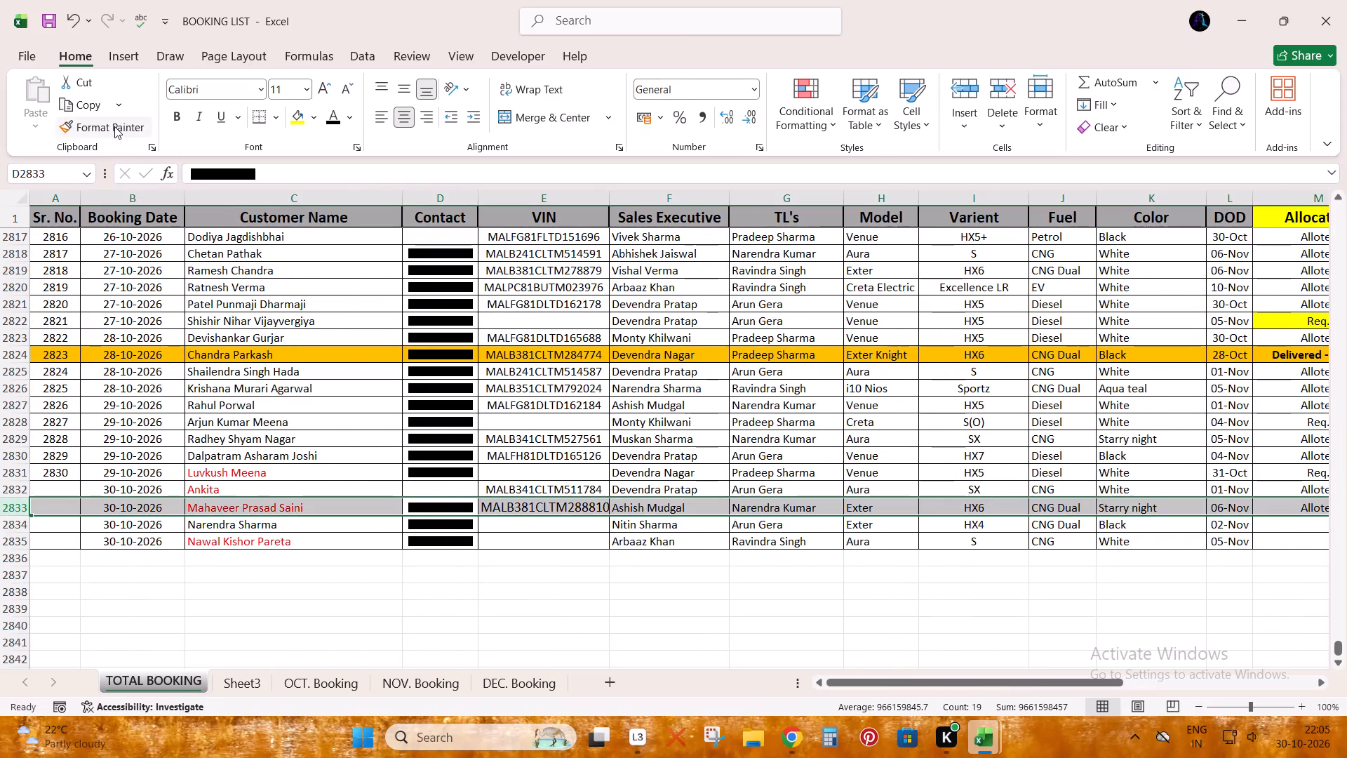
key(alt+Tab)
key(space)
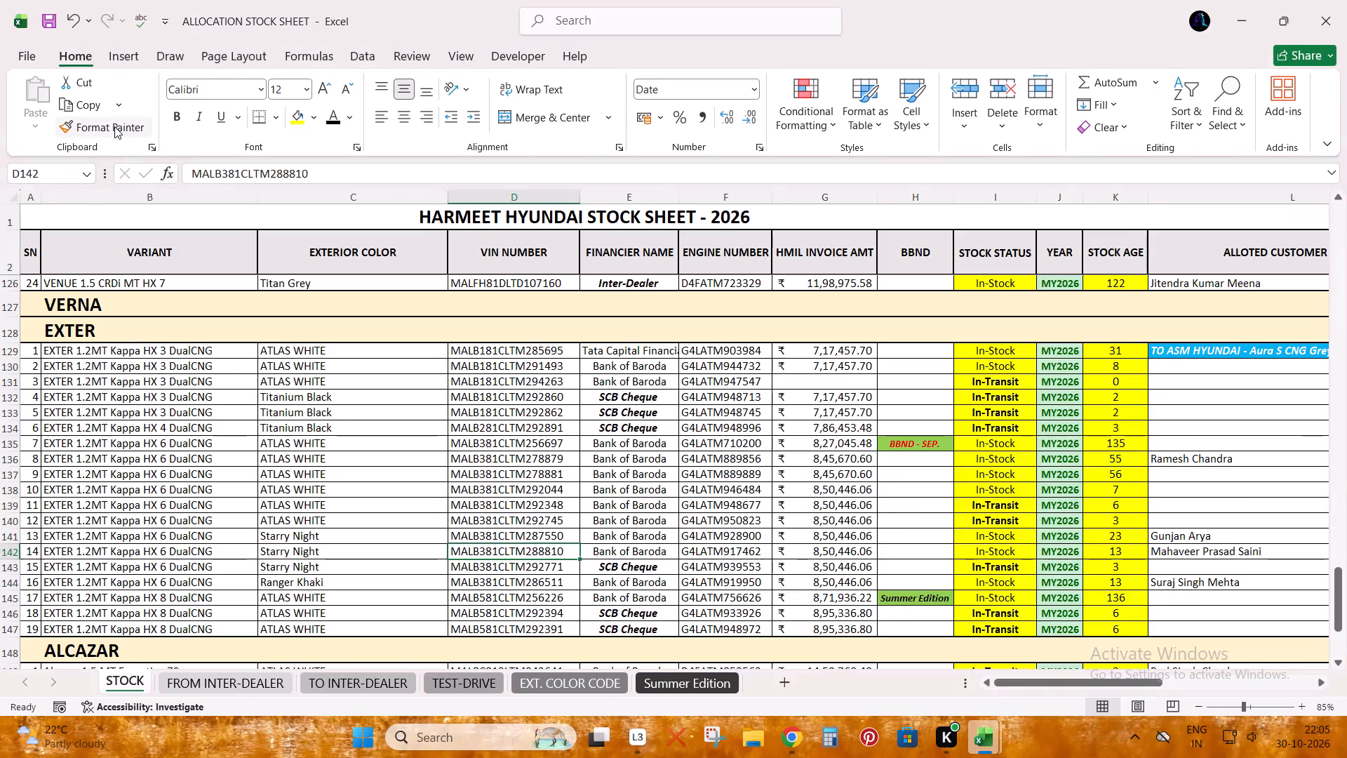
key(space)
key(alt+Tab)
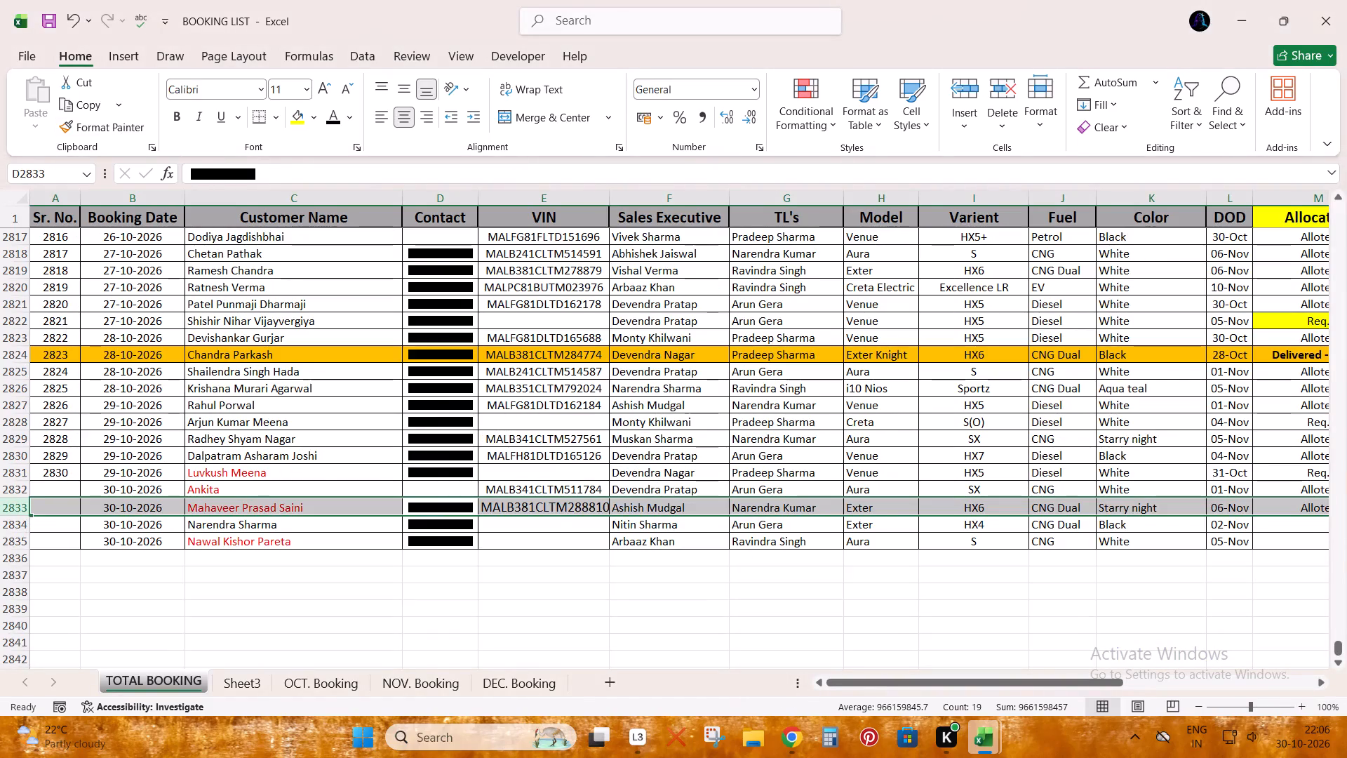
key(alt+Tab)
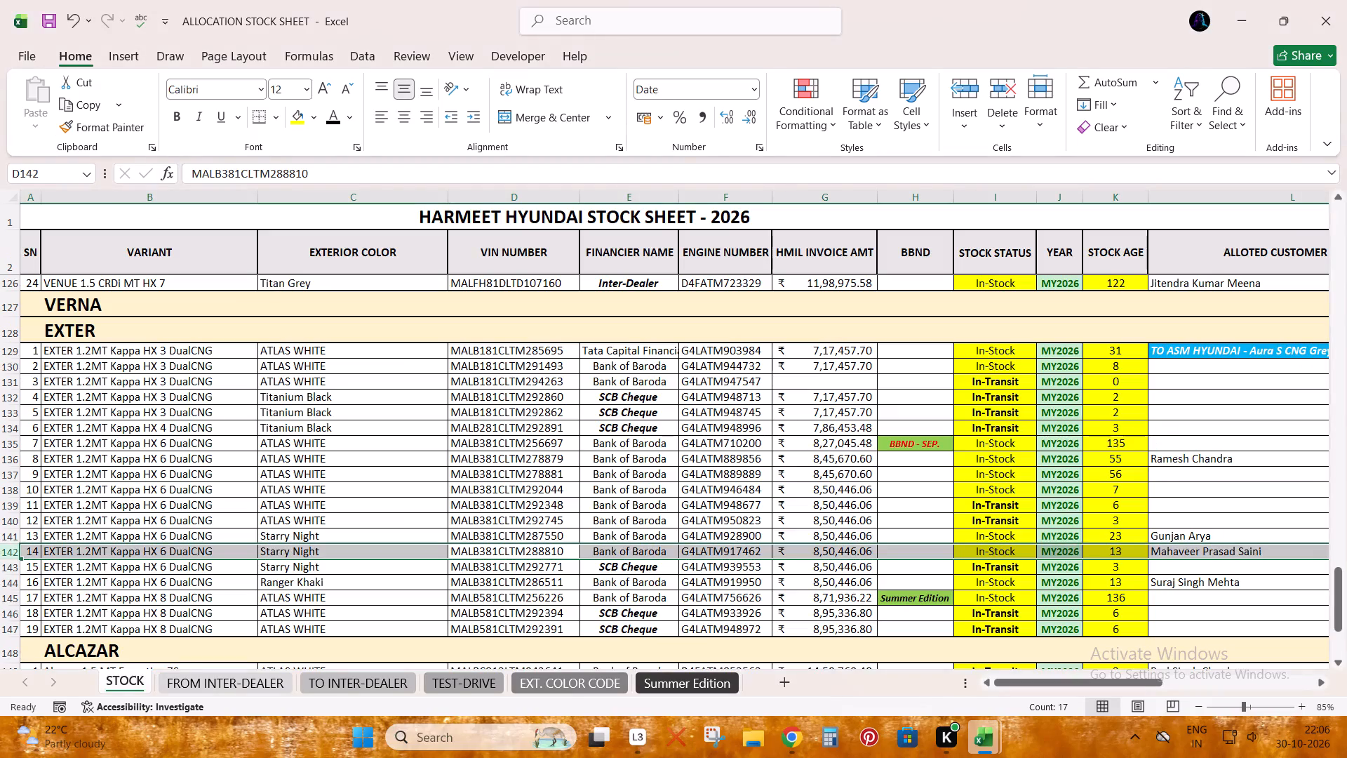
key(ctrl+Right)
key(Right)
key(Right)
key(Right)
key(Right)
key(Right)
key(Right)
key(Right)
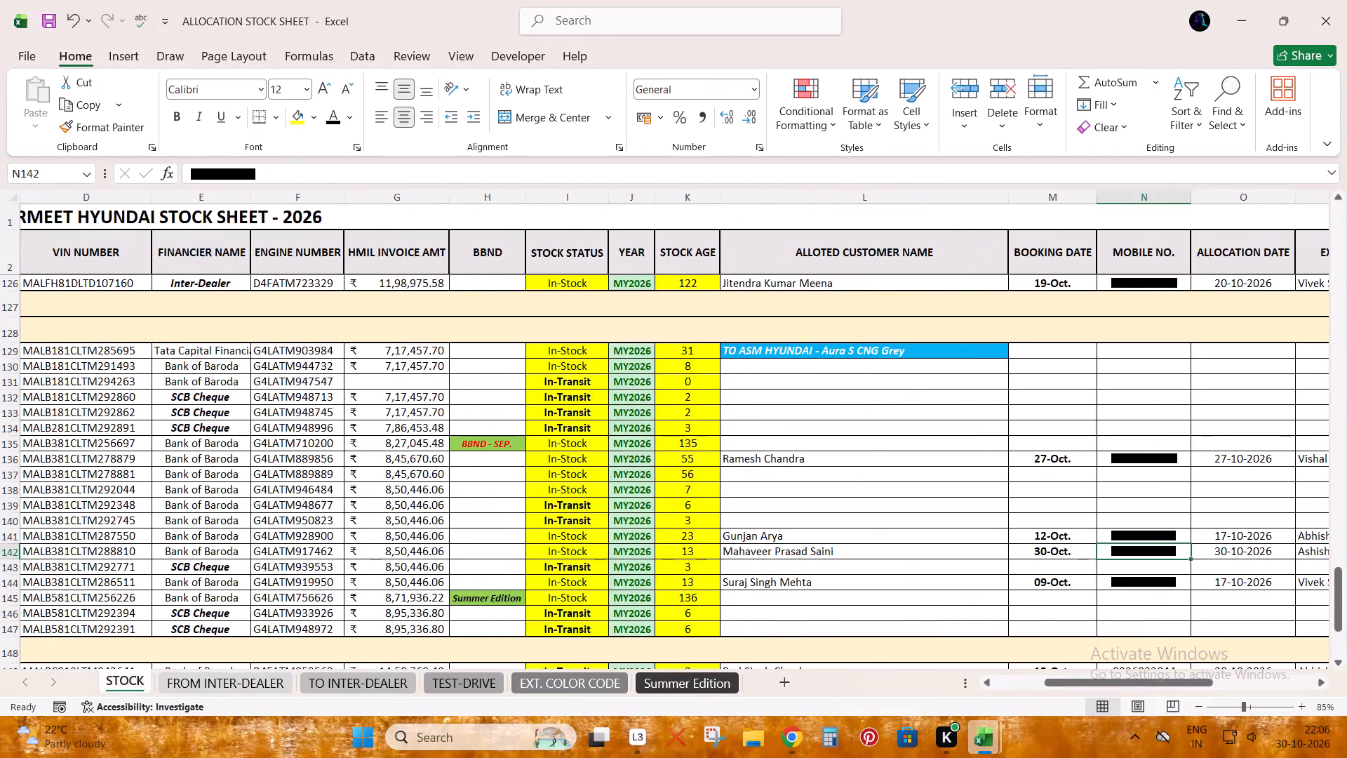
Select the entire row of the black Exter HX4 booking, row 2834 in BOOKING LIST, and return to ALLOCATION STOCK SHEET.
key(alt+Tab)
key(Down)
key(Left)
key(shift+space)
key(alt+Tab)
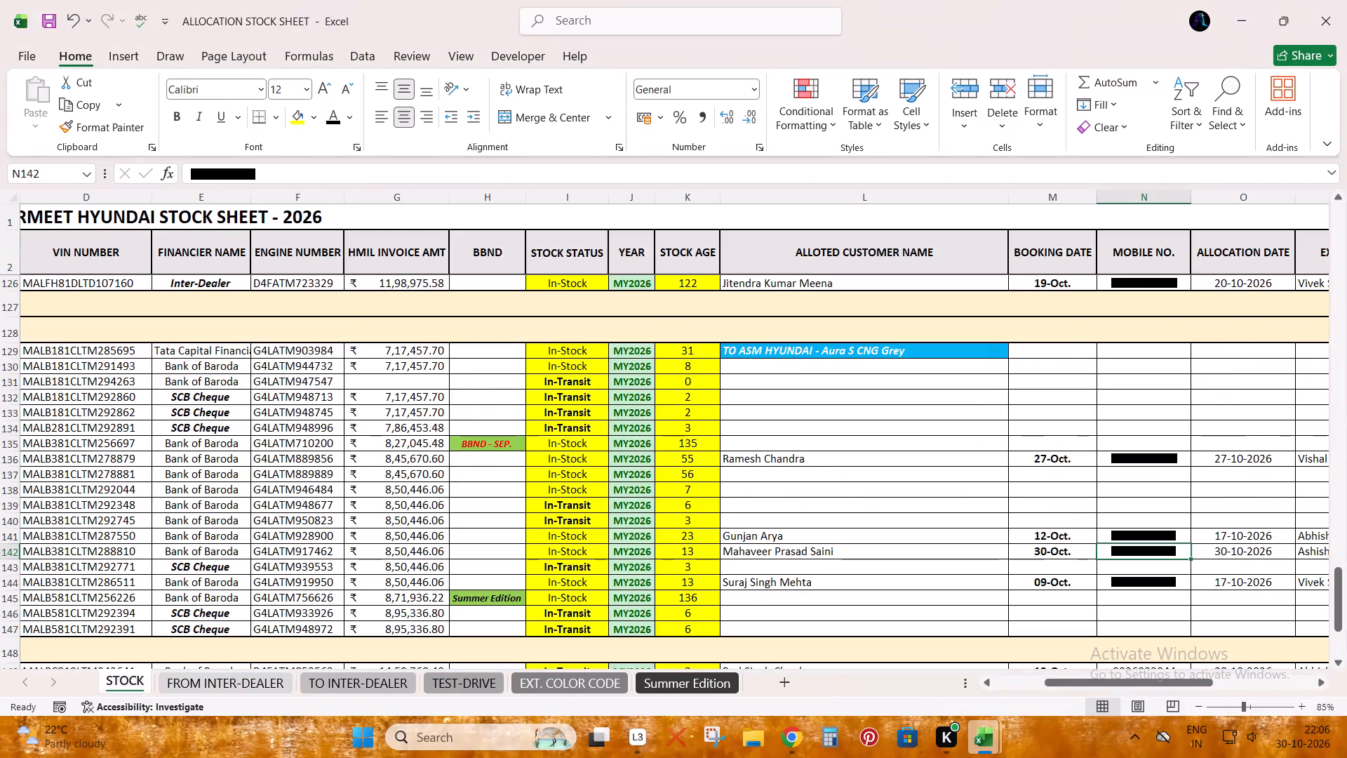
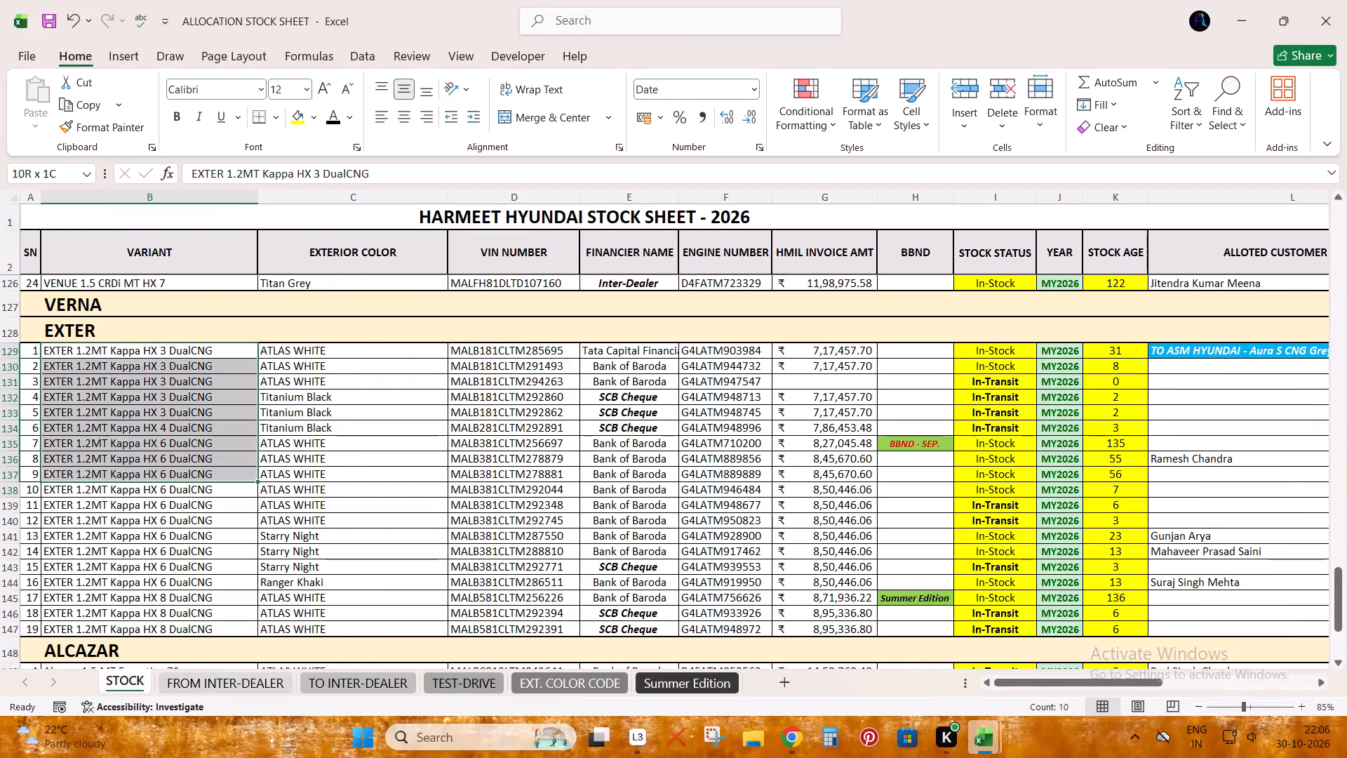
Search the EXTER variants for 4 to locate the HX 4 DualCNG vehicle, and compare its row with BOOKING LIST row 2834.
drag(209, 516, 210, 626)
key(ctrl+f)
key(4)
key(Return)
key(Return)
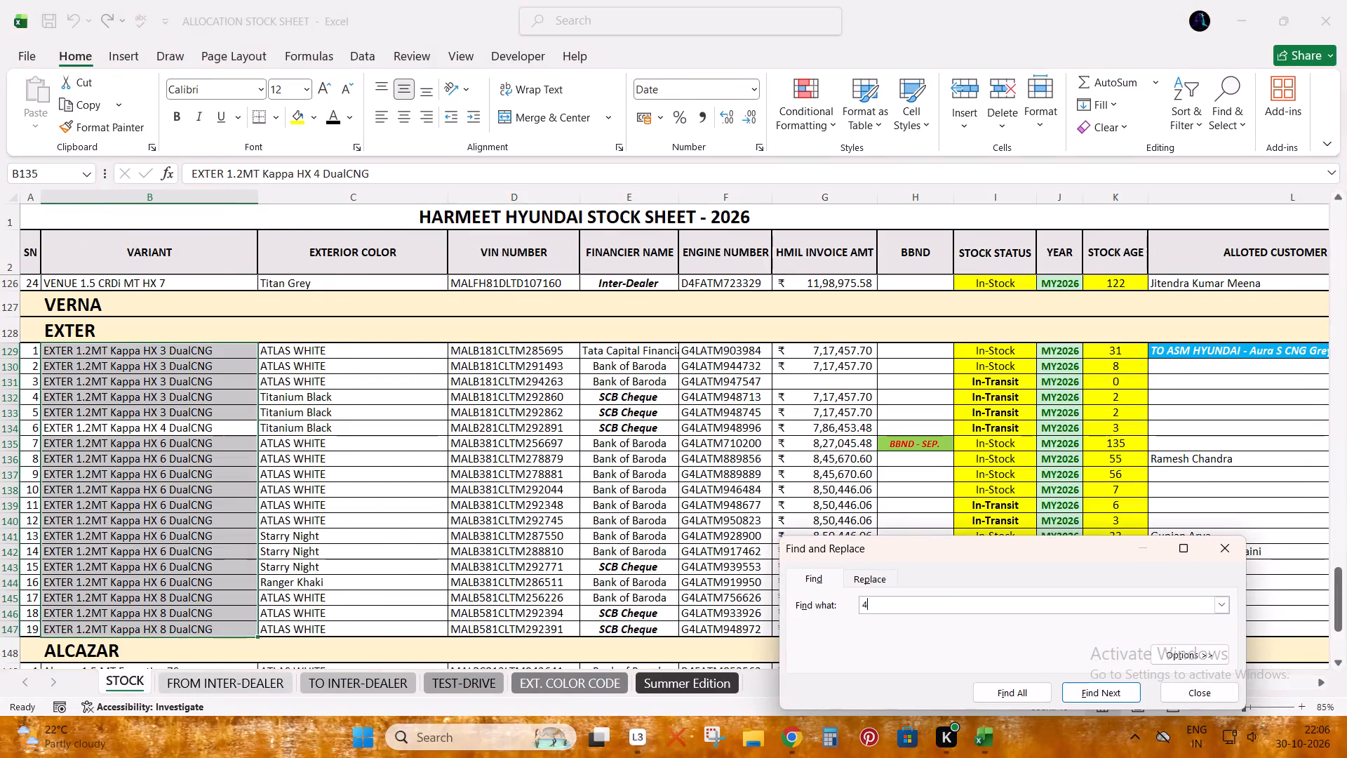
key(Return)
key(Return)
key(Return)
key(Return)
key(Return)
key(Escape)
key(Right)
key(Left)
key(shift+space)
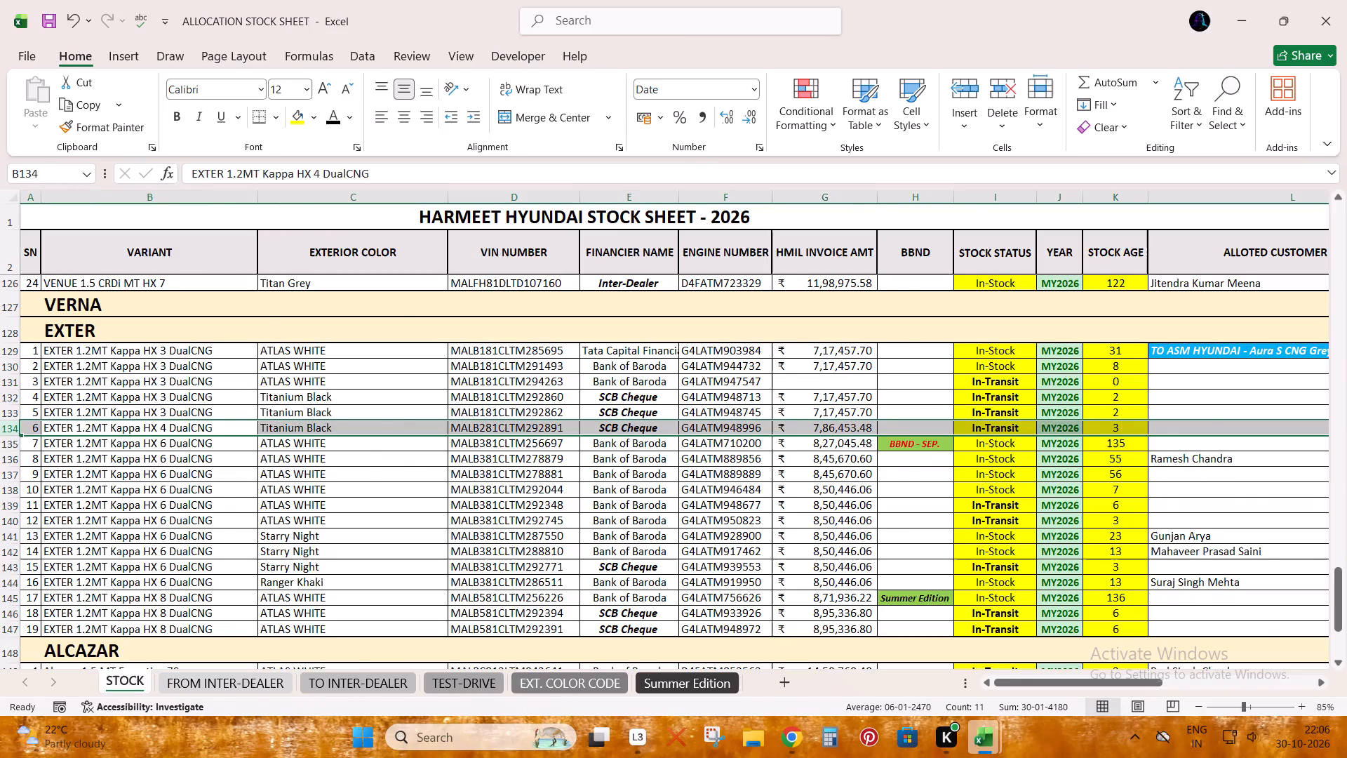
key(alt+Tab)
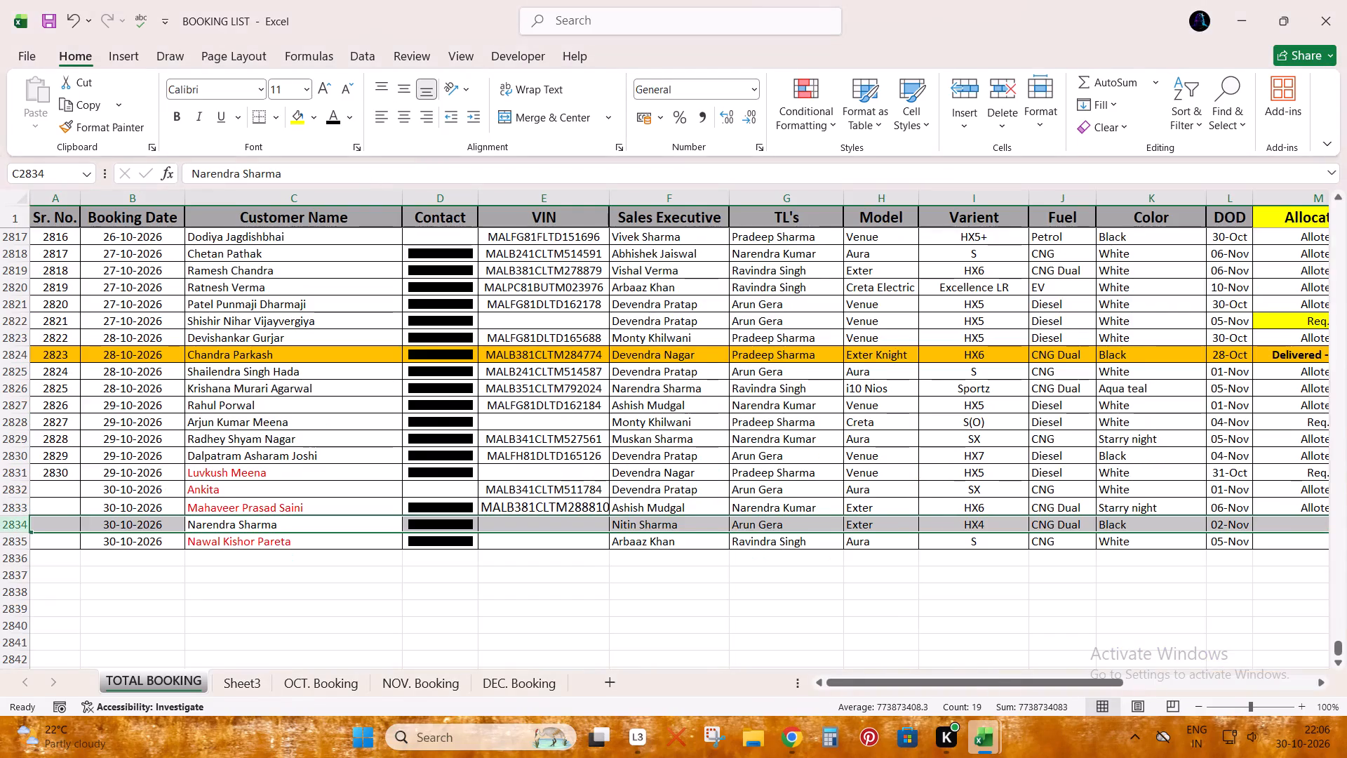
key(alt+Tab)
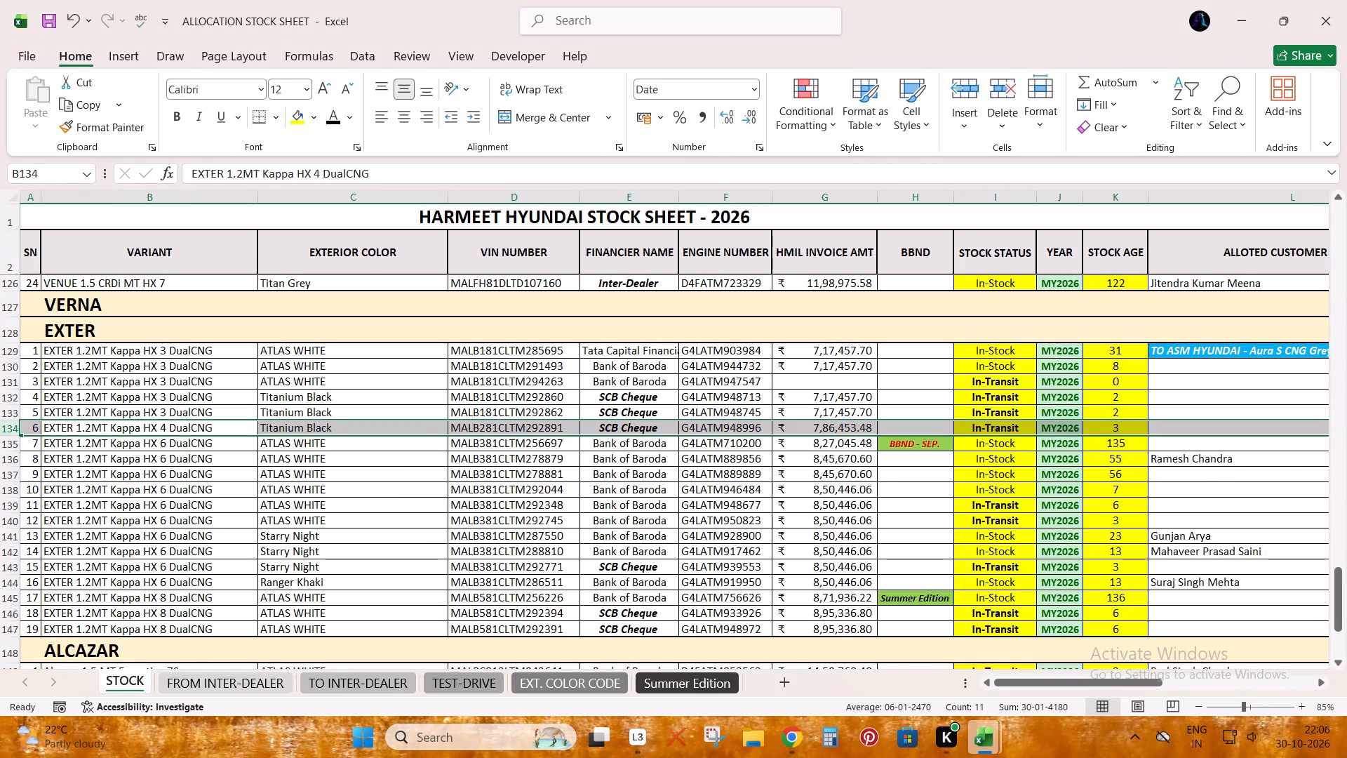
Copy the customer name through TL cells of BOOKING LIST row 2834 into stock sheet row 134, starting at the alloted customer name.
key(ctrl+Right)
key(Right)
key(Right)
key(Right)
key(Right)
key(Right)
key(alt+Tab)
key(ctrl+Left)
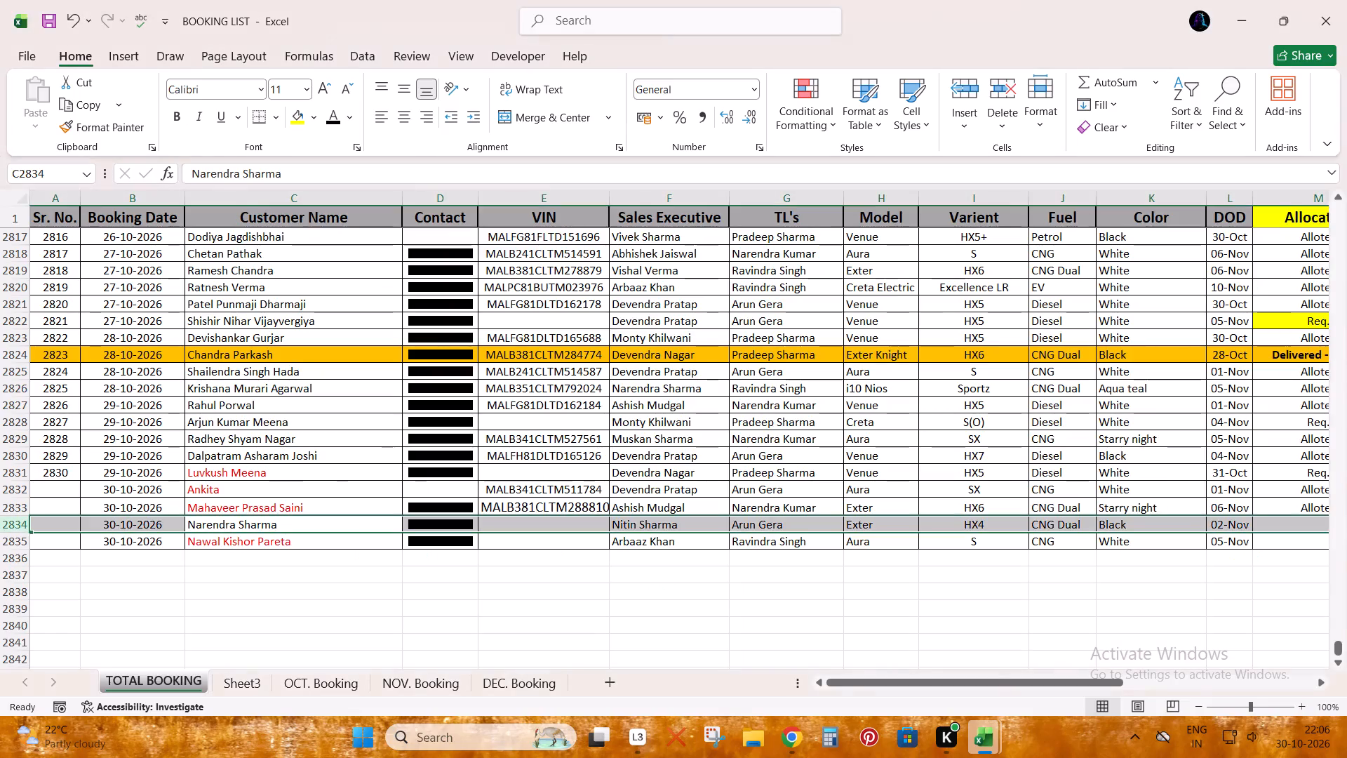
key(Right)
key(shift+Right)
key(shift+Right)
key(shift+Right)
key(shift+Right)
key(ctrl+c)
key(alt+Tab)
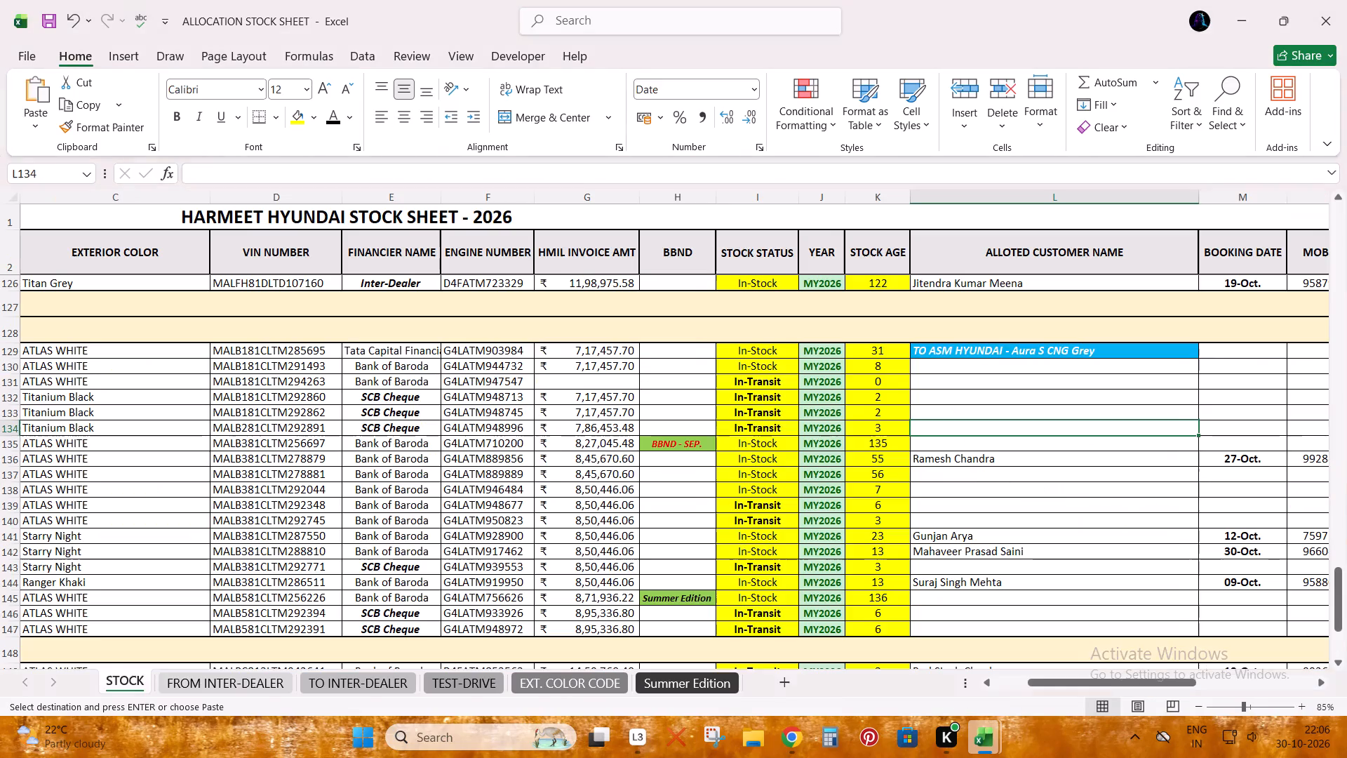
key(ctrl+v)
Move row 134's pasted contact, executive and team leader cells one column over so the contact falls under MOBILE NO.
key(Right)
key(shift+Right)
key(shift+Right)
key(shift+Right)
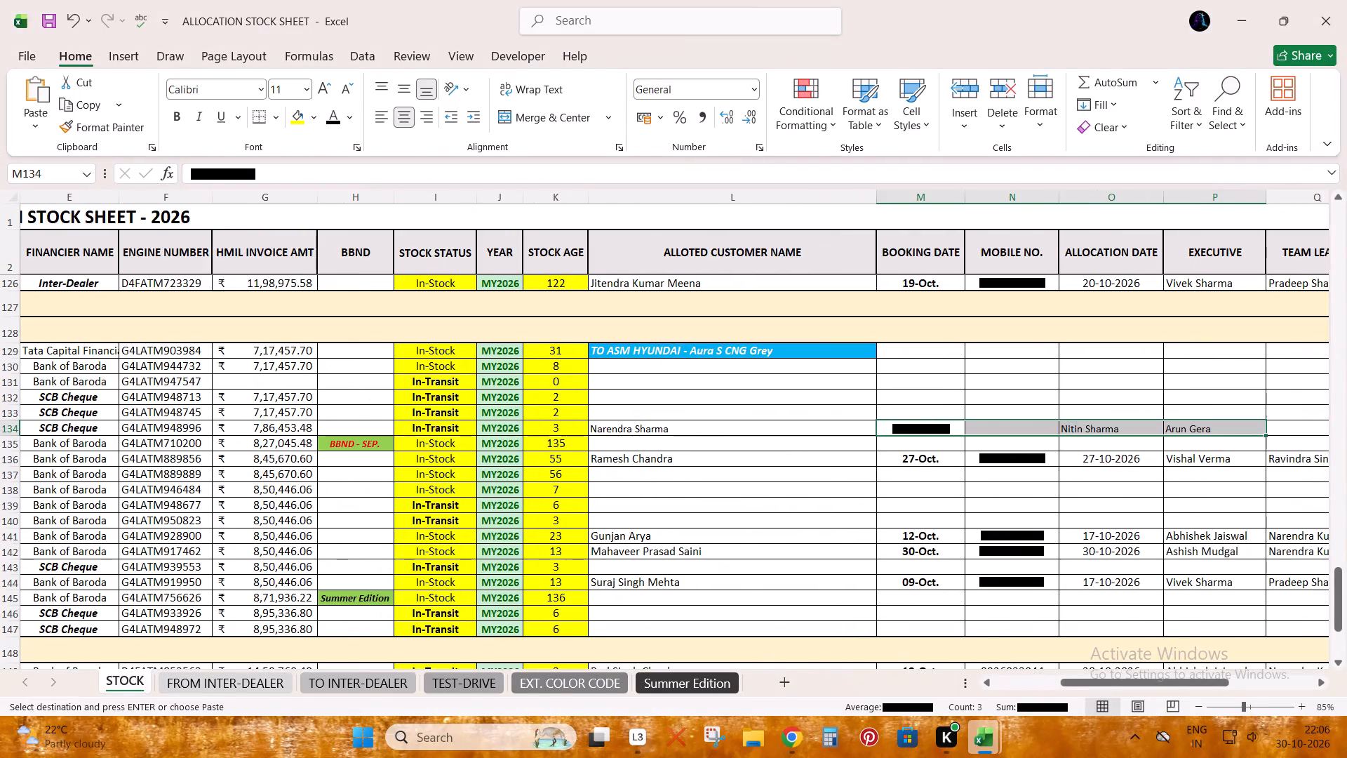
key(ctrl+x)
key(Right)
key(ctrl+v)
Enter 30-10 as both the booking date and the allocation date in stock sheet row 134.
key(Left)
key(3)
key(0)
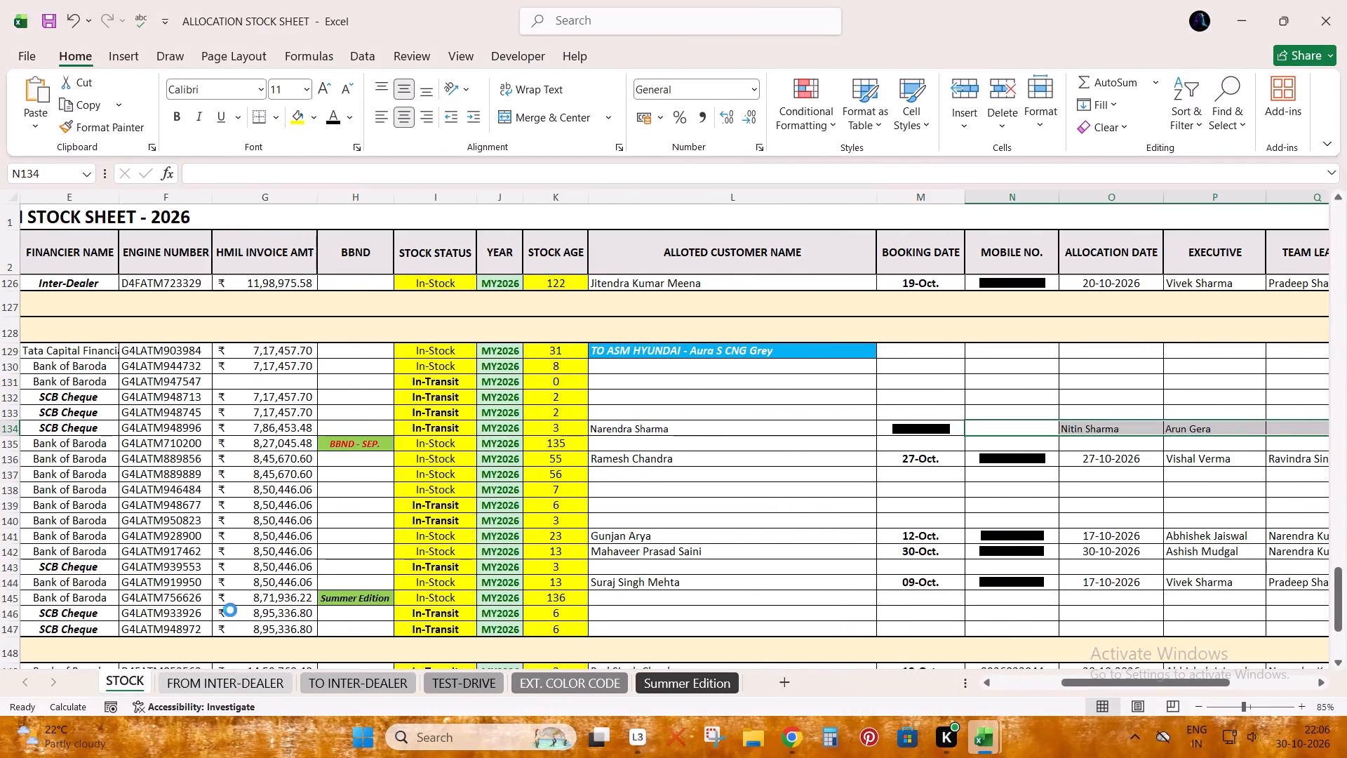
key(minus)
text(410)
key(Escape)
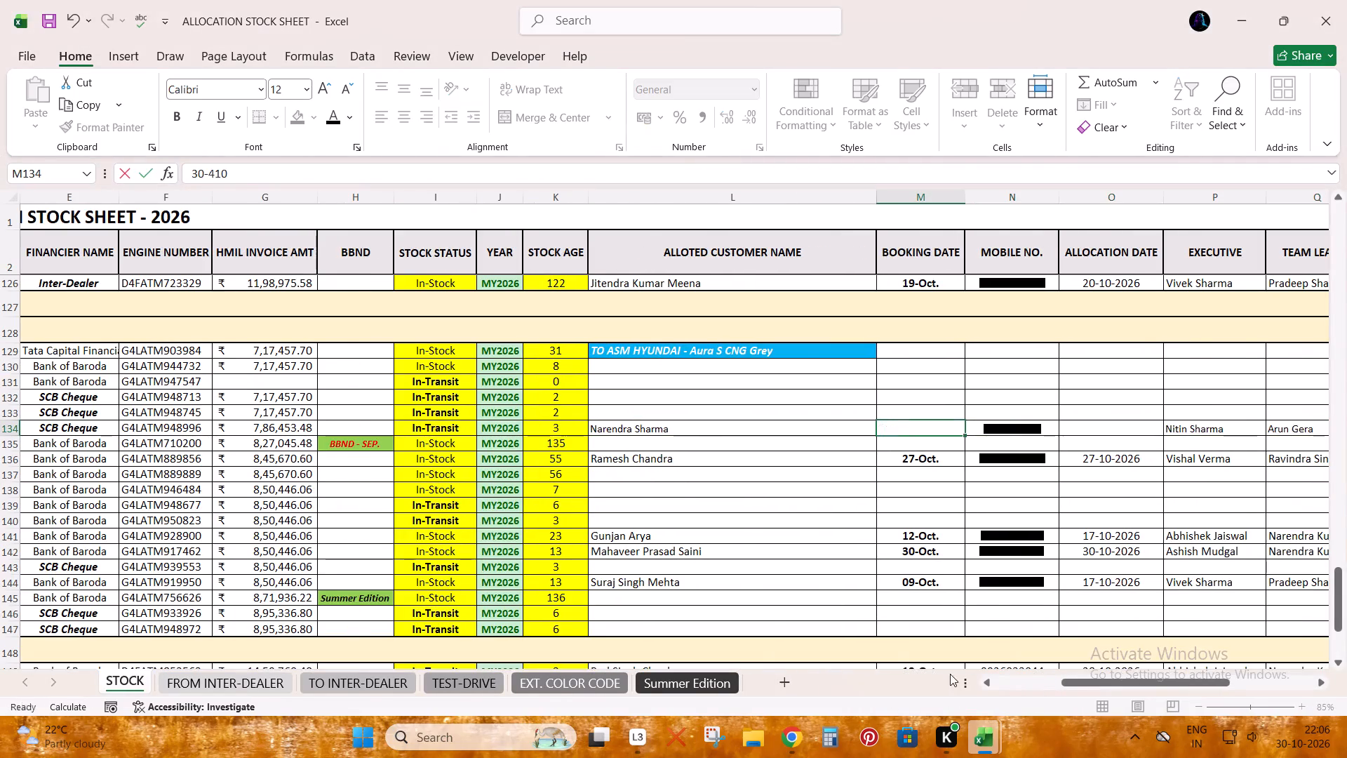
text(30-10)
key(Tab)
key(Tab)
text(30-10)
key(Return)
Copy the formatting of row 135's blank allotment cells, customer name through team leader, onto row 134 with Format Painter.
key(Left)
key(shift+Right)
key(shift+Right)
key(shift+Right)
key(shift+Right)
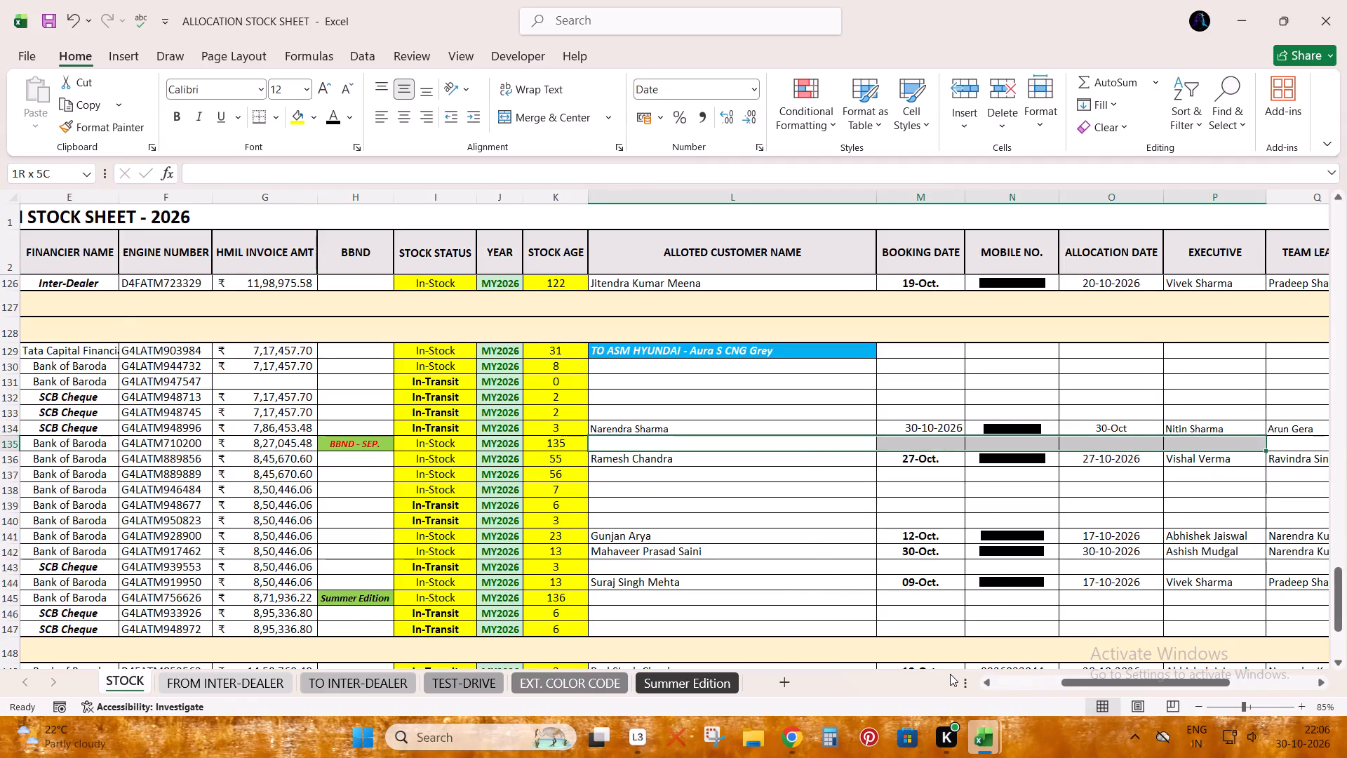
key(shift+Right)
text(hfp)
key(Up)
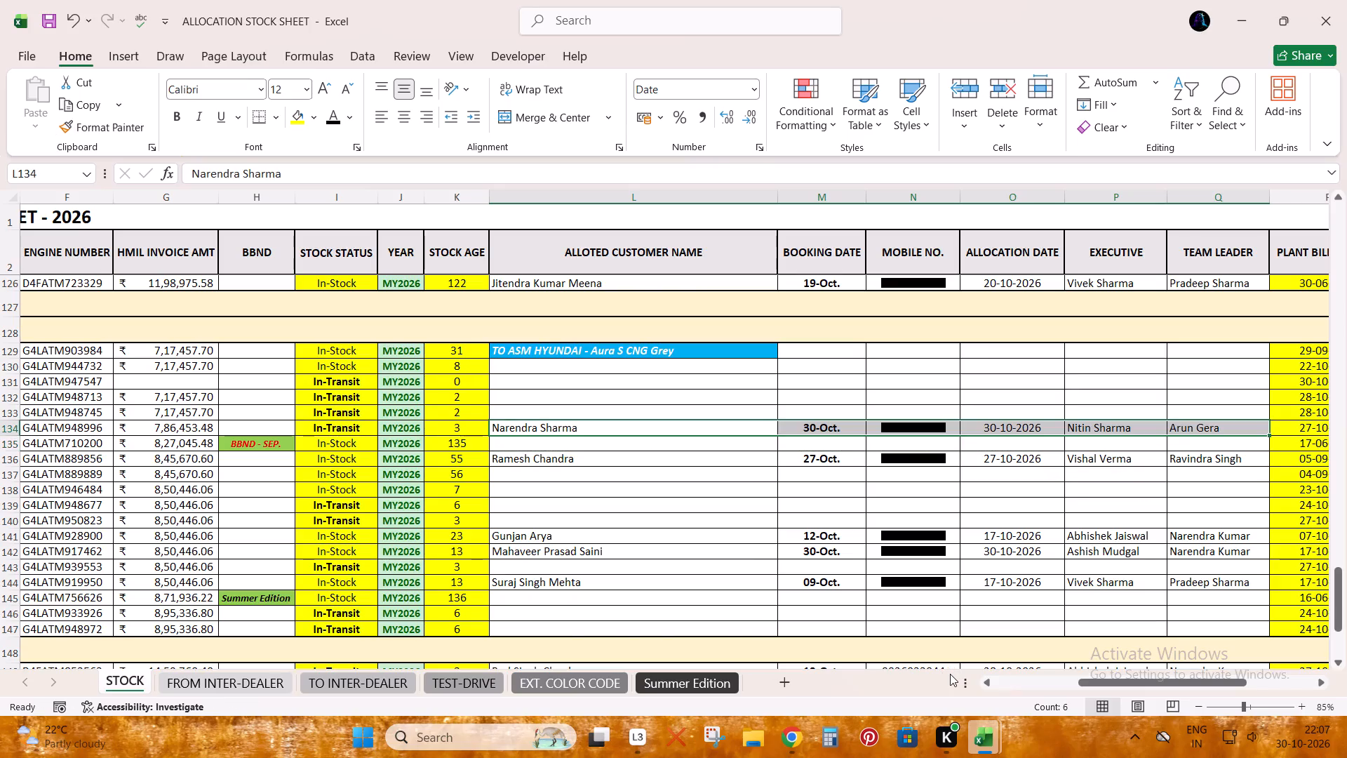
Copy row 134's VIN number from the stock sheet into the VIN cell of row 2834 in BOOKING LIST.
key(ctrl+Left)
key(ctrl+Left)
key(ctrl+Left)
key(ctrl+Left)
key(Right)
key(Right)
key(Right)
key(ctrl+c)
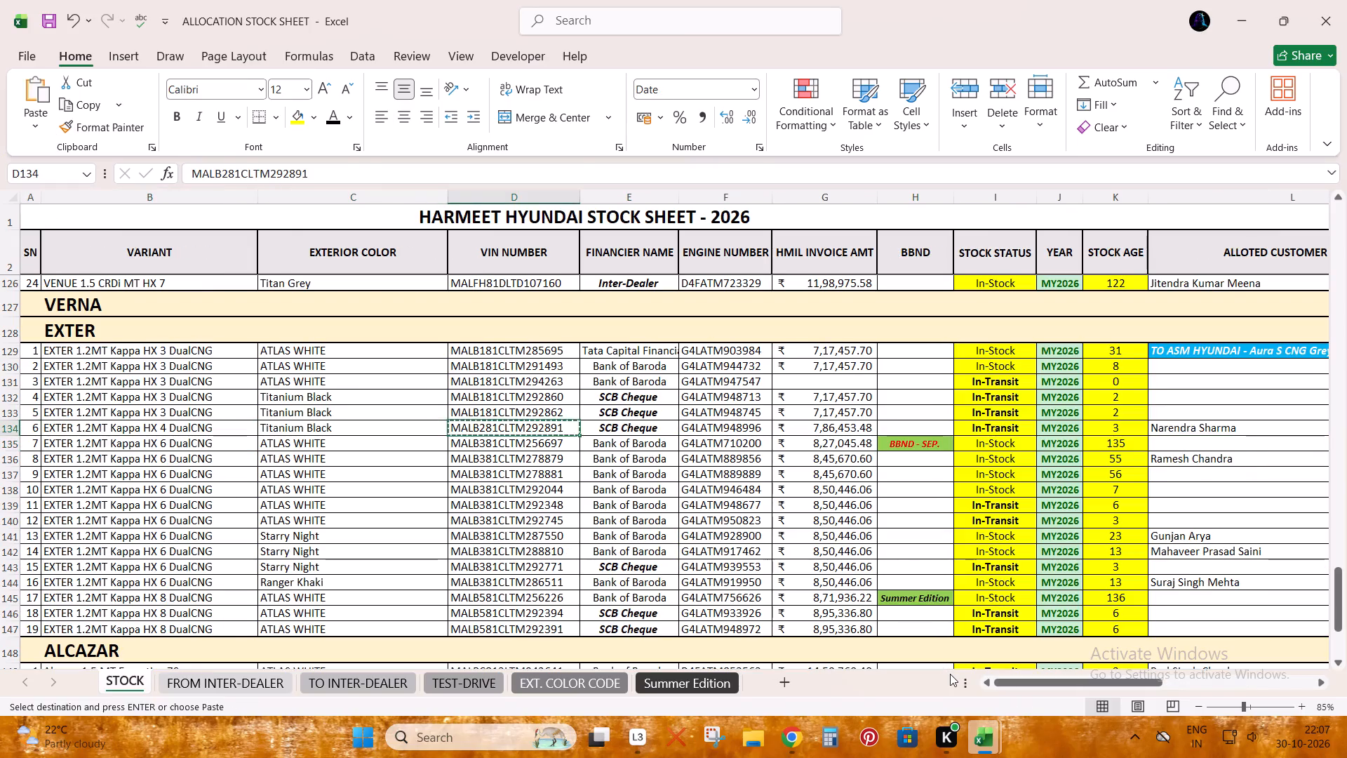
key(alt+Tab)
key(Right)
key(Right)
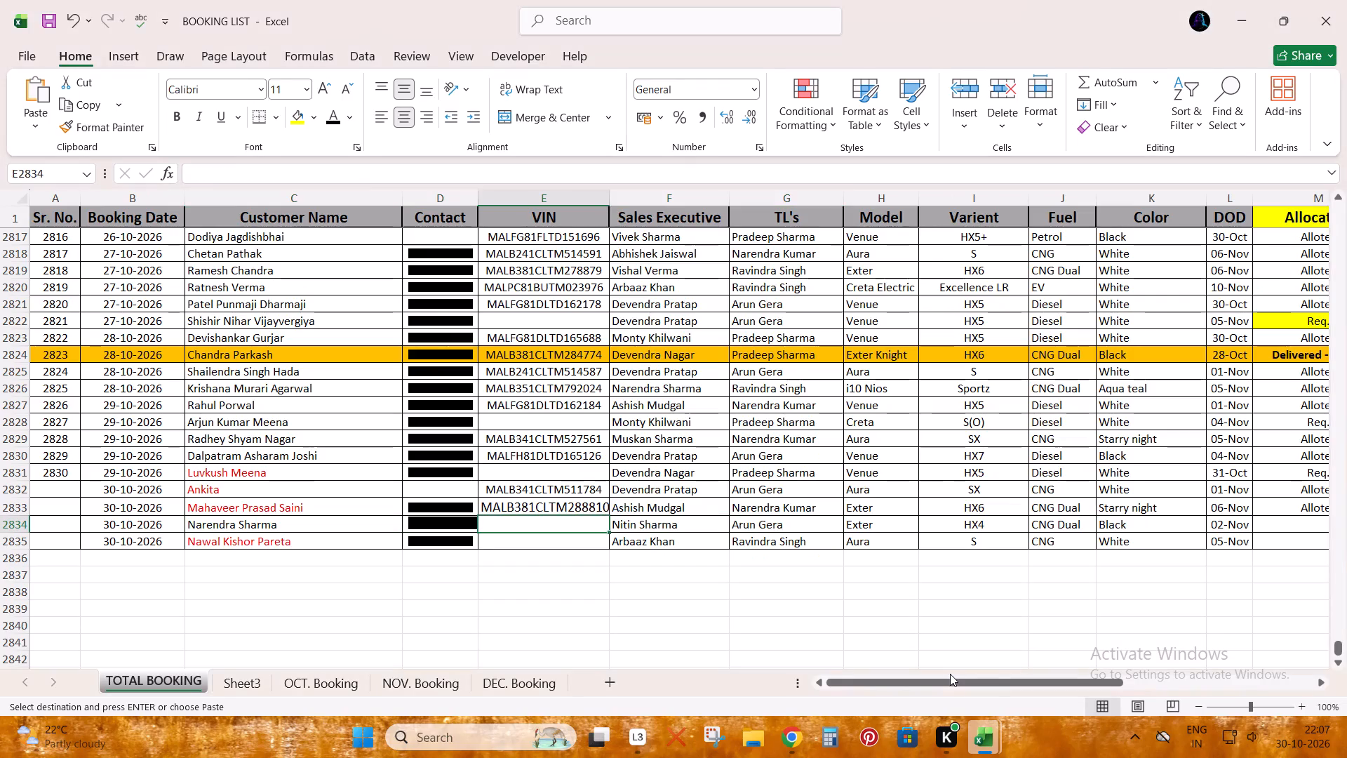
key(ctrl+v)
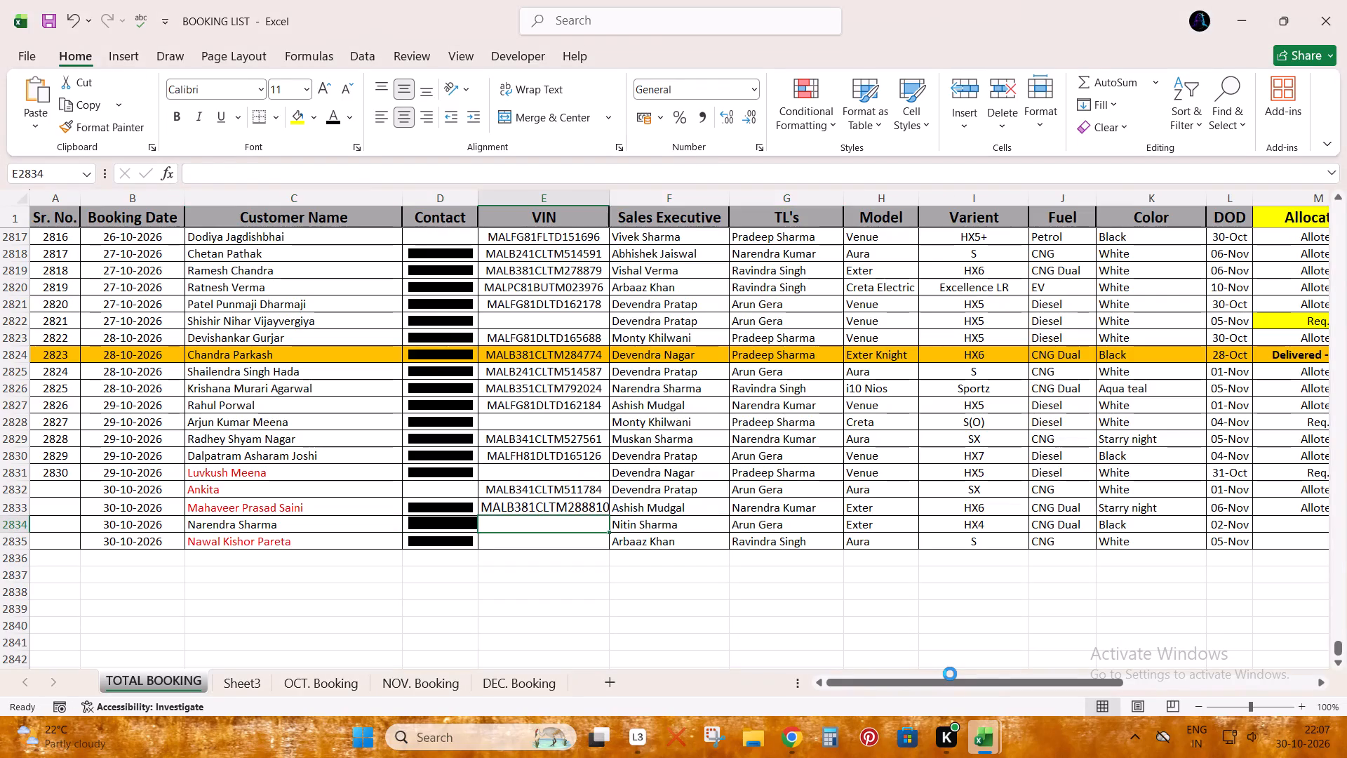
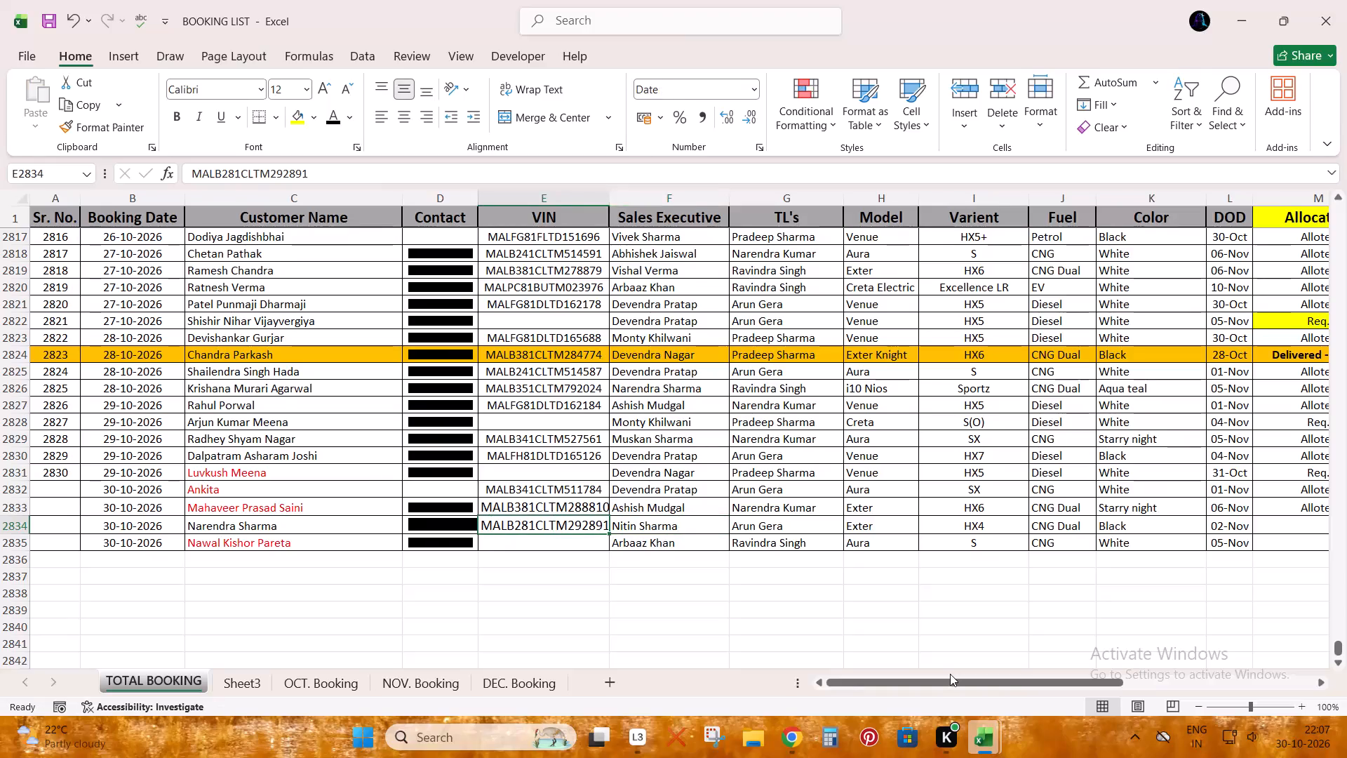
Cross-check the black Exter HX4 booking in BOOKING LIST row 2834 against stock sheet row 134, including its allotment details.
key(shift+space)
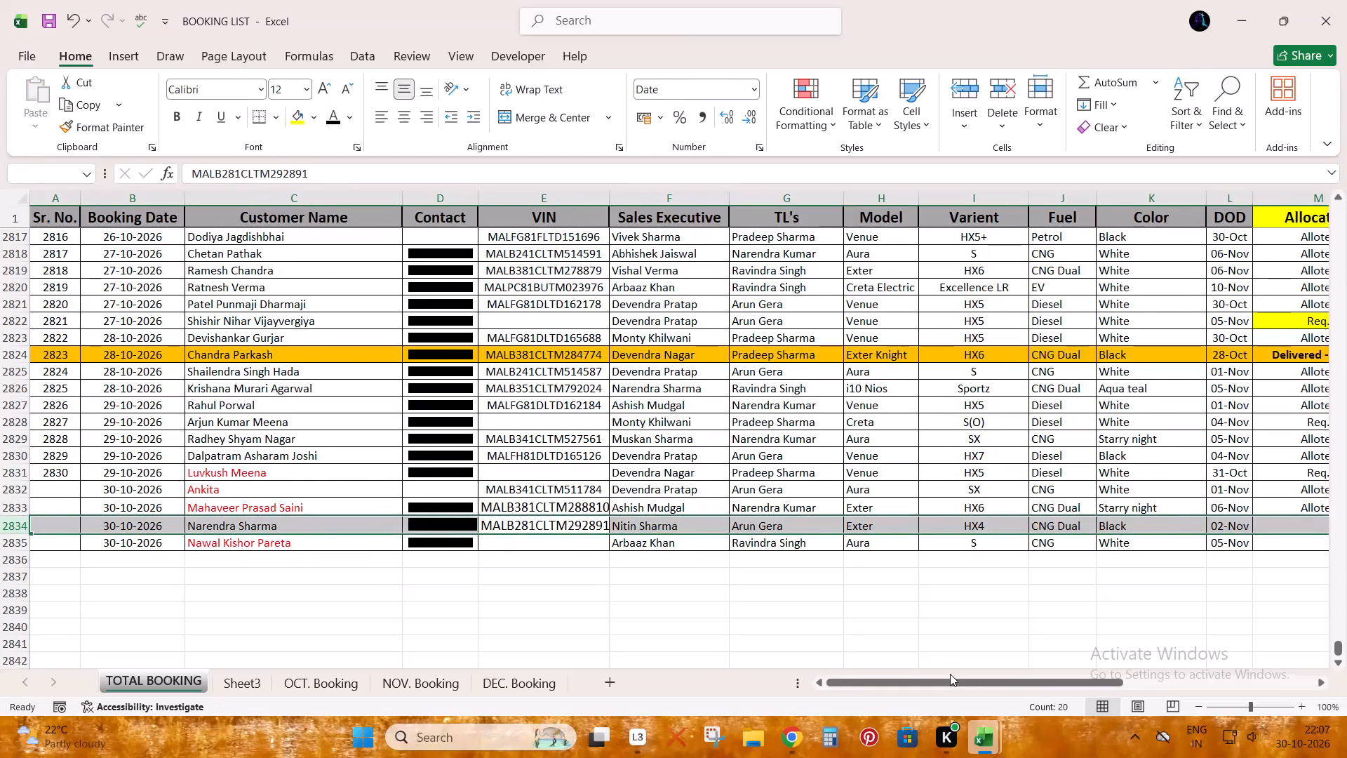
key(alt+Tab)
key(shift+space)
key(alt+Tab)
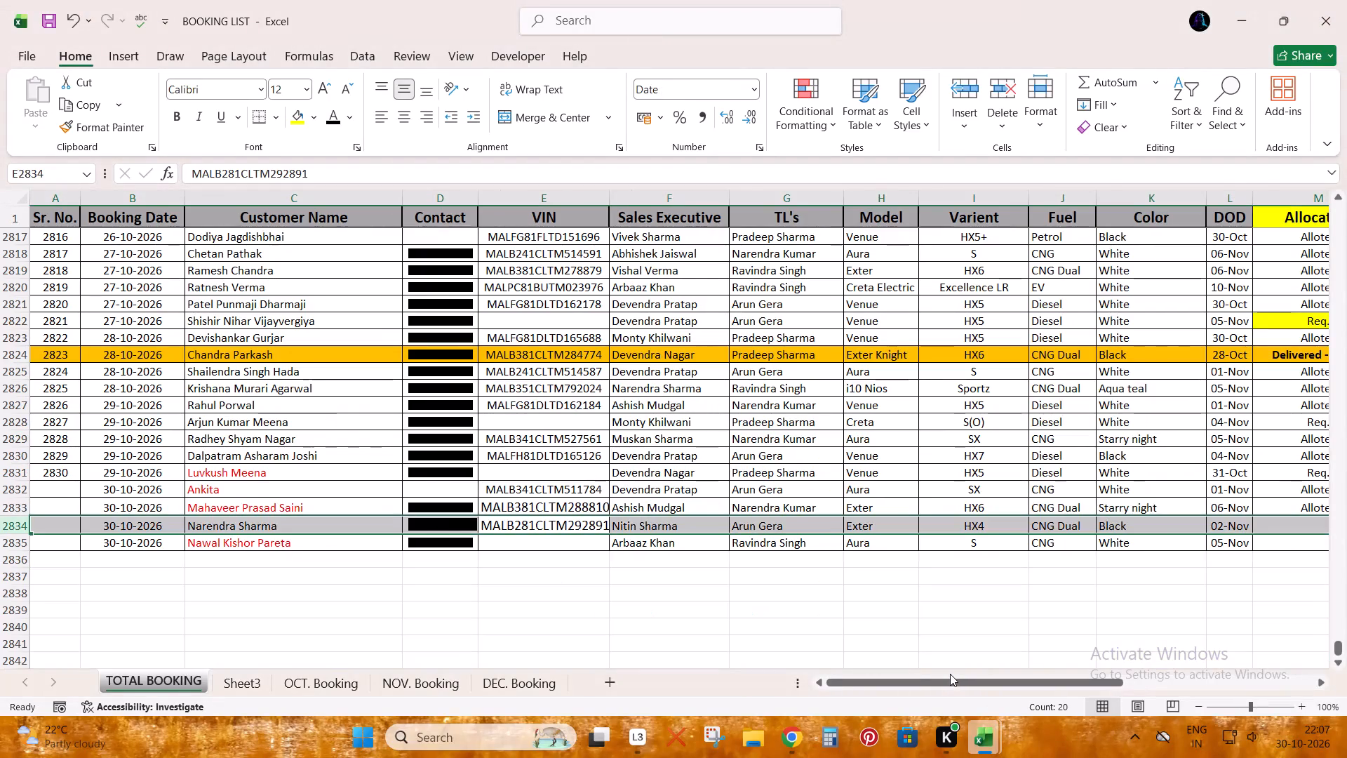
key(alt+Tab)
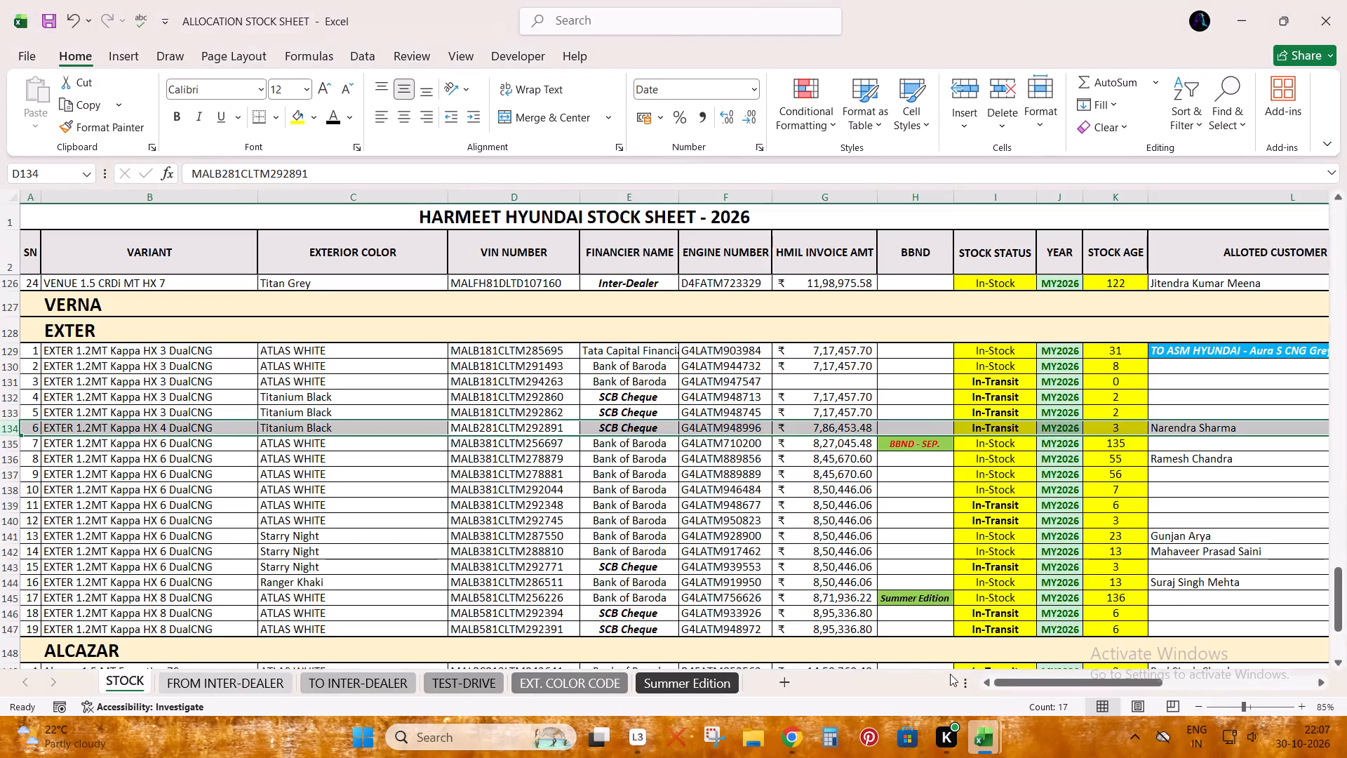
key(ctrl+Right)
key(Right)
key(Right)
key(Right)
key(Right)
key(Right)
key(Right)
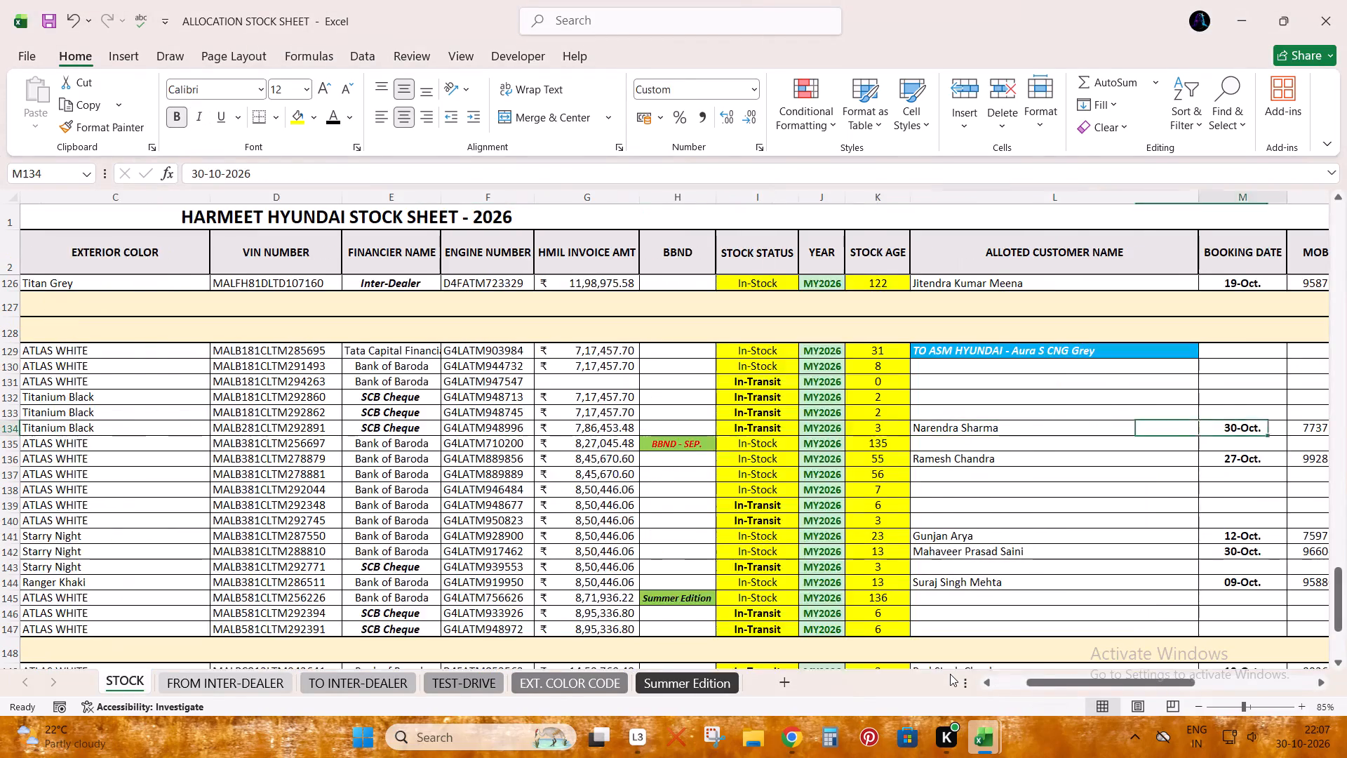
key(Right)
key(Right)
Select the white Aura S CNG booking in row 2835 of BOOKING LIST to review its details.
key(alt+Tab)
key(Down)
key(Left)
key(shift+space)
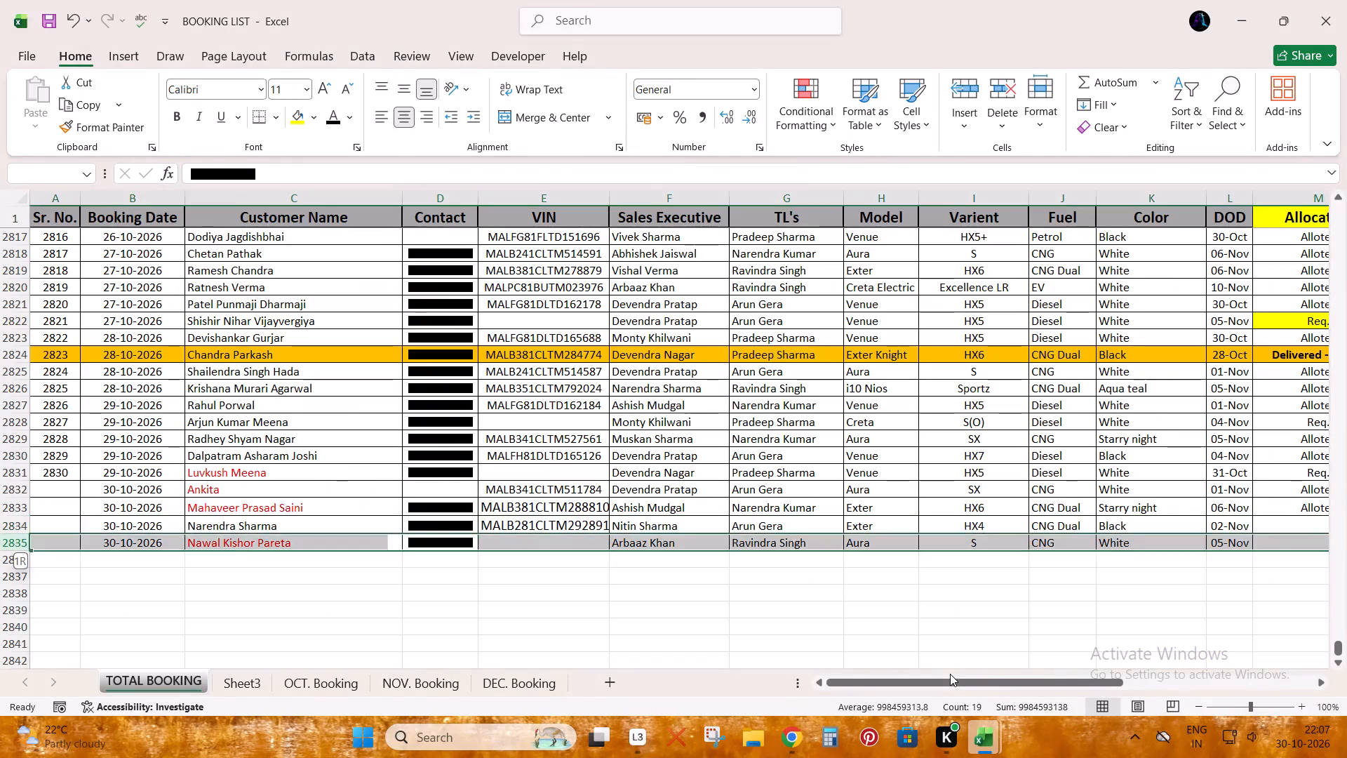
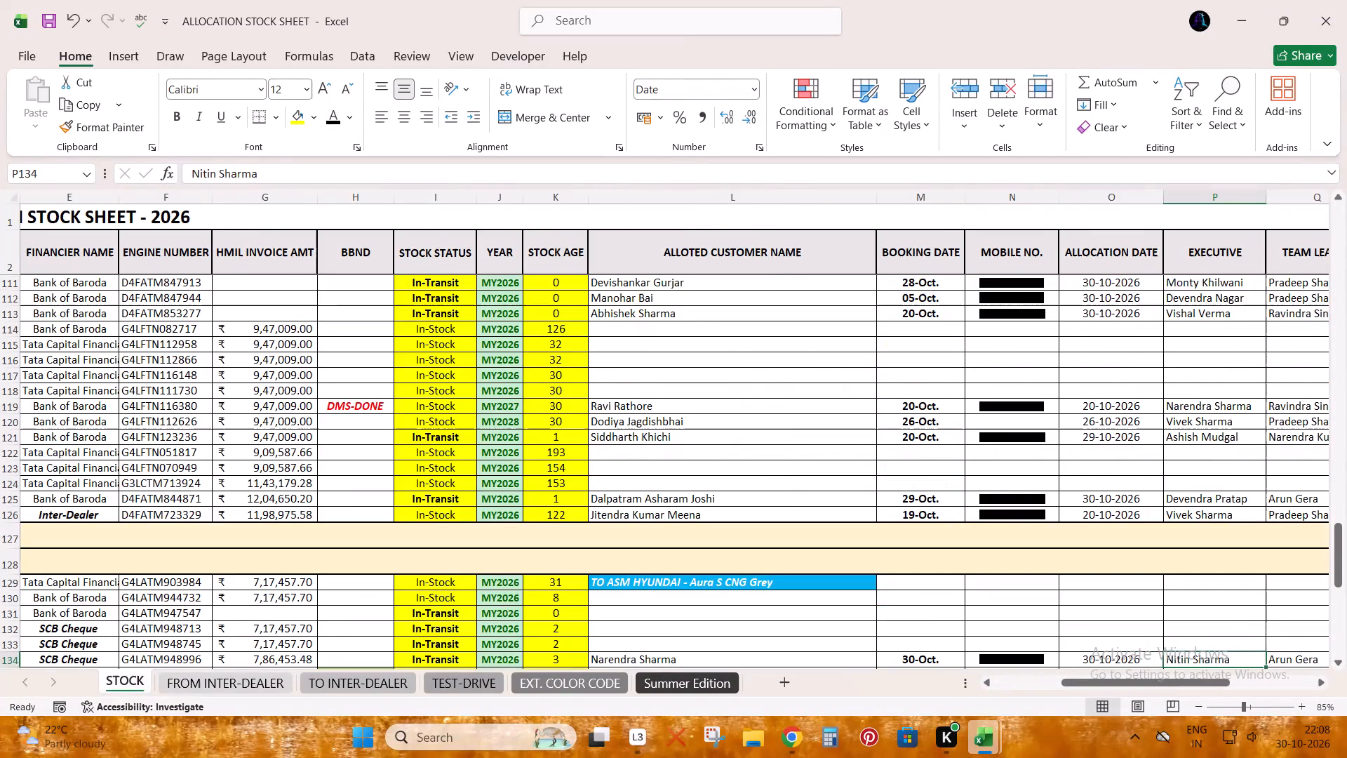
Return to the serial number cell of the black Exter HX 4 in row 134 and save the allocation stock sheet.
key(Left)
key(ctrl+Left)
key(ctrl+Left)
key(ctrl+Left)
key(ctrl+Left)
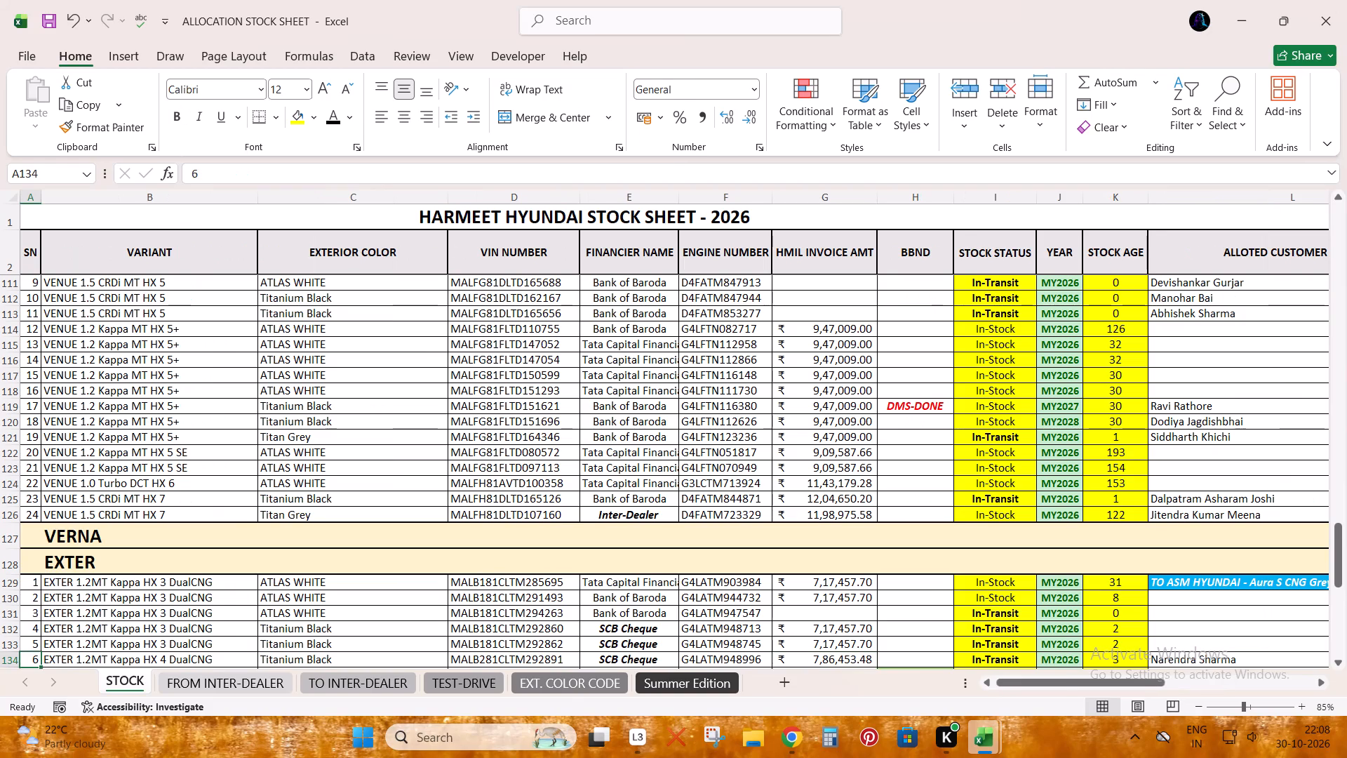
key(ctrl+s)
Examine the white AURA 1.2MT CNG S units in the AURA stock section and check them against the row 2835 booking in BOOKING LIST.
click(168, 245)
key(Down)
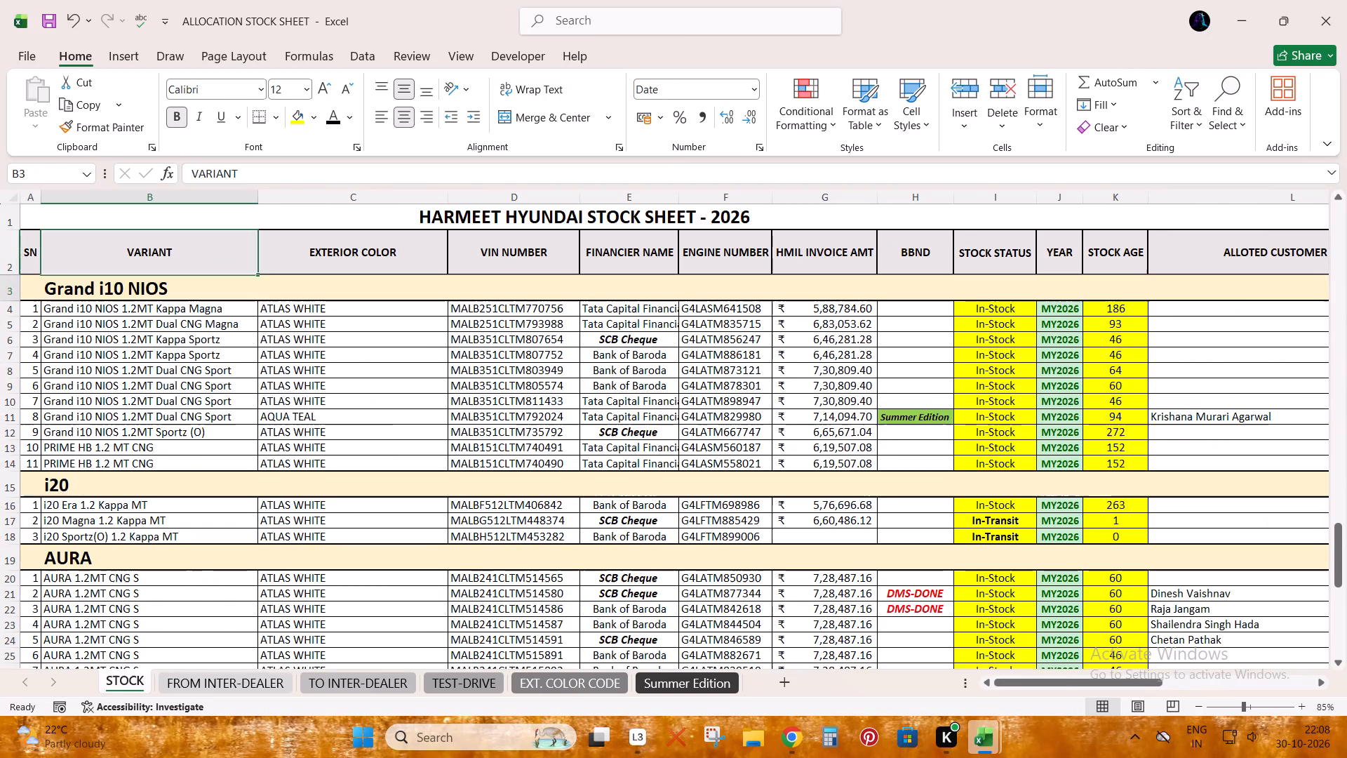
scroll(222, 453, down, 4)
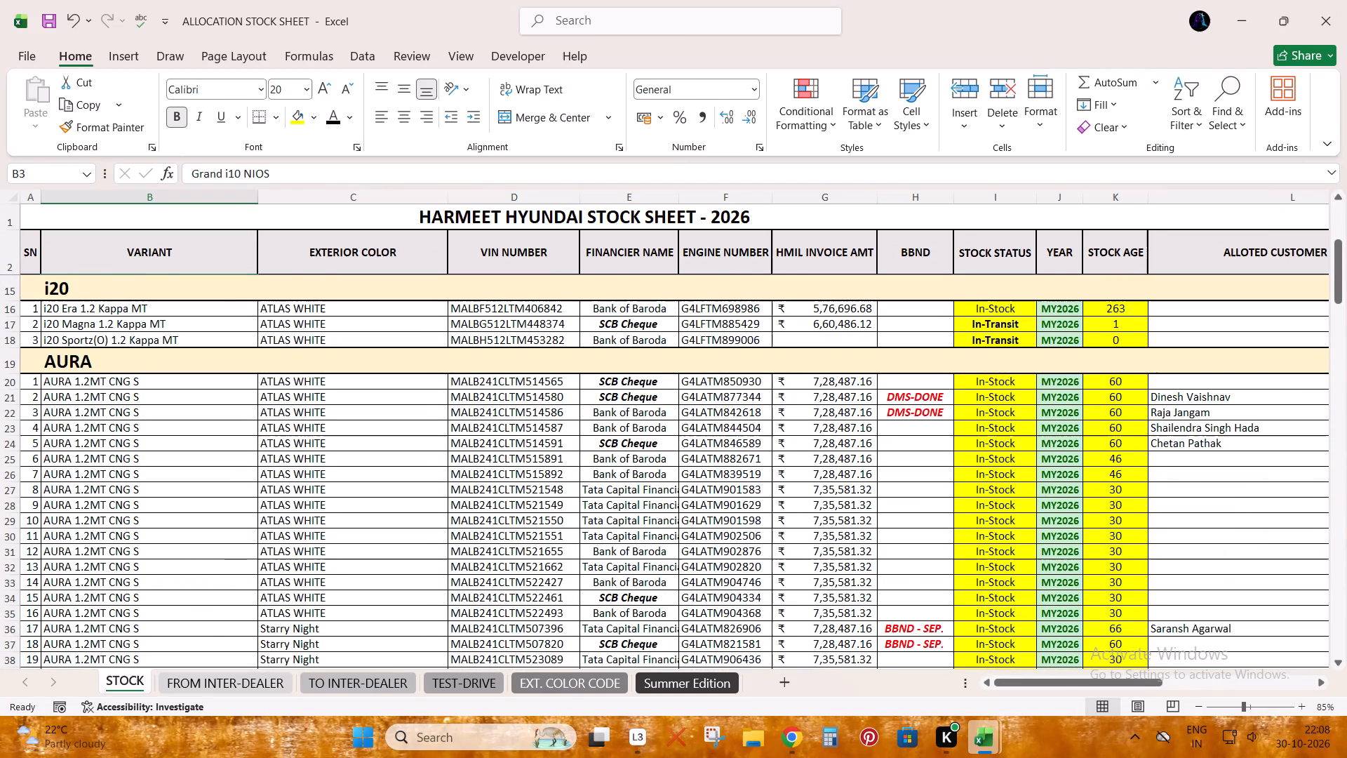
scroll(177, 428, down, 2)
scroll(156, 284, up, 1)
drag(153, 324, 343, 463)
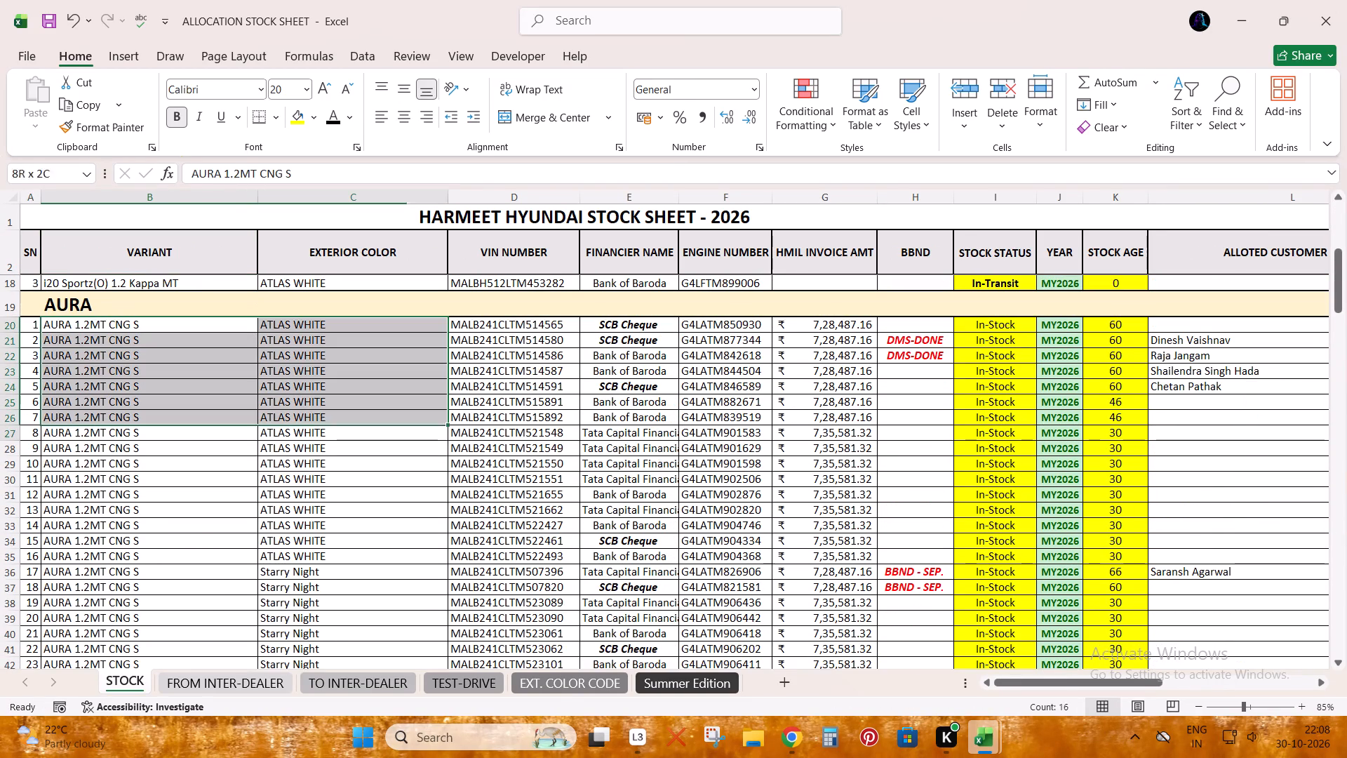
drag(343, 463, 360, 553)
key(shift+space)
key(alt+Tab)
key(alt+Tab)
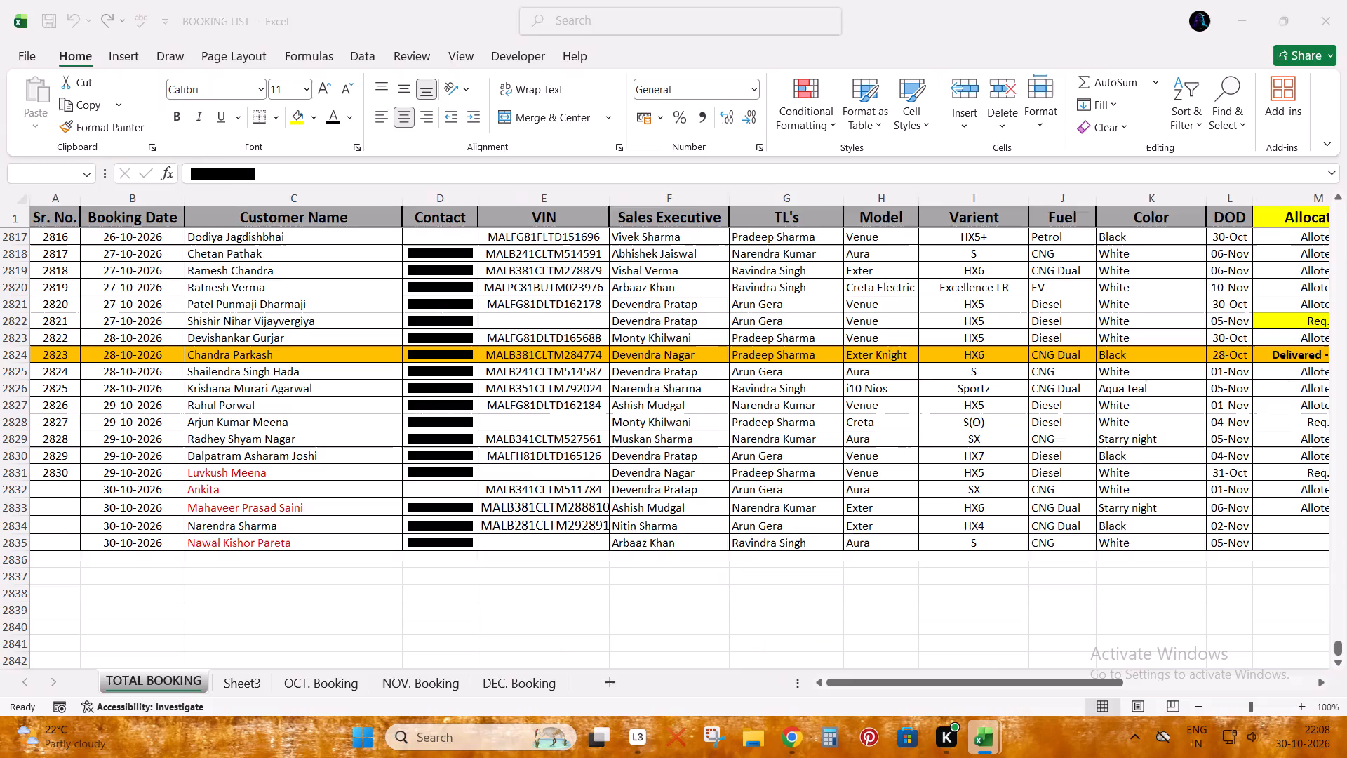
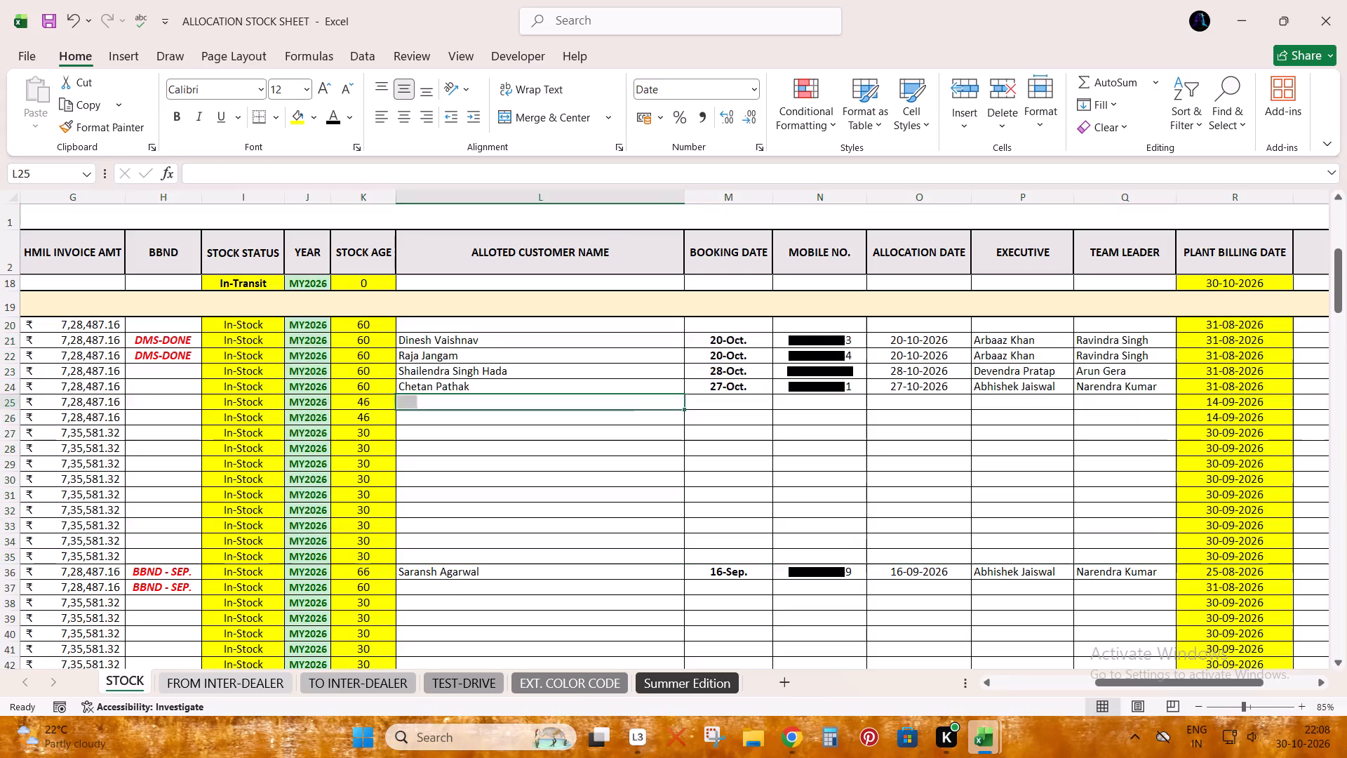
Examine the variant, exterior colour and other details of the row 25 AURA unit in the STOCK sheet.
key(shift+space)
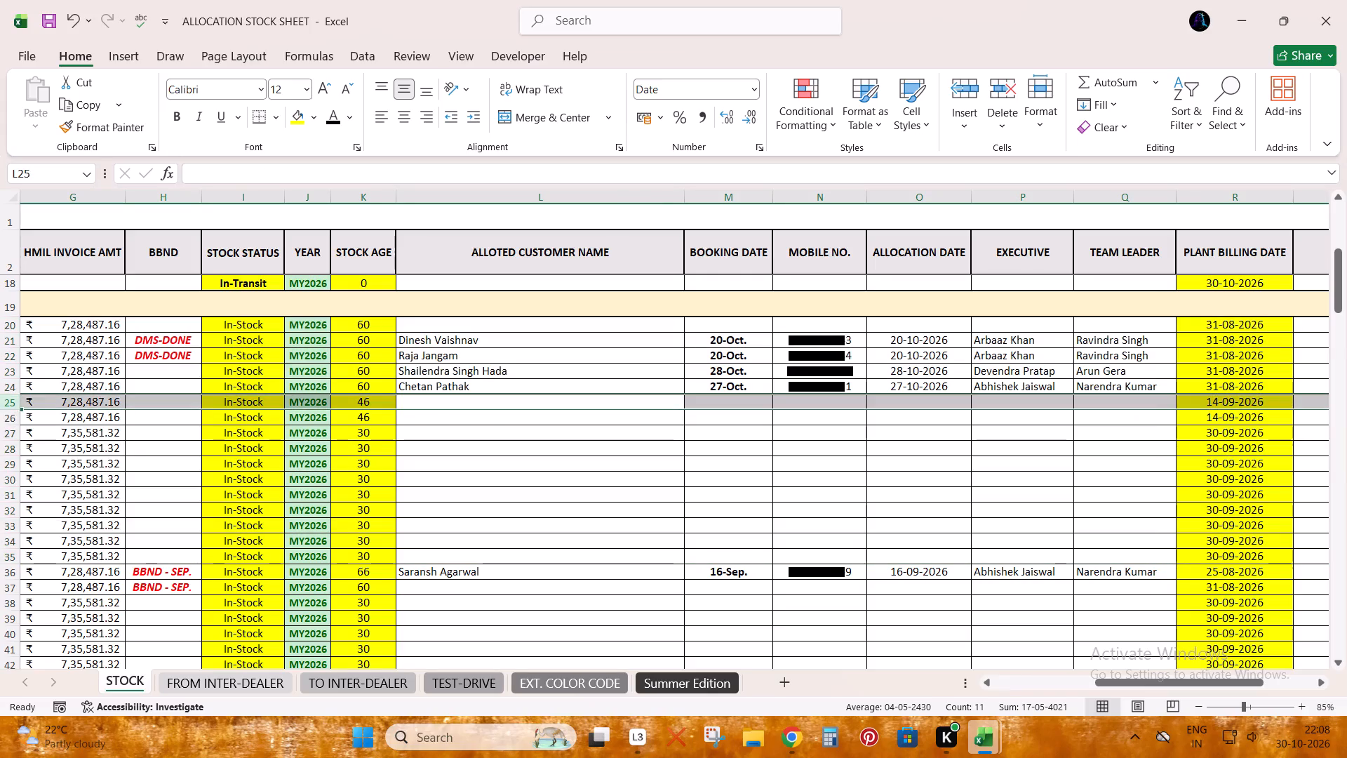
key(ctrl+Left)
key(ctrl+Left)
key(ctrl+Left)
key(ctrl+Left)
key(ctrl+Left)
key(Right)
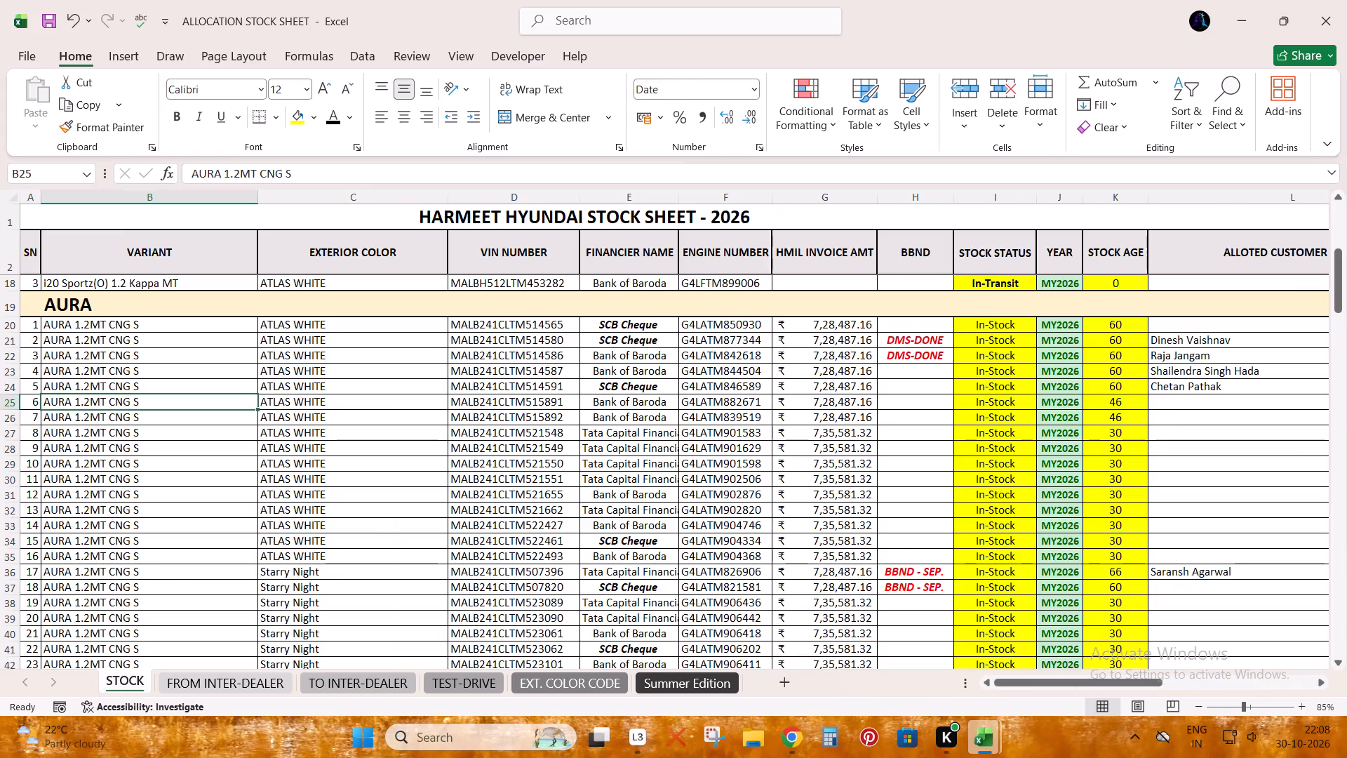
key(ctrl+Right)
key(Right)
key(Right)
key(Right)
key(Right)
key(Right)
Copy the customer name through TL's cells of BOOKING LIST row 2835 into stock sheet row 25, starting at ALLOTED CUSTOMER NAME.
key(alt+Tab)
key(ctrl+Left)
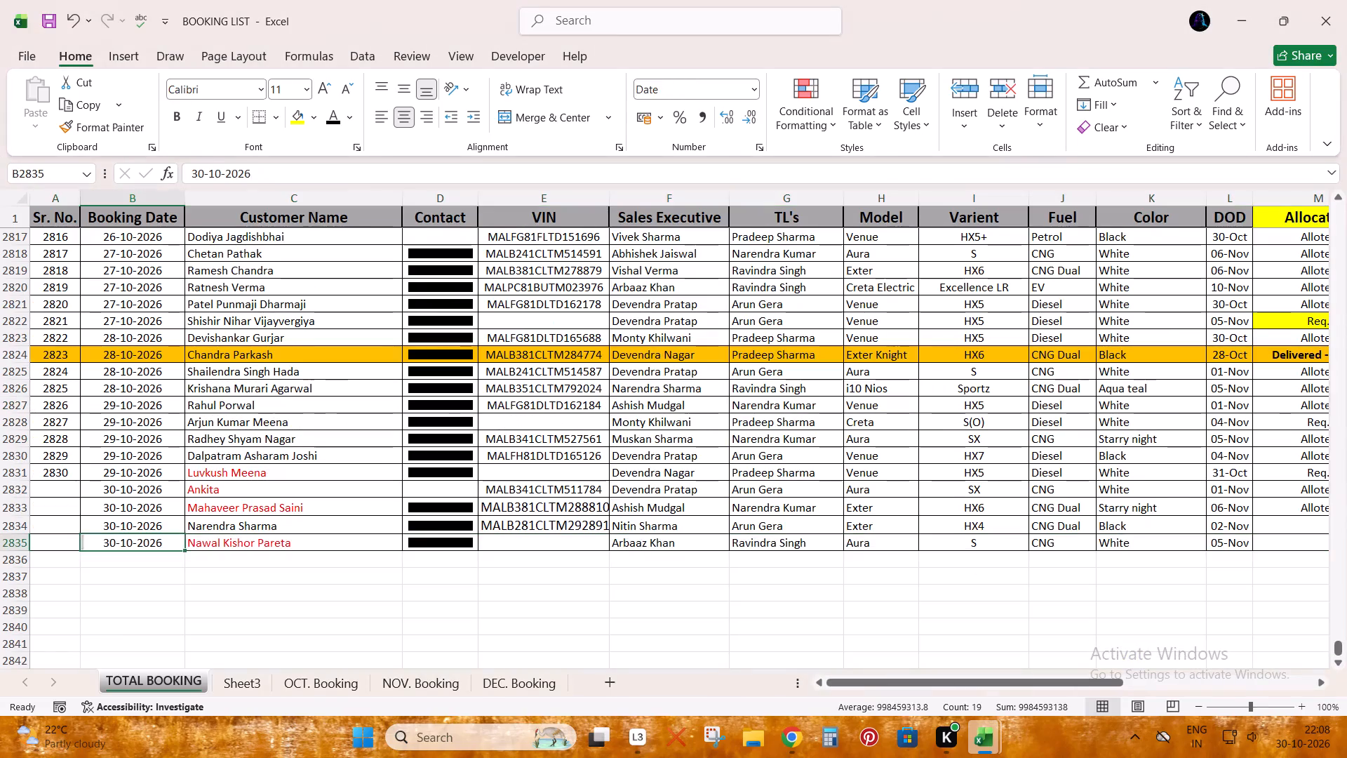
key(Right)
key(Right)
key(Left)
key(shift+Right)
key(shift+Right)
key(shift+Right)
key(shift+Right)
key(ctrl+c)
key(alt+Tab)
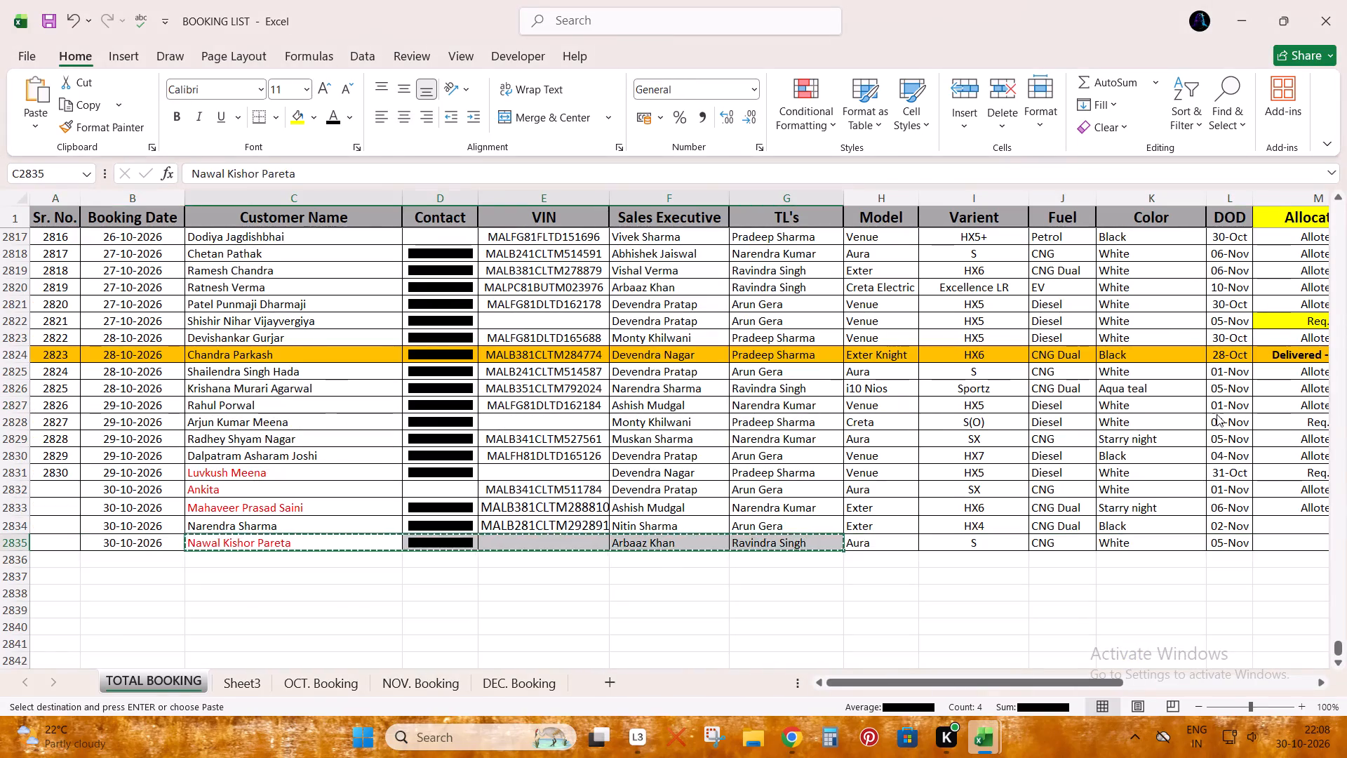
key(ctrl+v)
Shift the pasted contact, executive and team leader cells in row 25 one column over, so the contact sits under MOBILE NO.
key(Right)
key(shift+Right)
key(shift+Right)
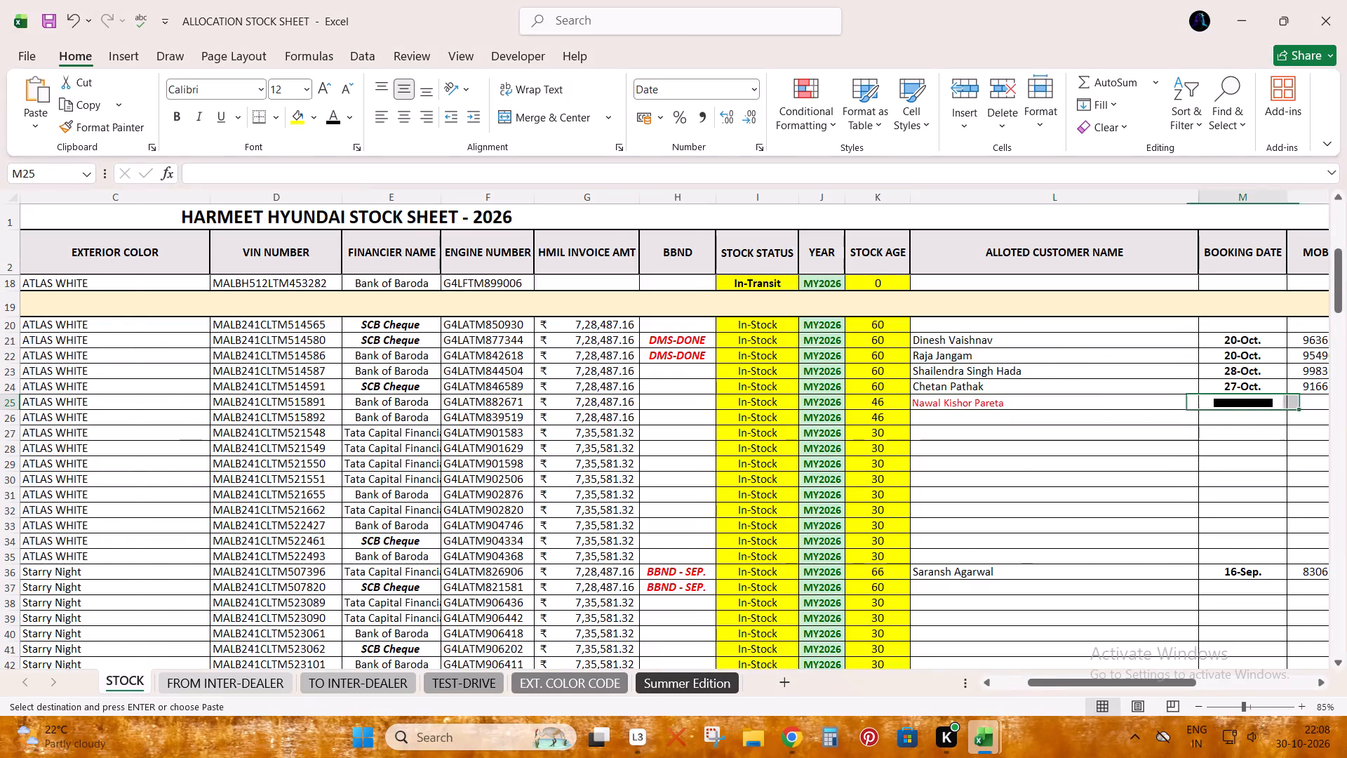
key(shift+Right)
key(ctrl+x)
key(Right)
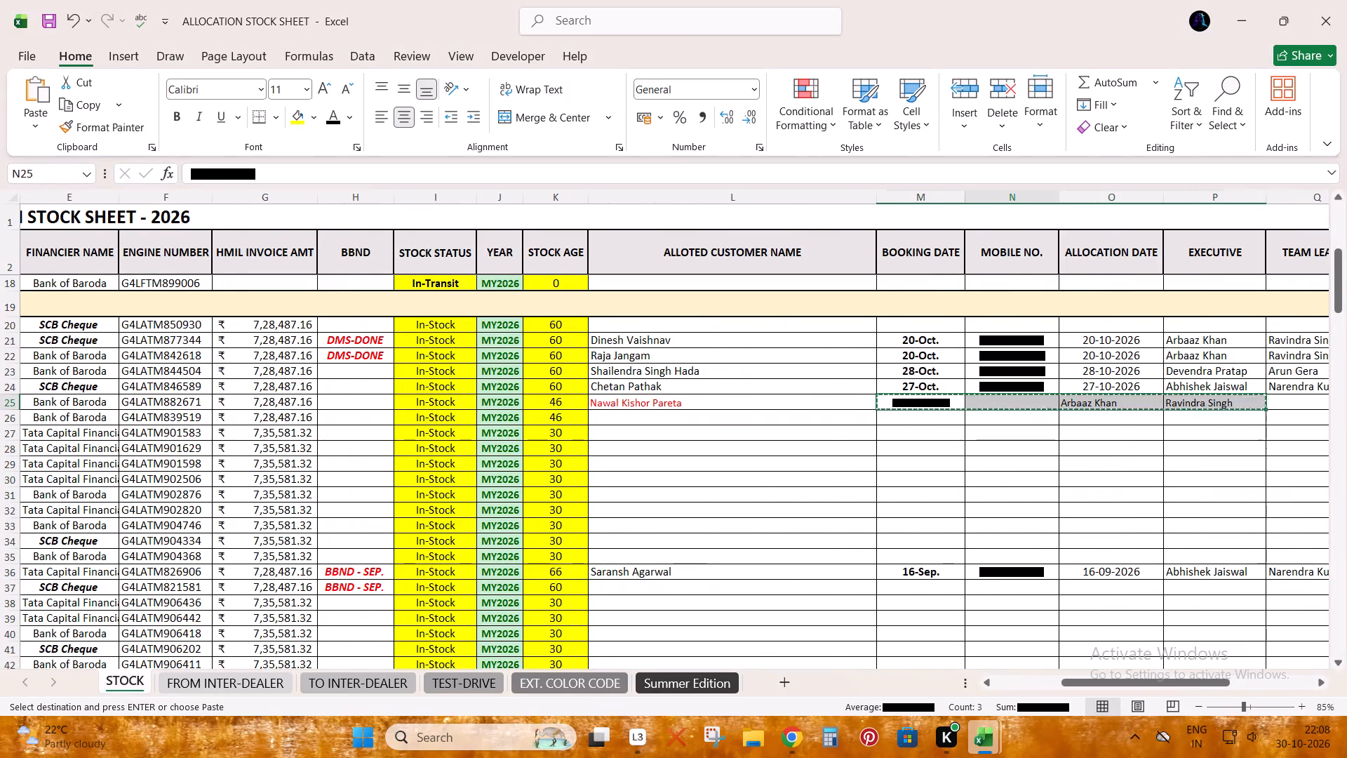
key(ctrl+v)
Enter 30-10 as both the booking date and the allocation date in stock sheet row 25.
key(Left)
text(30-10)
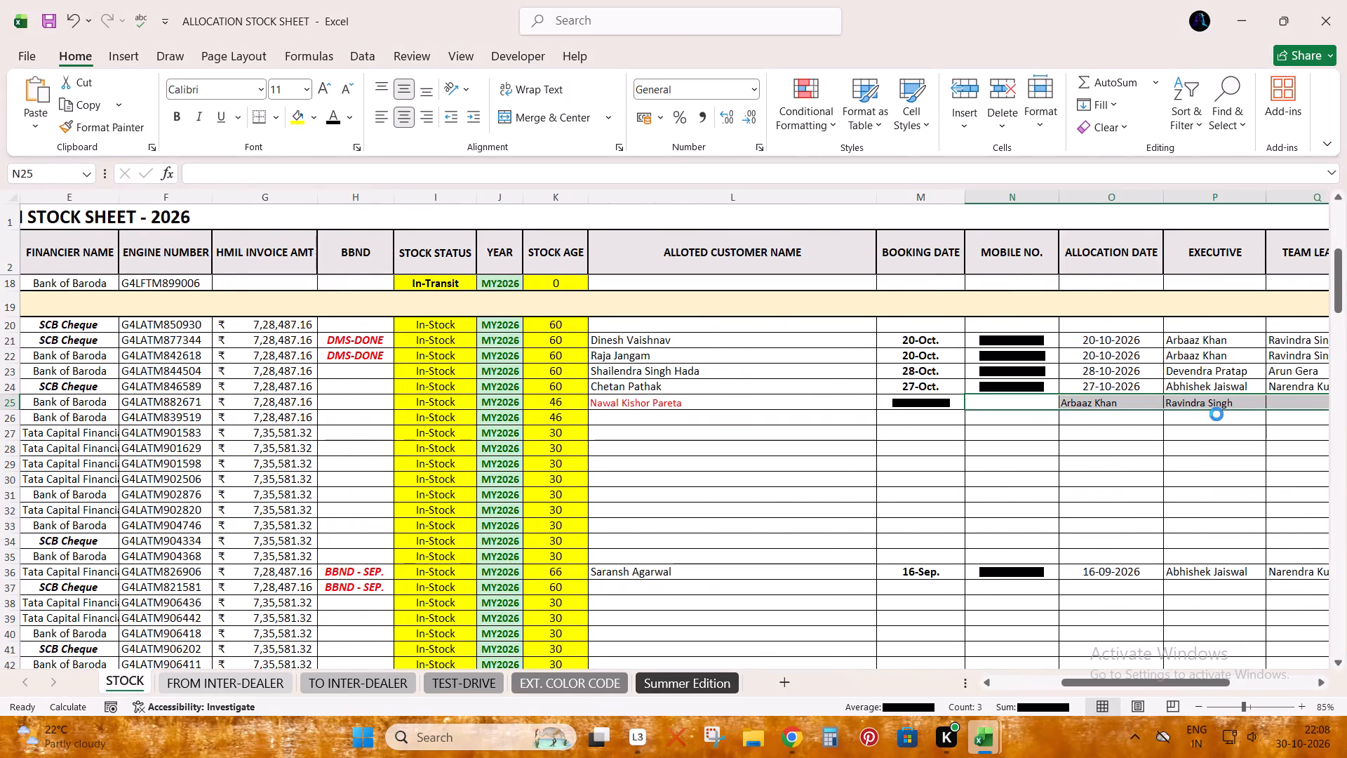
key(Tab)
key(Tab)
text(30-10)
key(Return)
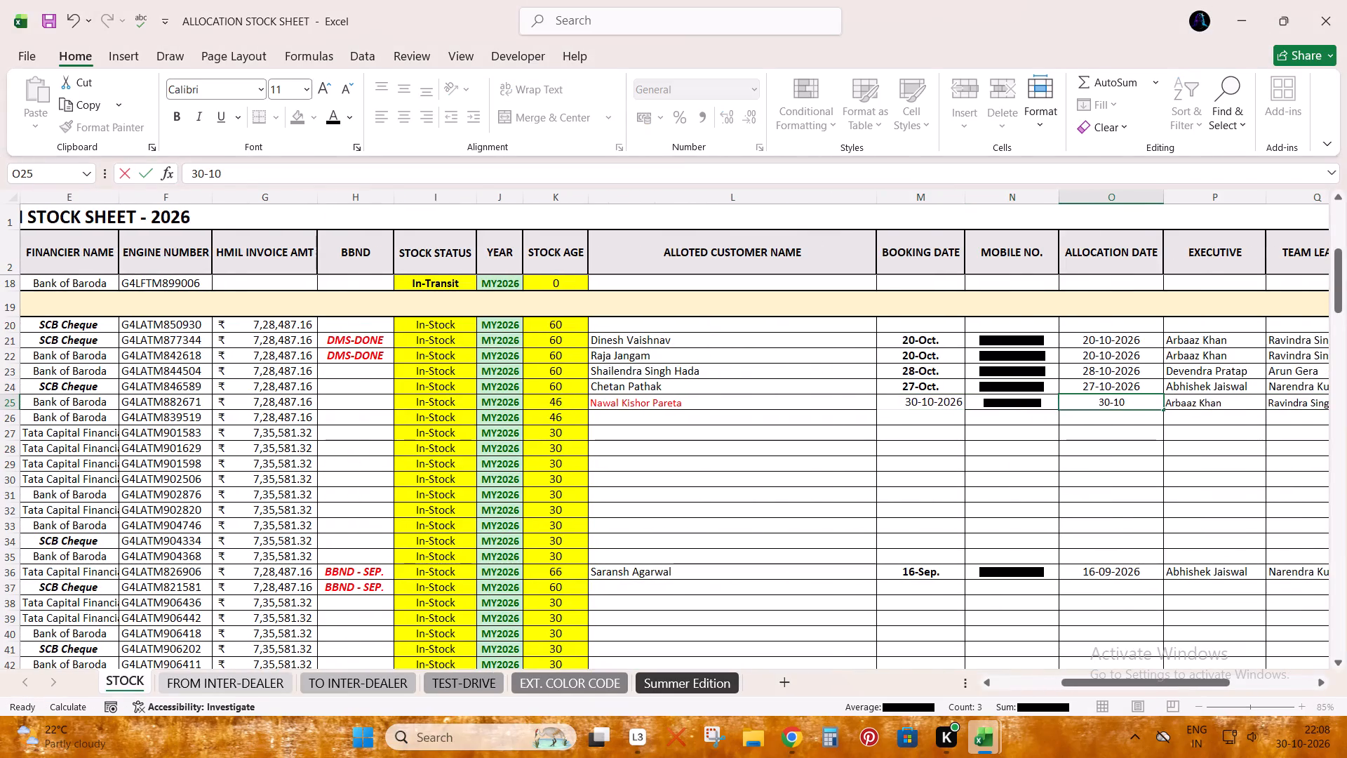
Copy the formatting of row 24's cells from ALLOTED CUSTOMER NAME to TEAM LEADER onto row 25 with Format Painter.
key(Up)
key(Left)
key(Up)
key(shift+Right)
key(shift+Right)
key(shift+Right)
key(shift+Right)
key(shift+Right)
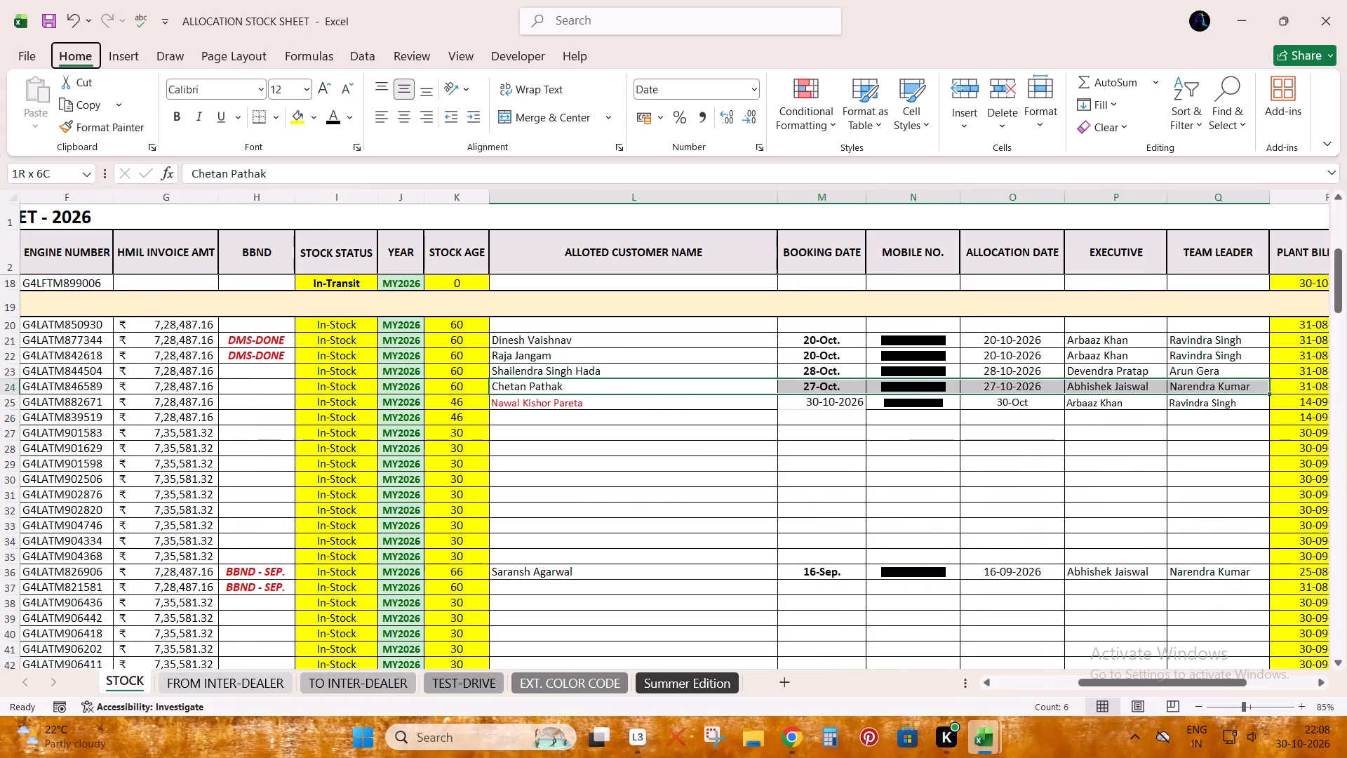
text(hfp)
key(Down)
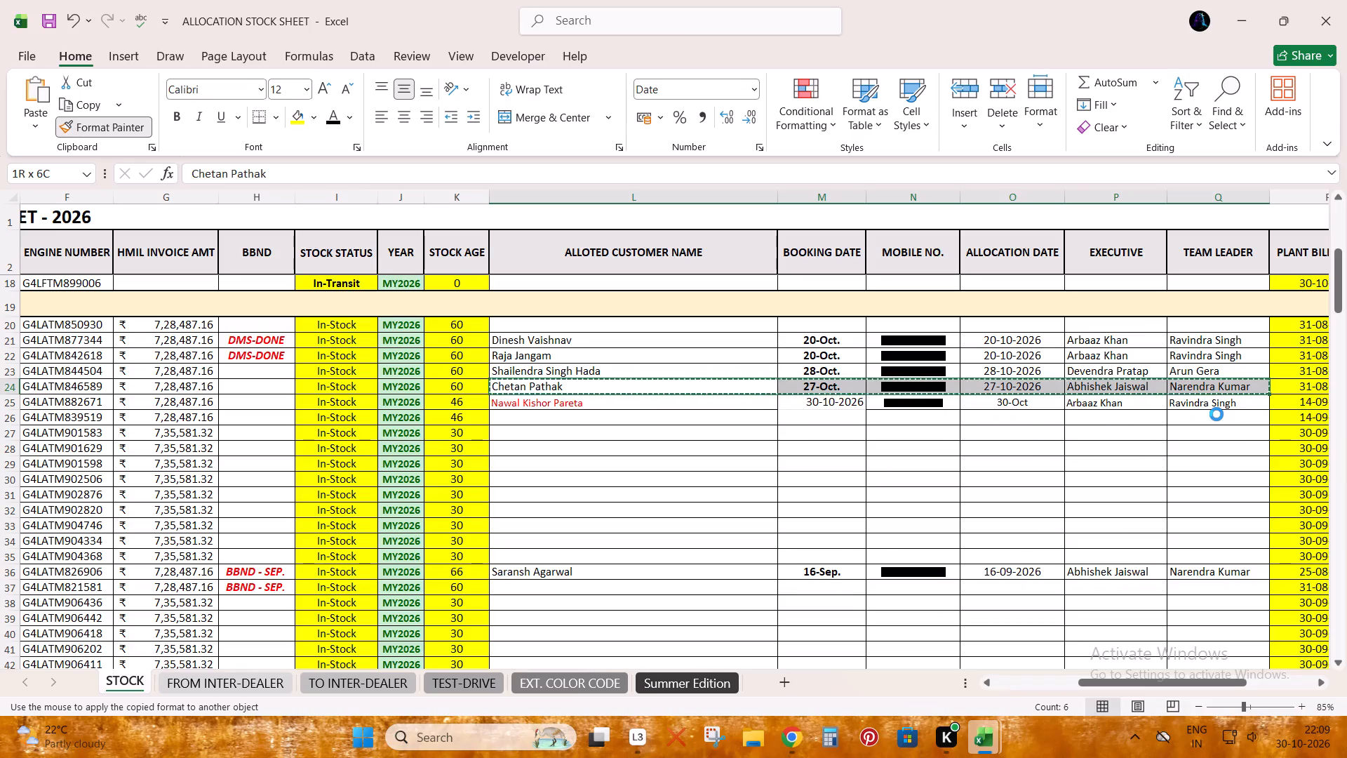
Copy the VIN number of stock sheet row 25 into the VIN cell of row 2835 in BOOKING LIST.
key(ctrl+Left)
key(ctrl+Left)
key(ctrl+Left)
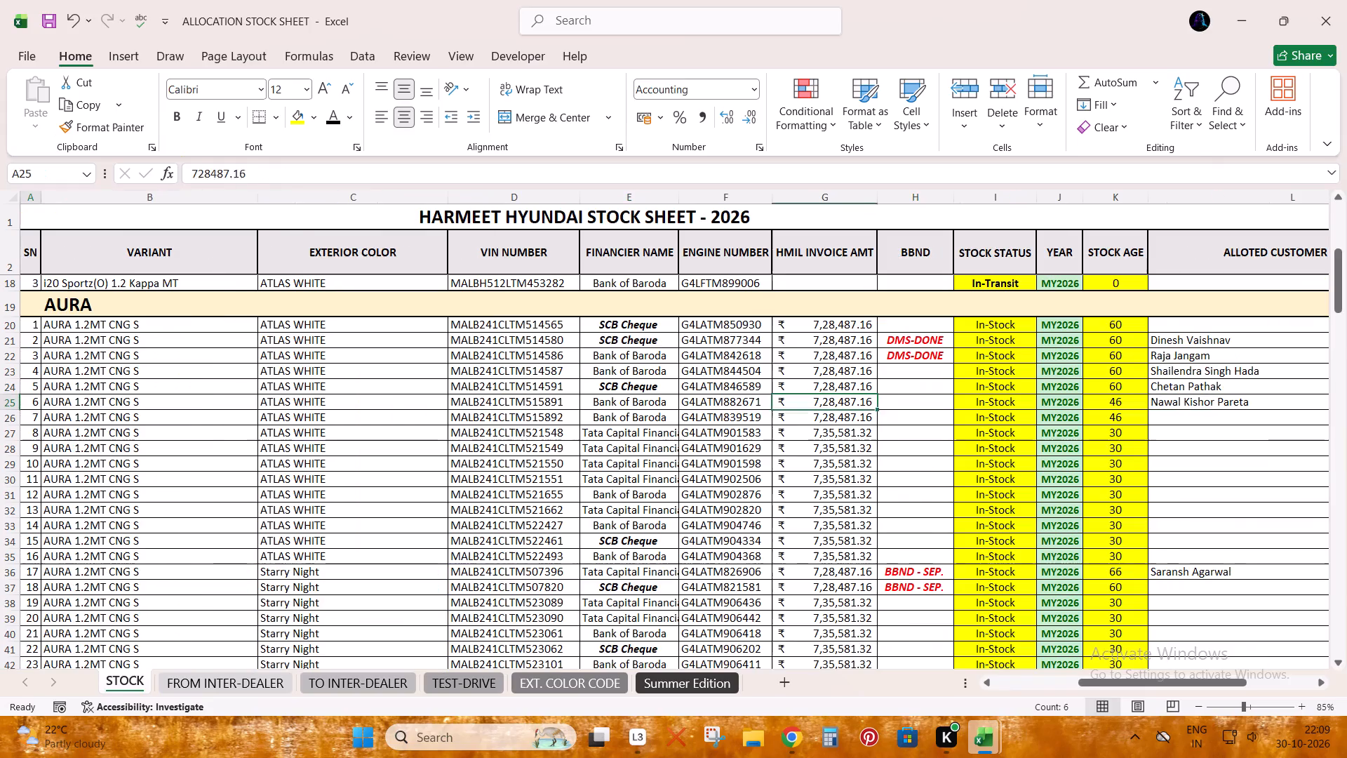
key(ctrl+Left)
key(Right)
key(Right)
key(ctrl+Right)
key(Left)
key(Left)
key(Left)
key(ctrl+c)
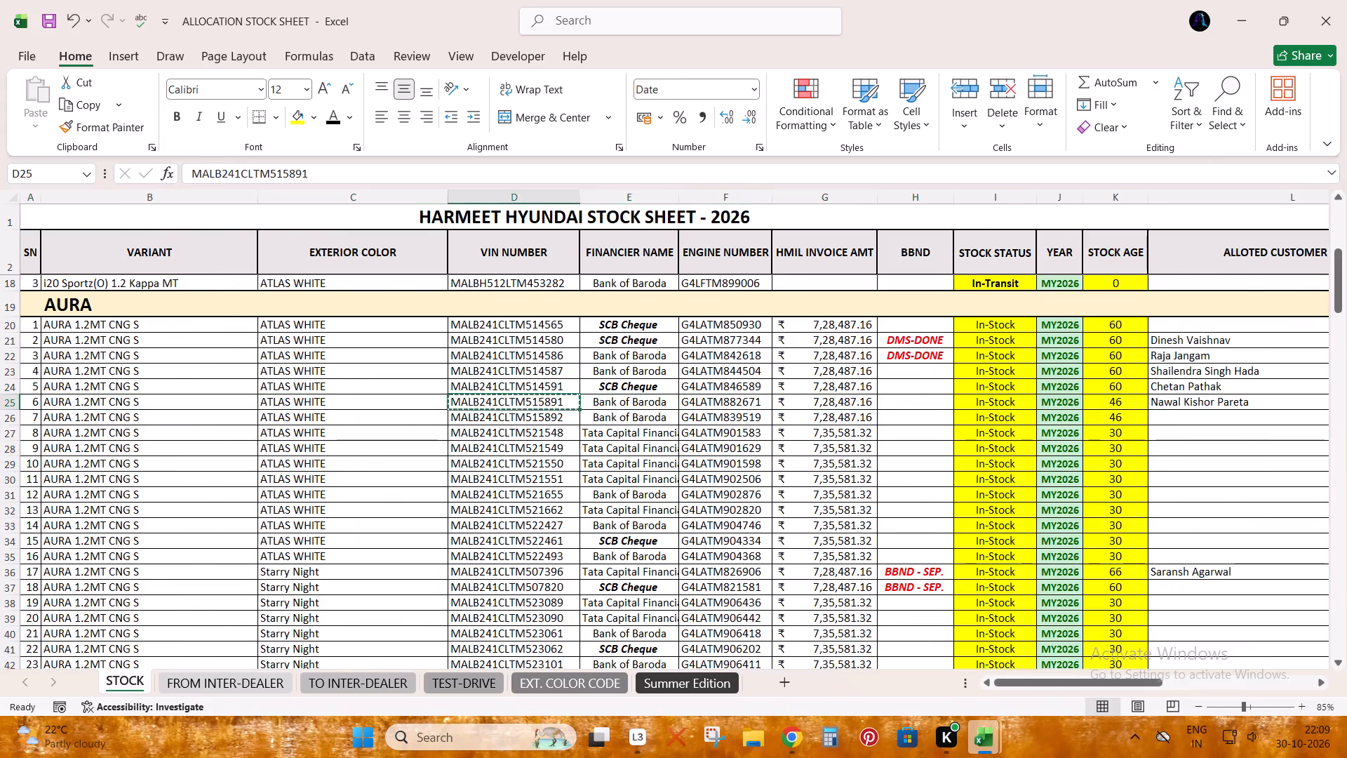
key(alt+Tab)
key(Right)
key(Right)
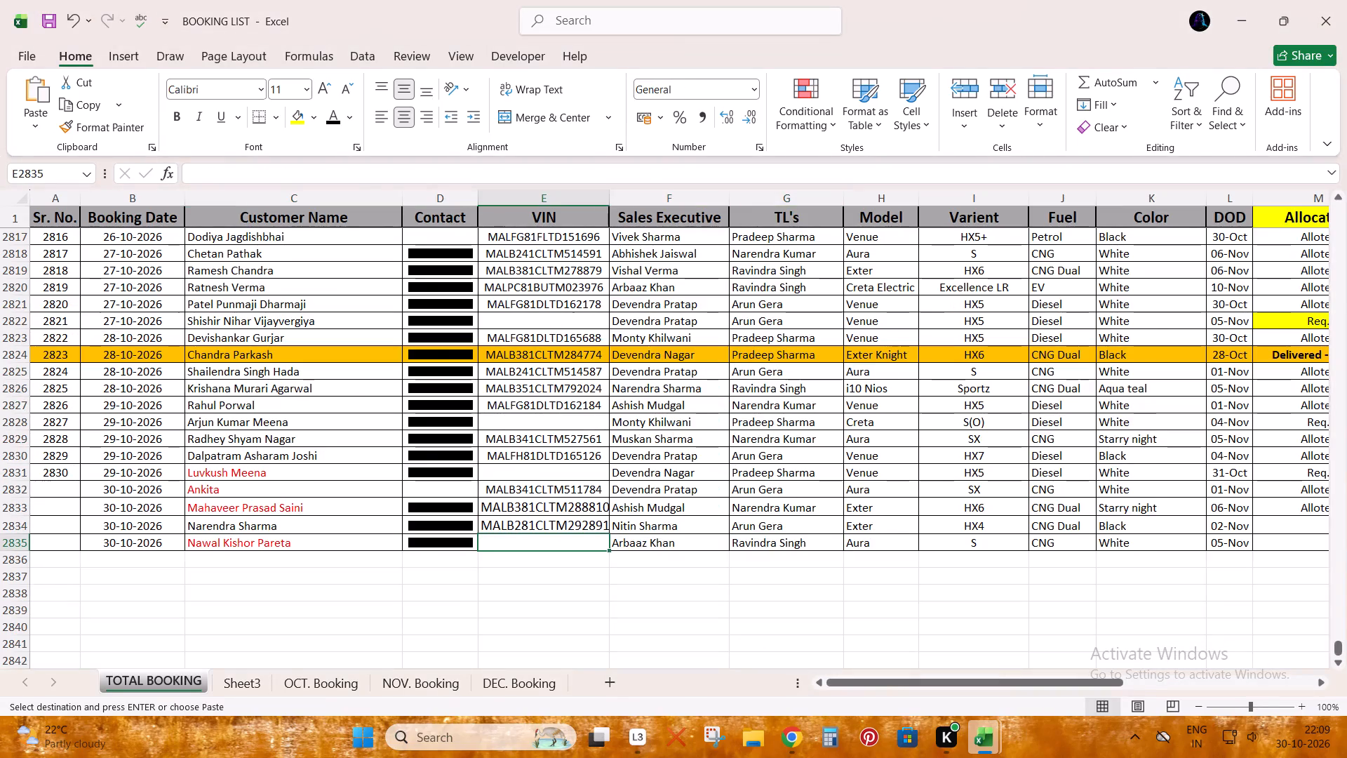
key(ctrl+v)
key(ctrl+Right)
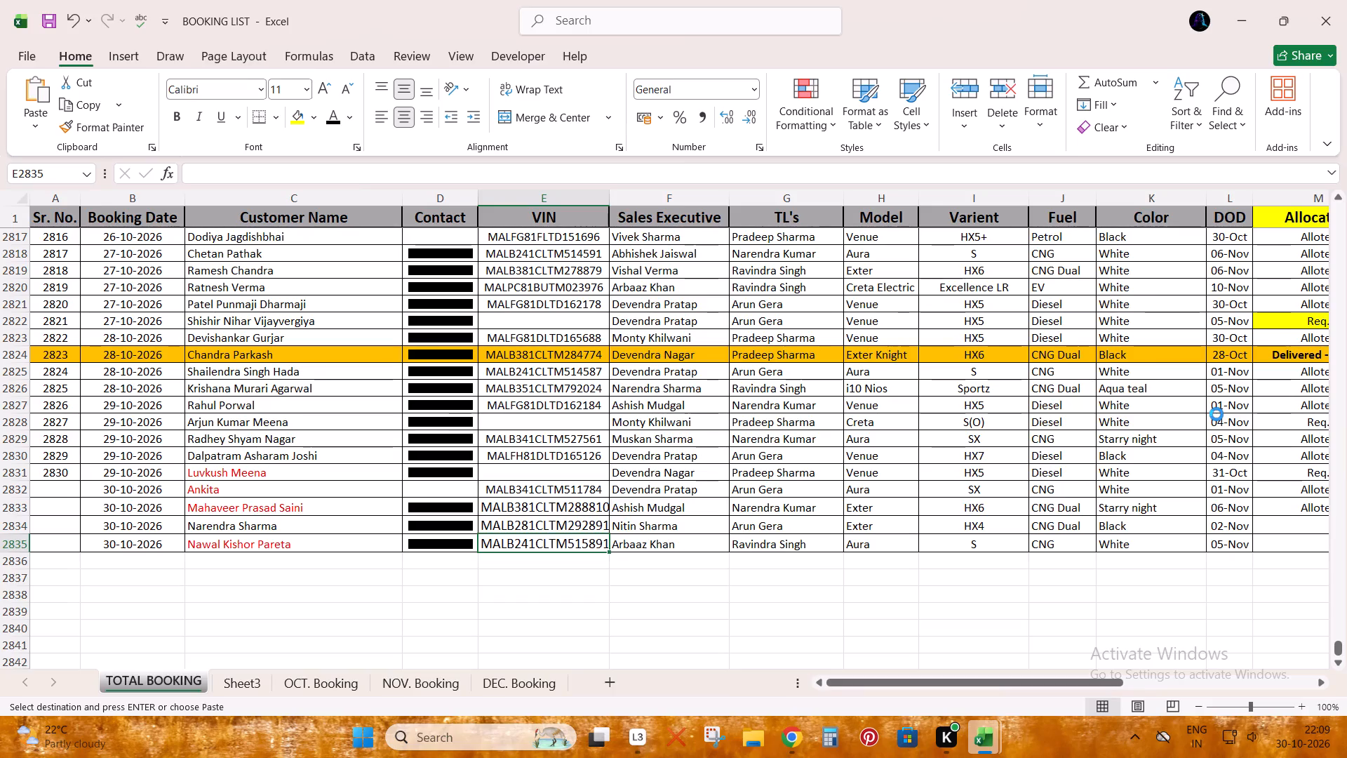
key(Right)
key(Left)
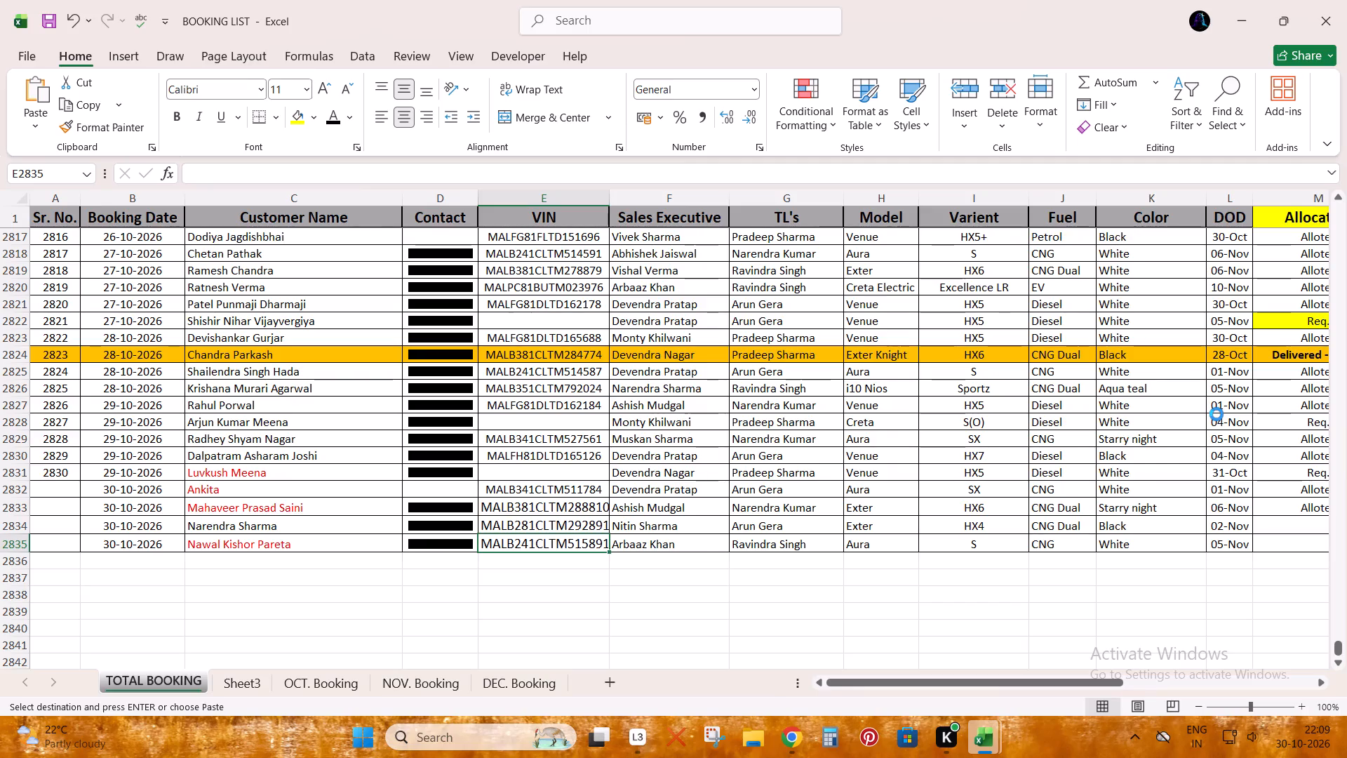
key(Right)
key(Left)
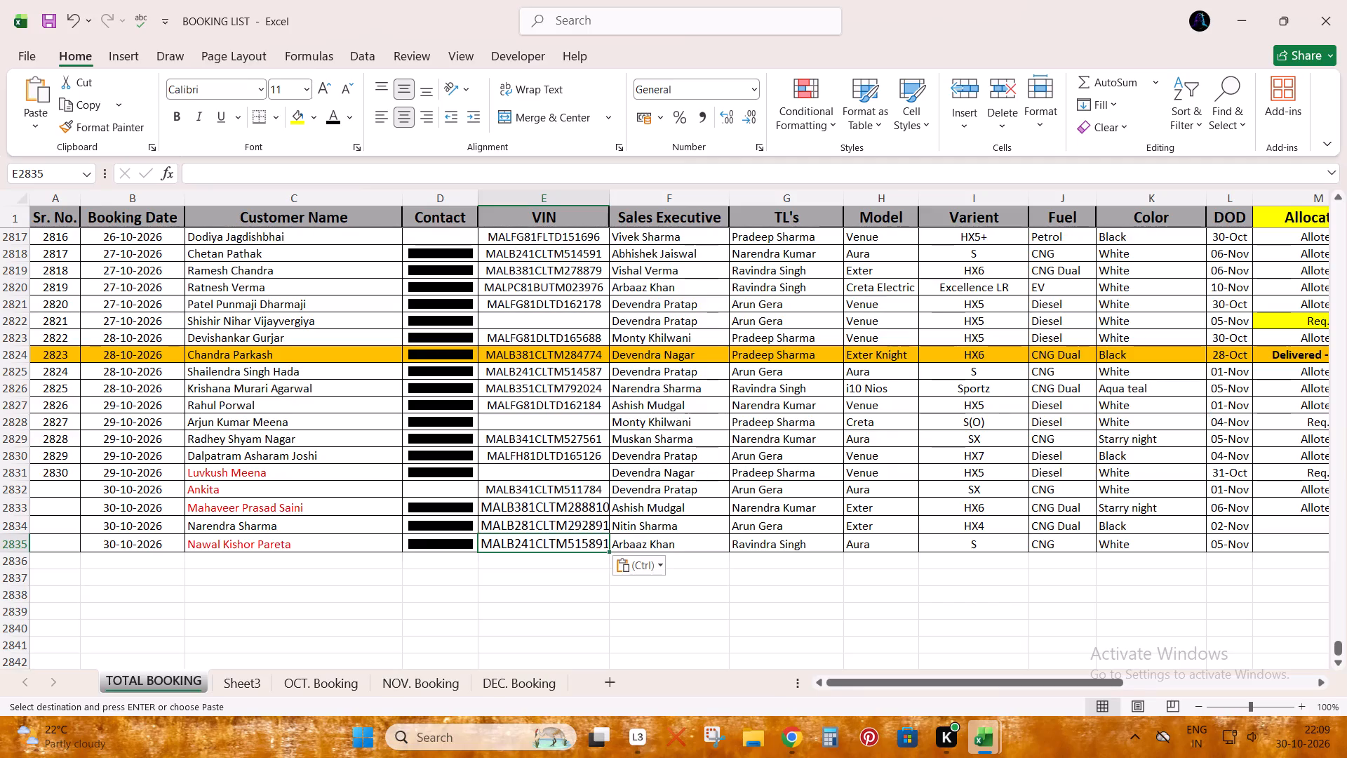
key(Right)
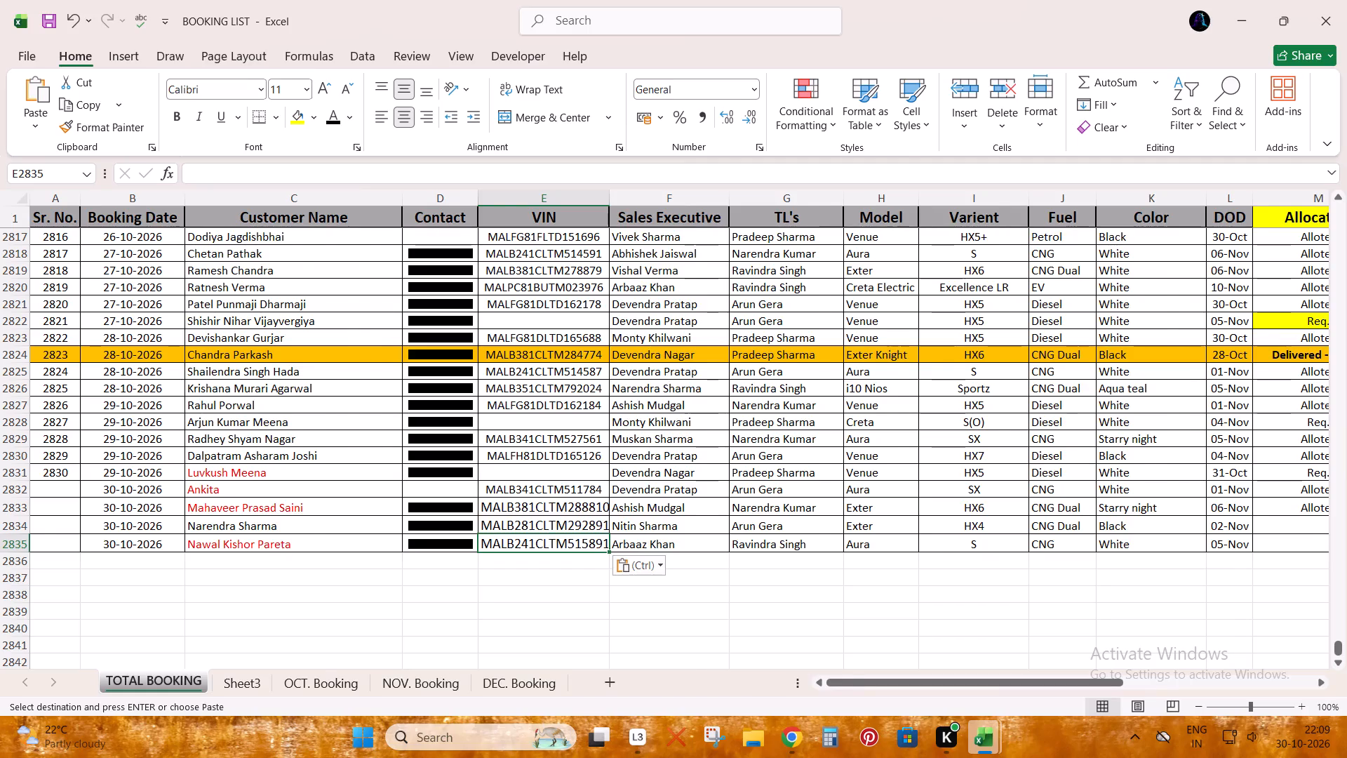
key(Escape)
Set Allocation to Alloted for the bookings in rows 2834 and 2835, and save BOOKING LIST.
key(Left)
key(Left)
key(Right)
key(Up)
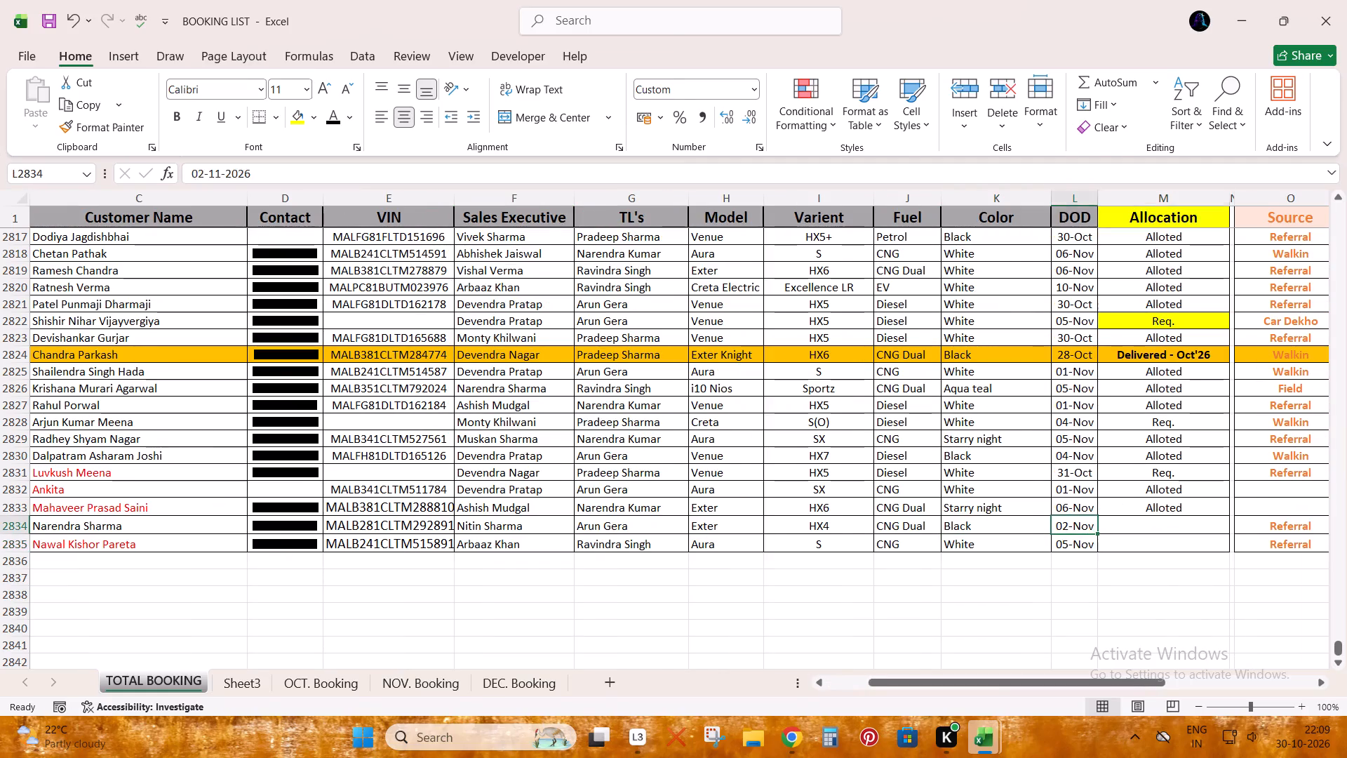
key(Right)
key(a)
key(Down)
key(a)
key(Down)
key(ctrl+Left)
key(ctrl+Left)
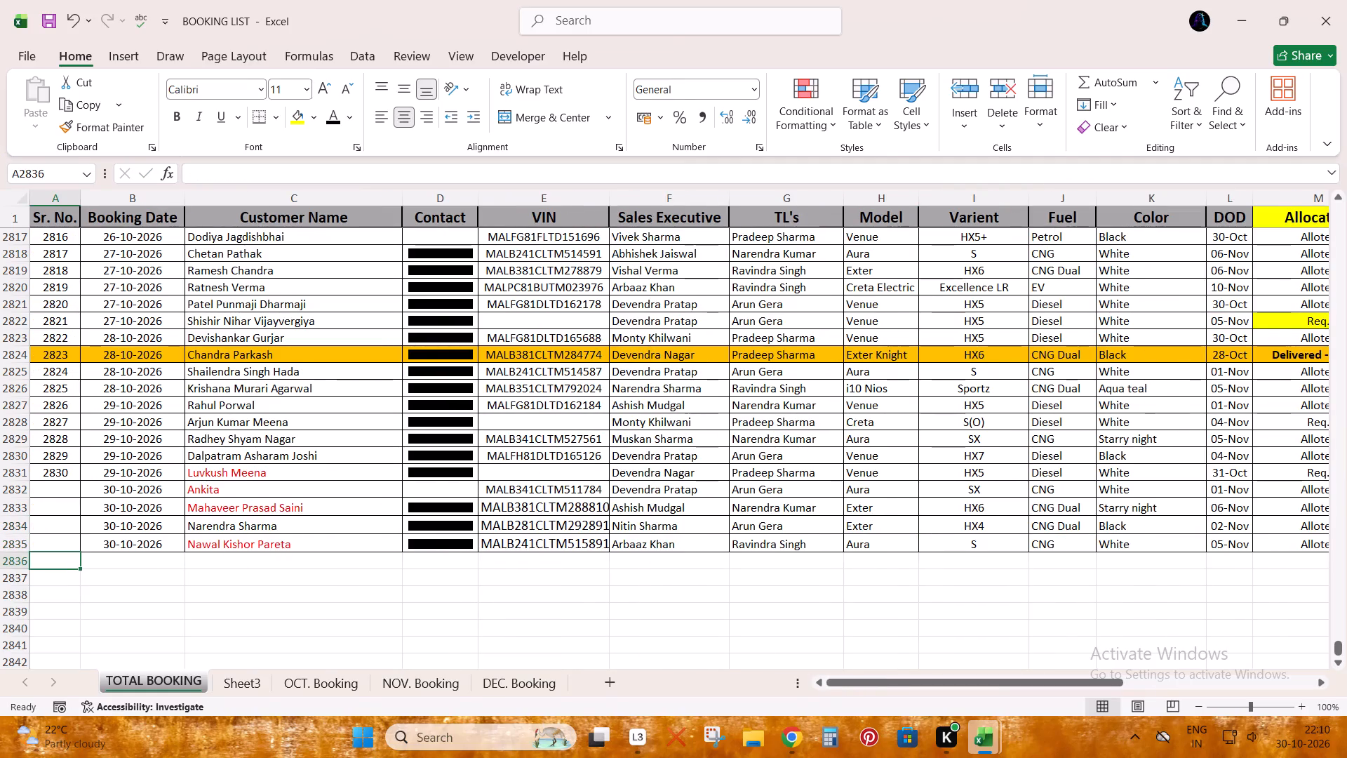
key(ctrl+s)
Apply the format of the row 2832 VIN cell to the VINs down to row 2835 with Format Painter, and save.
key(Right)
key(Up)
key(Right)
key(Up)
key(Right)
key(Right)
key(Up)
key(Up)
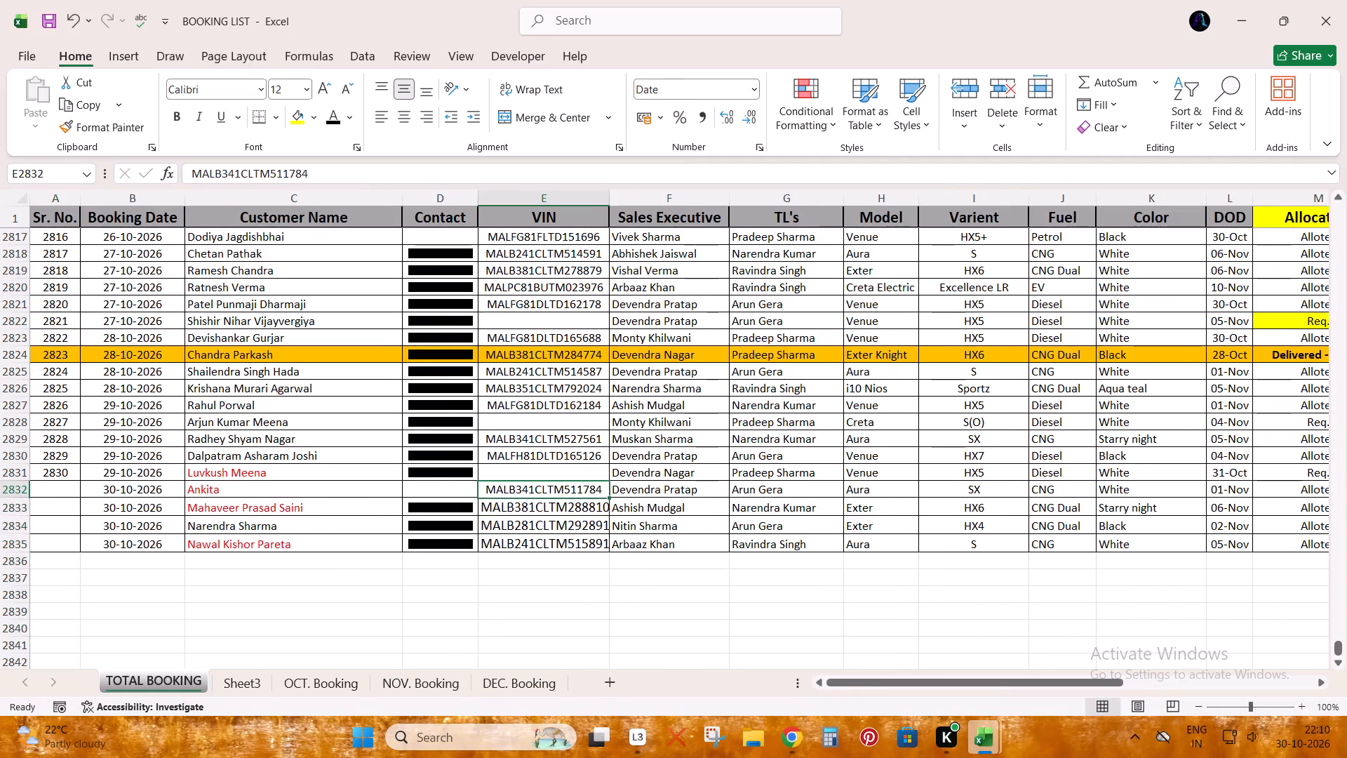
click(130, 128)
key(ctrl+shift+Down)
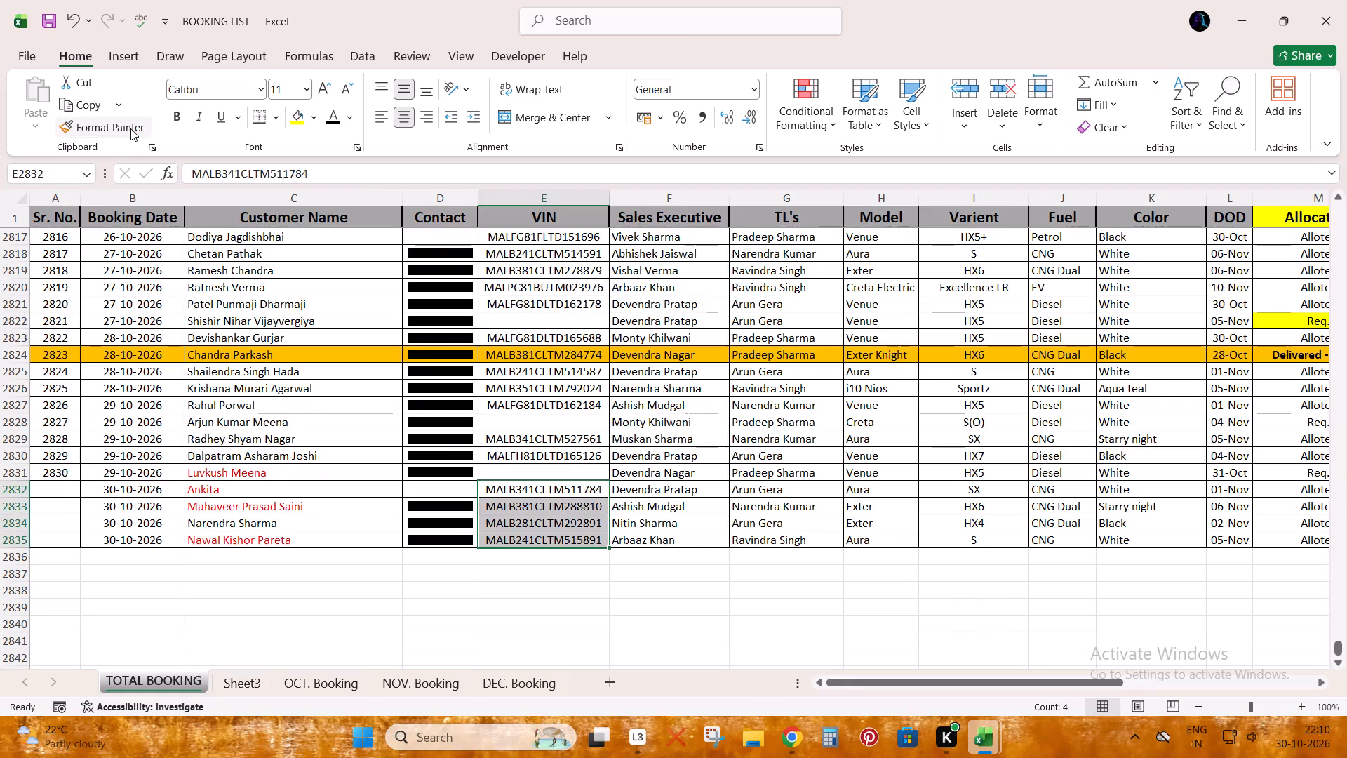
key(ctrl+s)
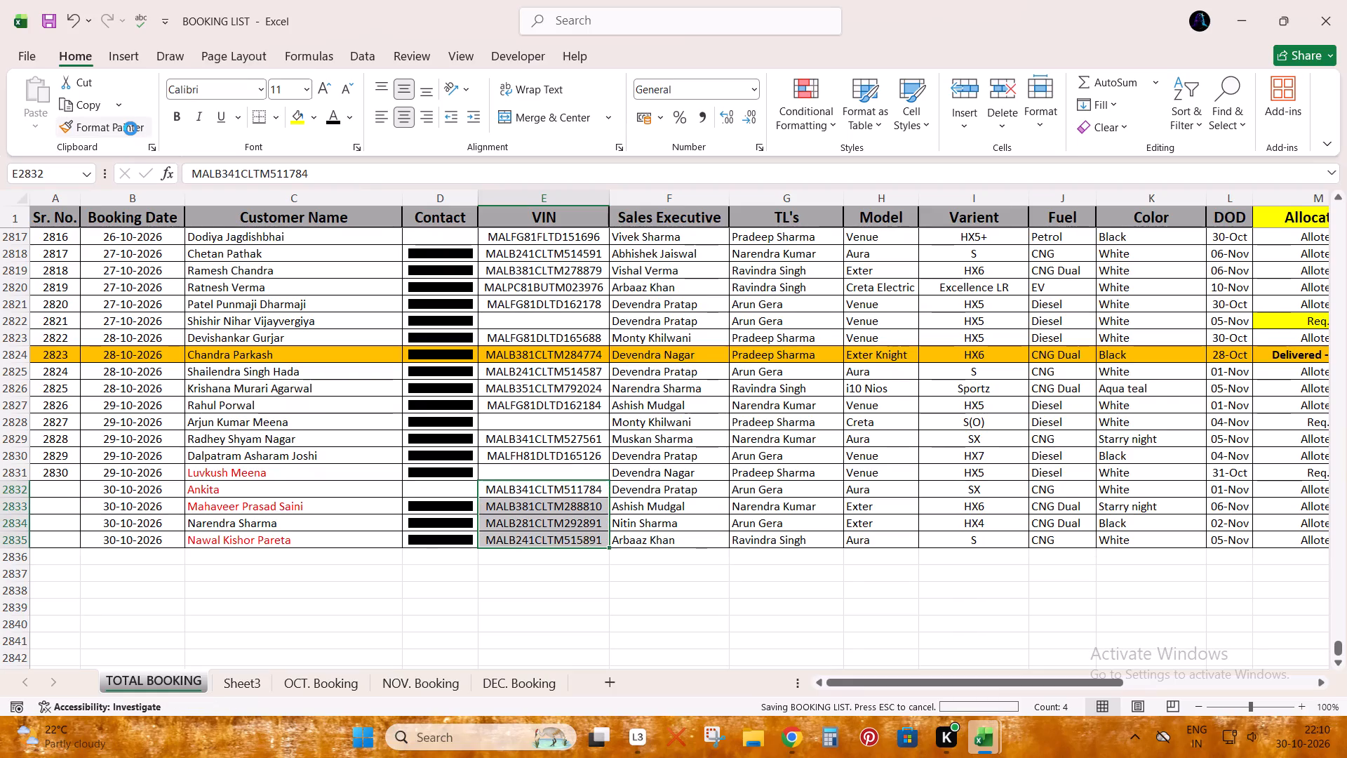
Continue the Sr. No. series through rows 2832 to 2835 with 2831 to 2834, and save BOOKING LIST.
key(Right)
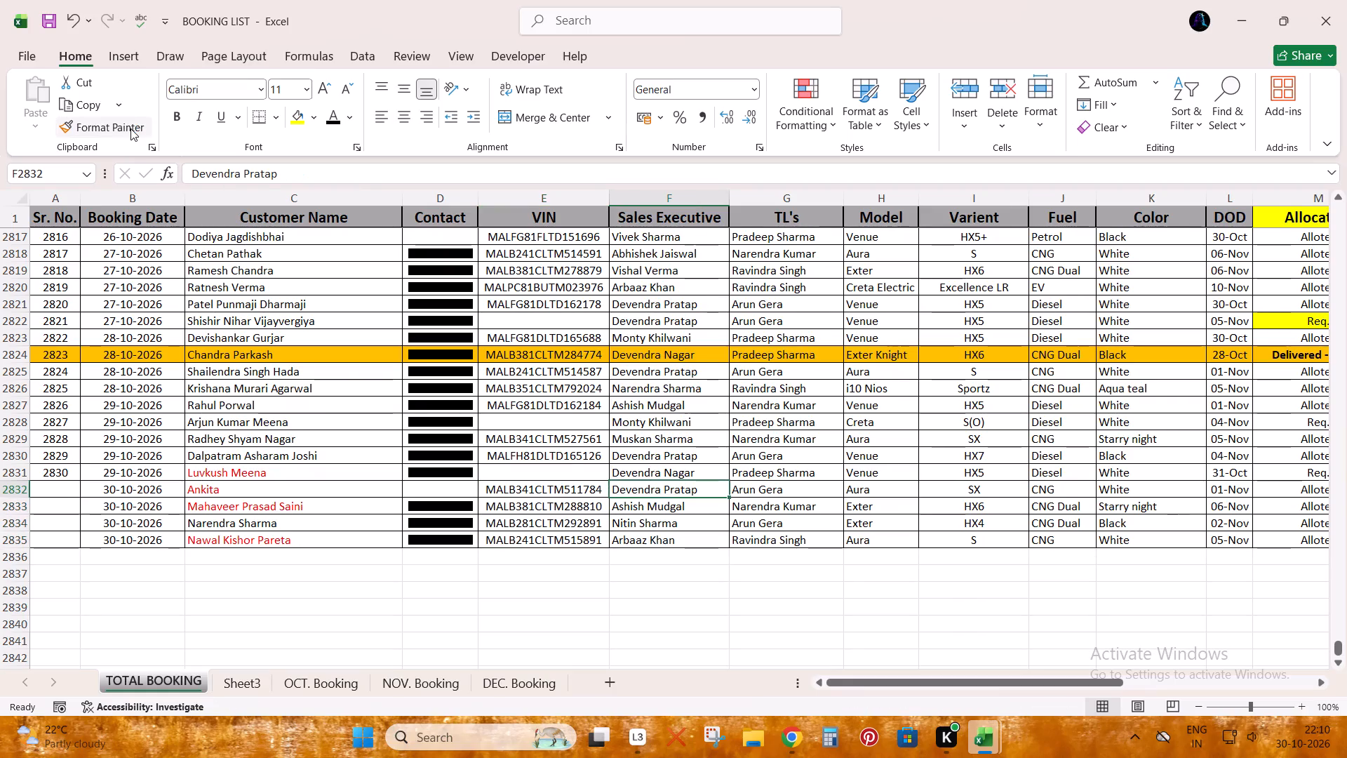
key(Left)
key(ctrl+Left)
key(ctrl+Left)
key(Up)
key(Up)
key(Left)
key(Up)
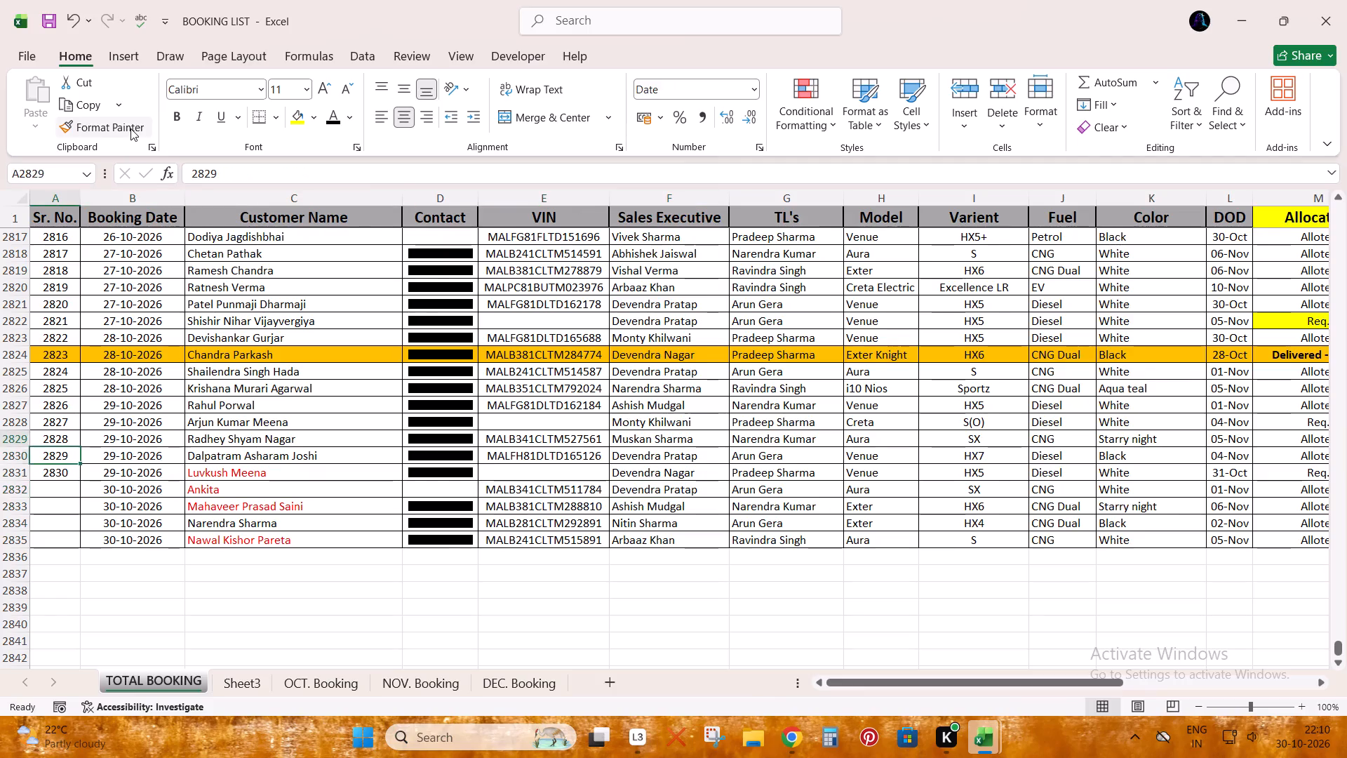
key(shift+Down)
key(shift+Down)
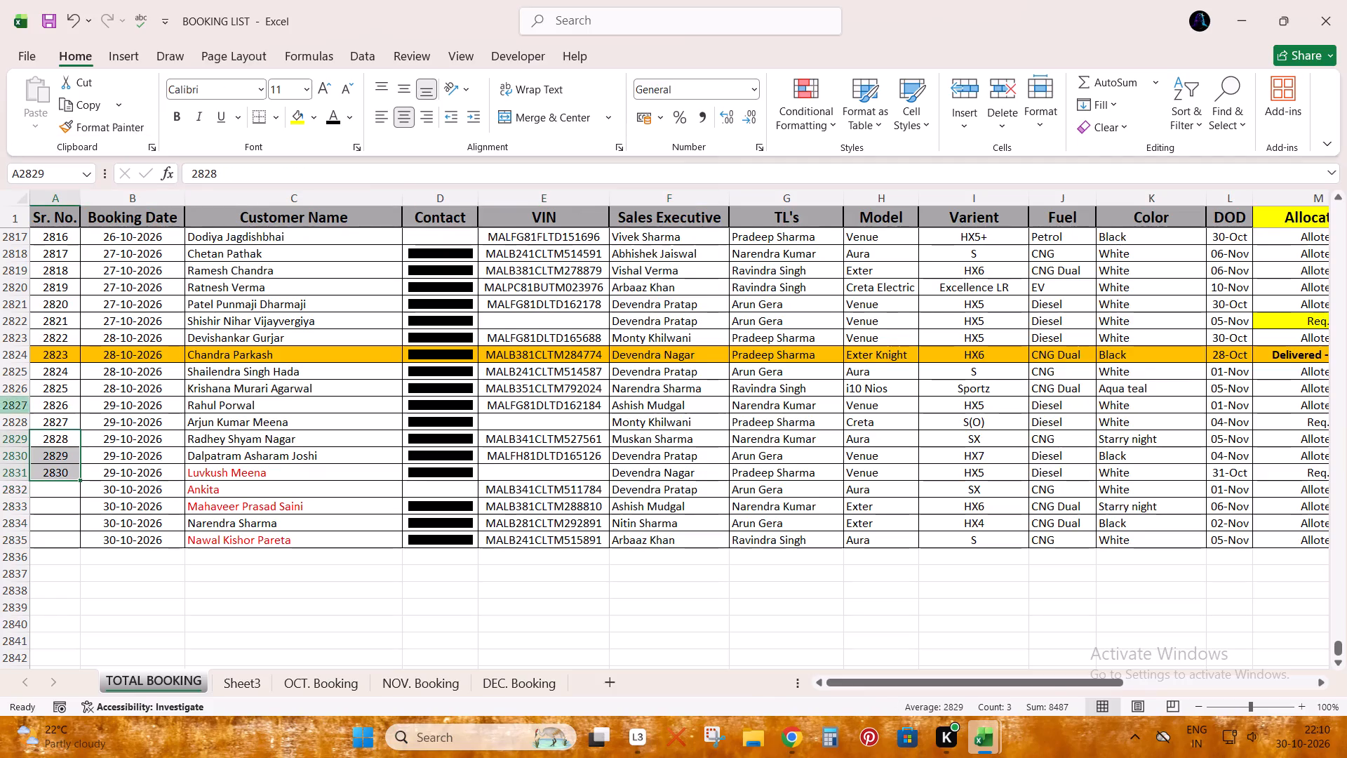
double_click(81, 481)
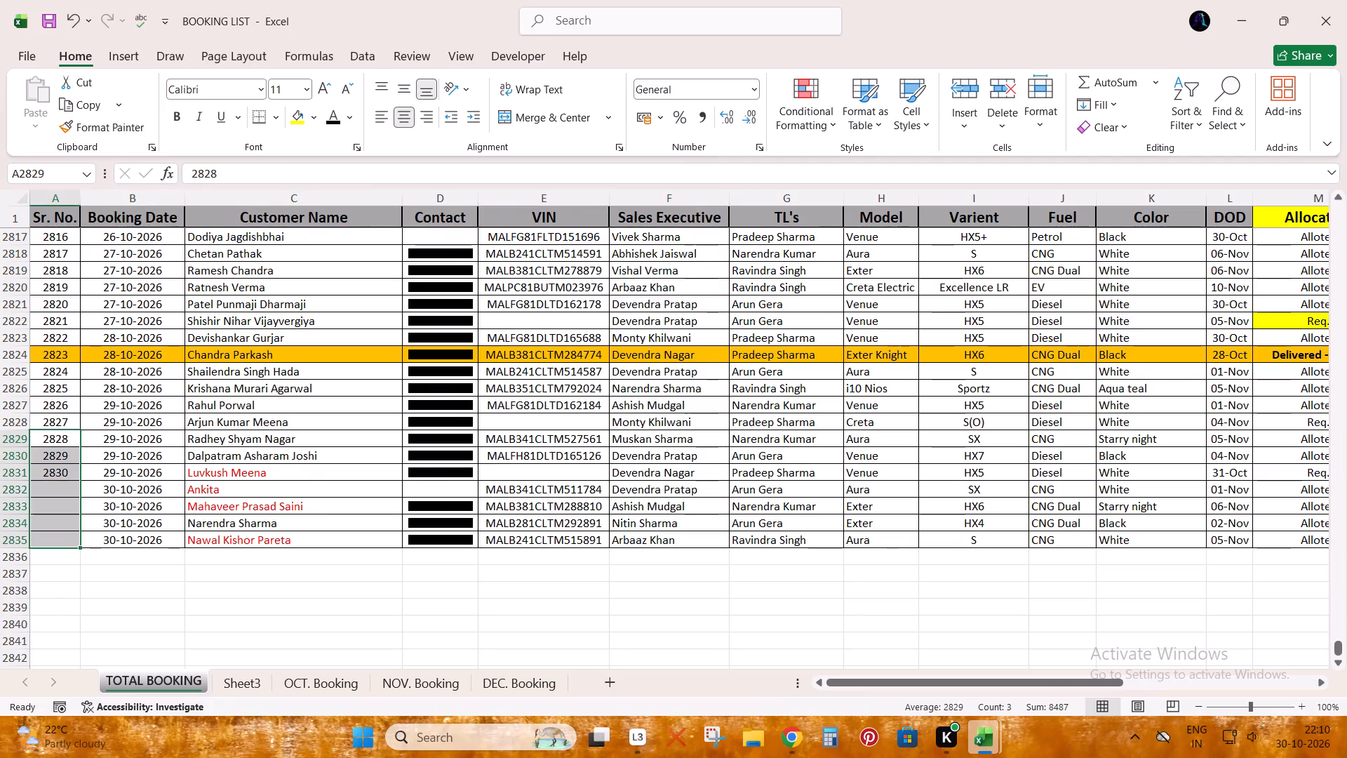
key(ctrl+s)
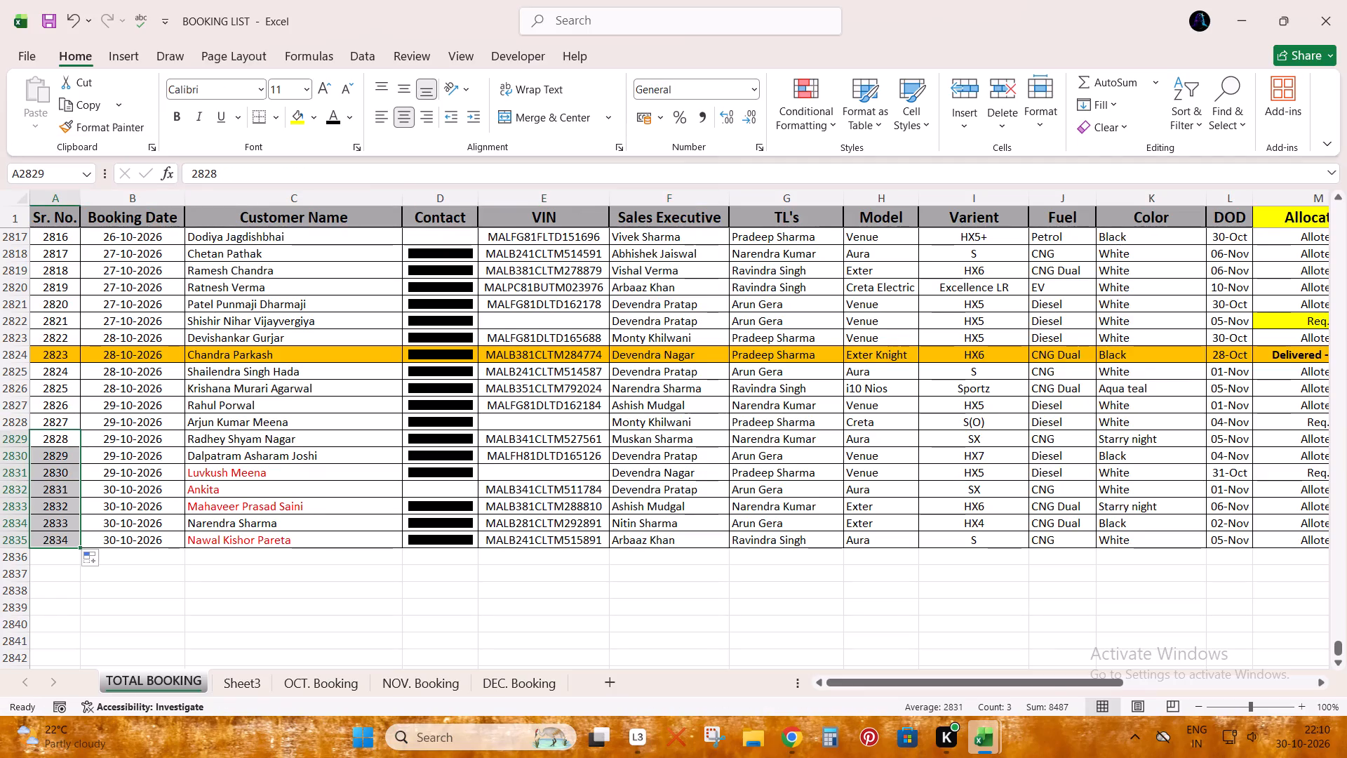
Examine the row 2835 booking's details from Customer Name across to INSURANCE.
key(ctrl+Down)
key(Right)
key(Right)
key(ctrl+Right)
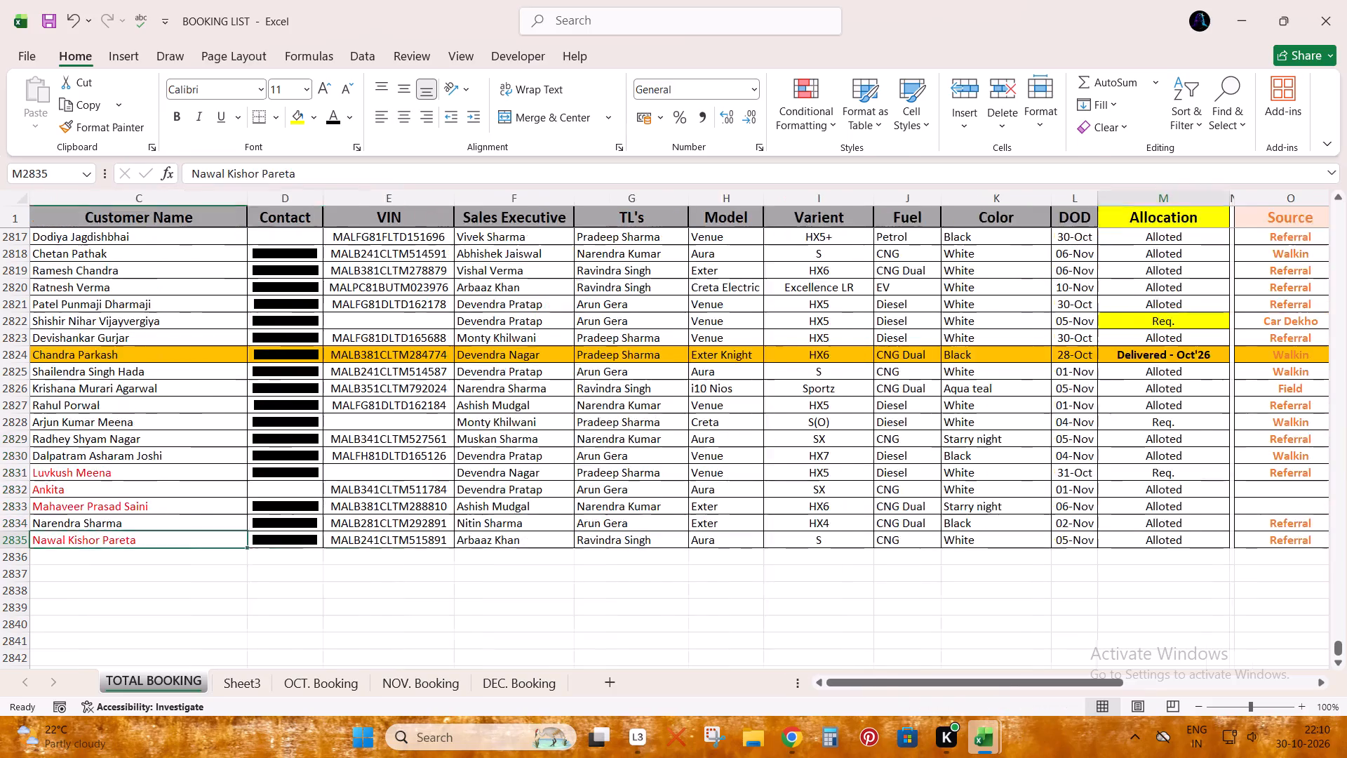
key(ctrl+Right)
key(Right)
key(Right)
key(Right)
key(Right)
key(Down)
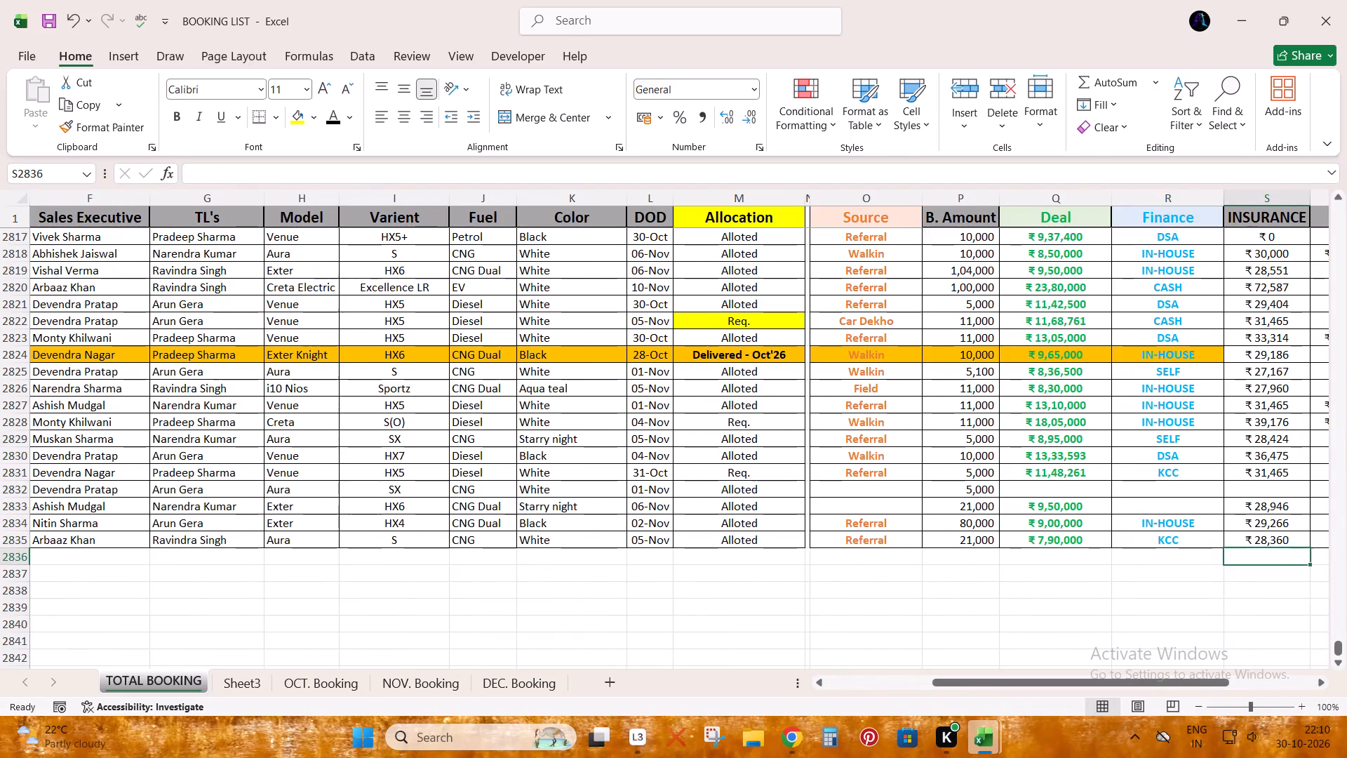
key(ctrl+Left)
key(ctrl+Left)
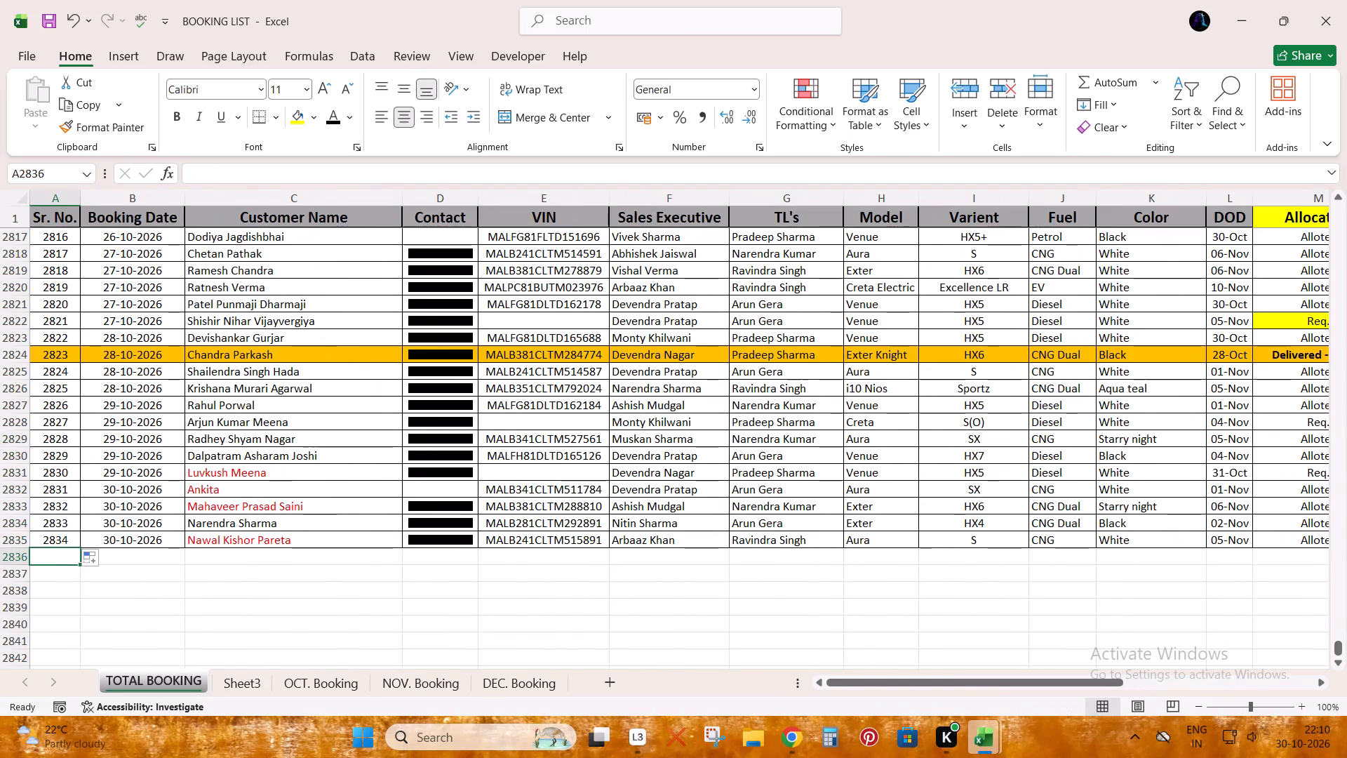
Examine the row 2832 booking's details across to the booking amount and deal columns.
key(Right)
key(Up)
key(Right)
key(Up)
key(Up)
key(Up)
key(ctrl+Right)
key(ctrl+Right)
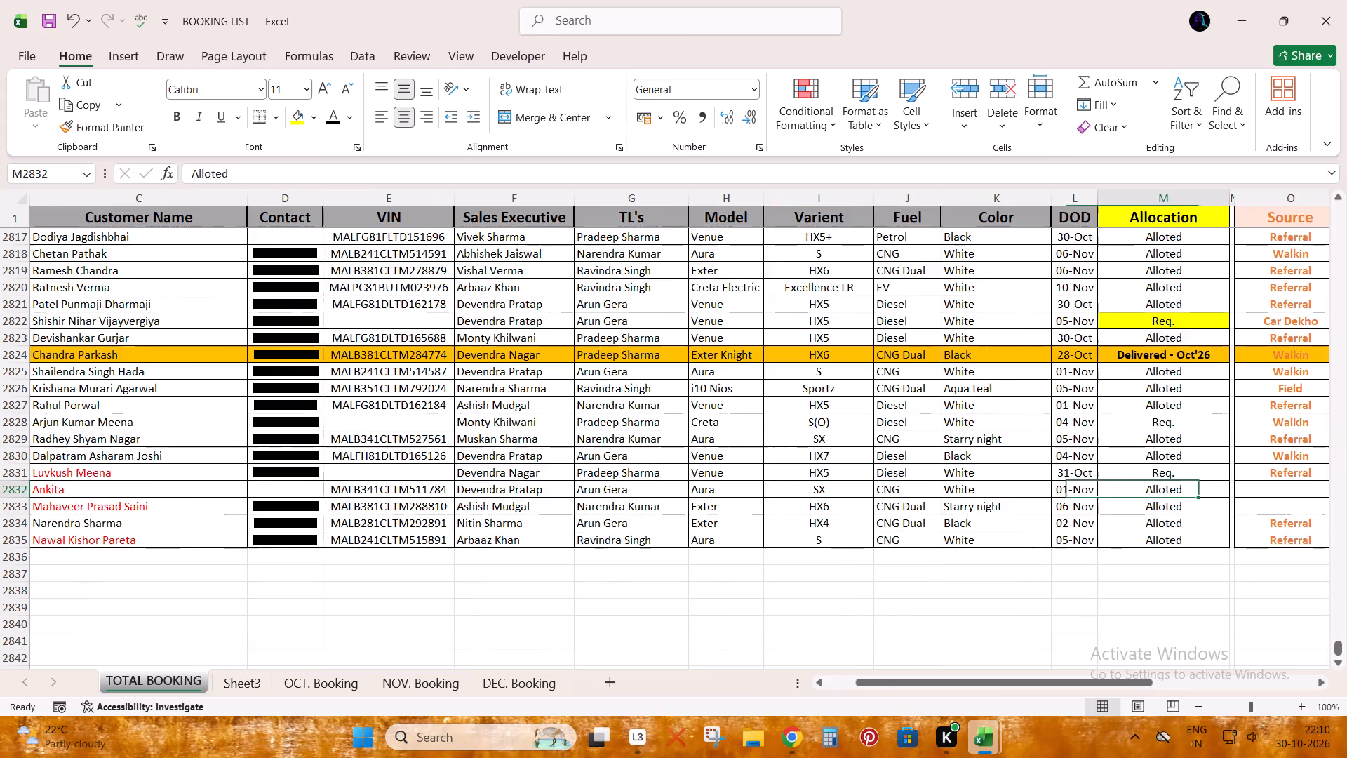
key(ctrl+Right)
key(Right)
key(ctrl+Left)
key(ctrl+Left)
key(ctrl+Left)
key(ctrl+Left)
key(ctrl+Left)
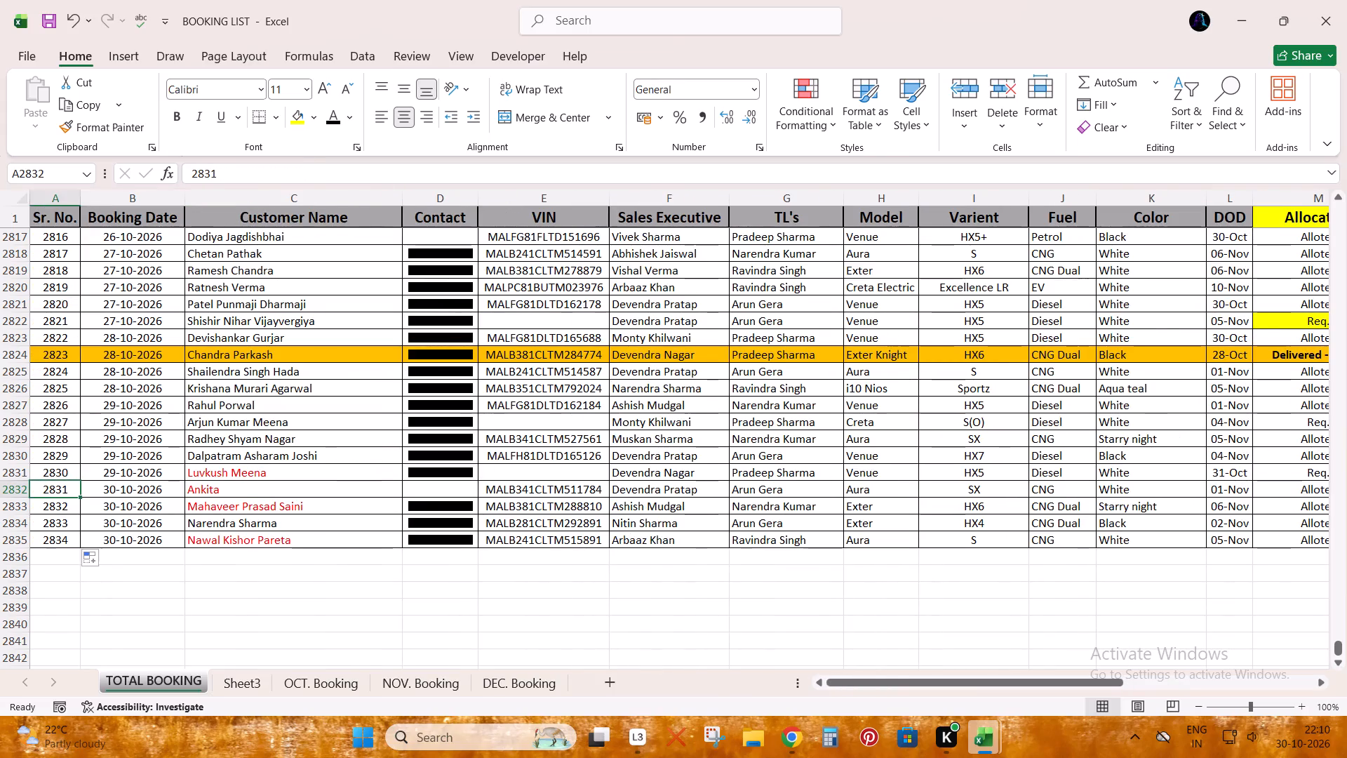
Save BOOKING LIST and look in on the allocation stock sheet.
key(ctrl+s)
key(alt+Tab)
key(alt+Tab)
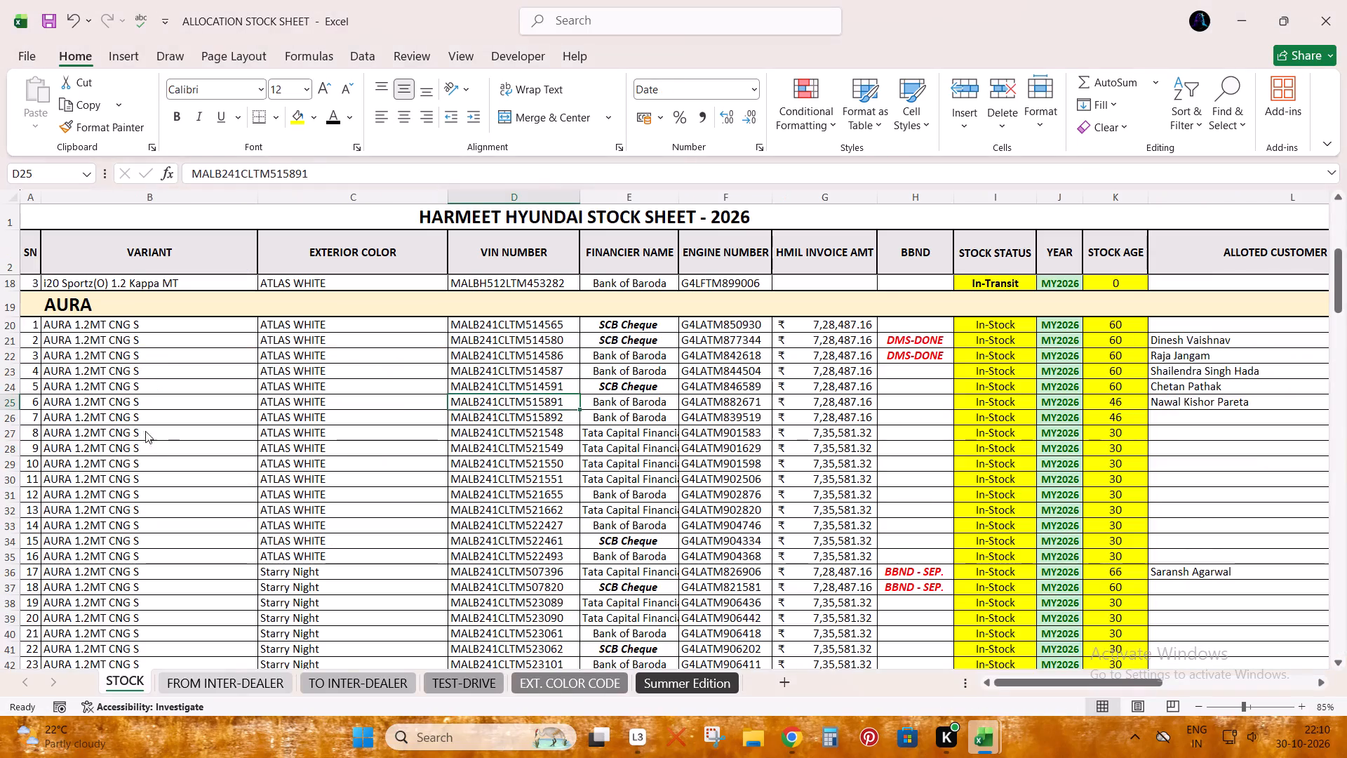
key(ctrl+s)
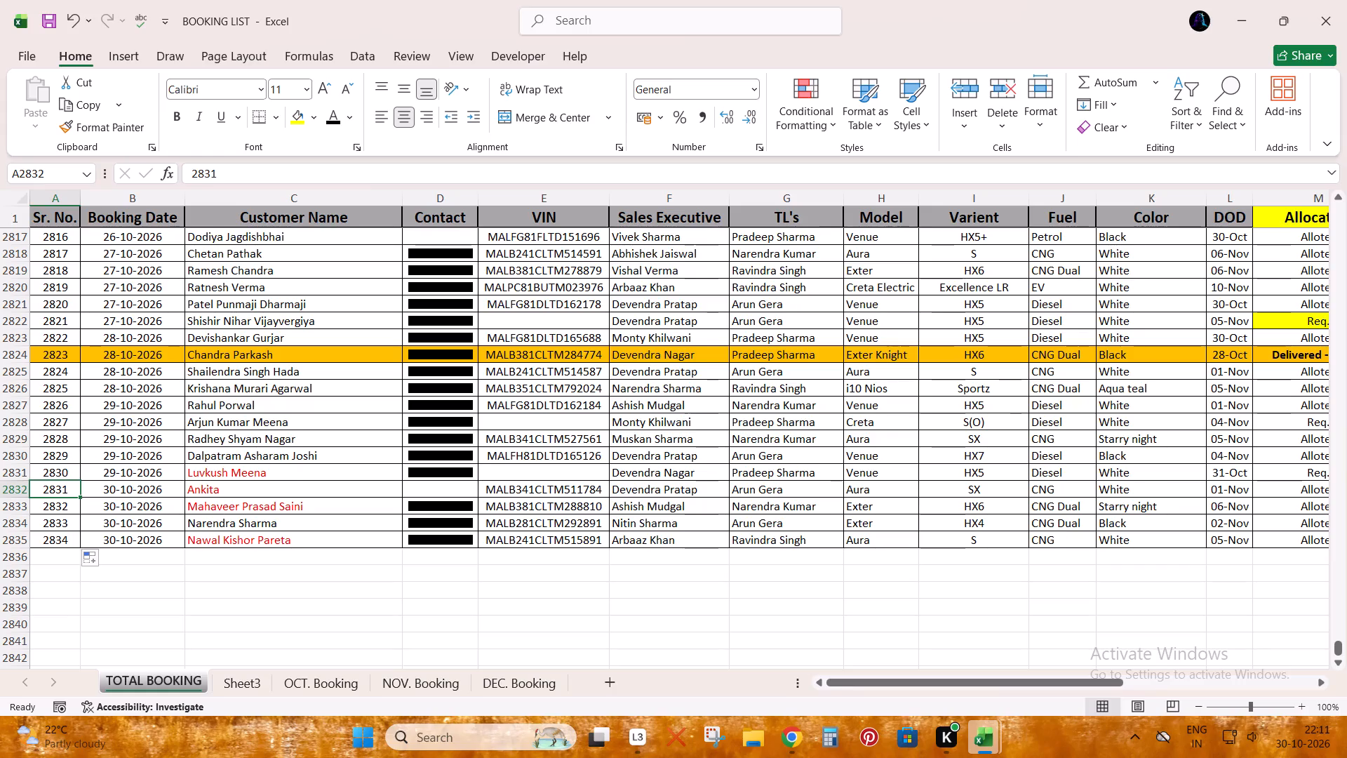
click(46, 24)
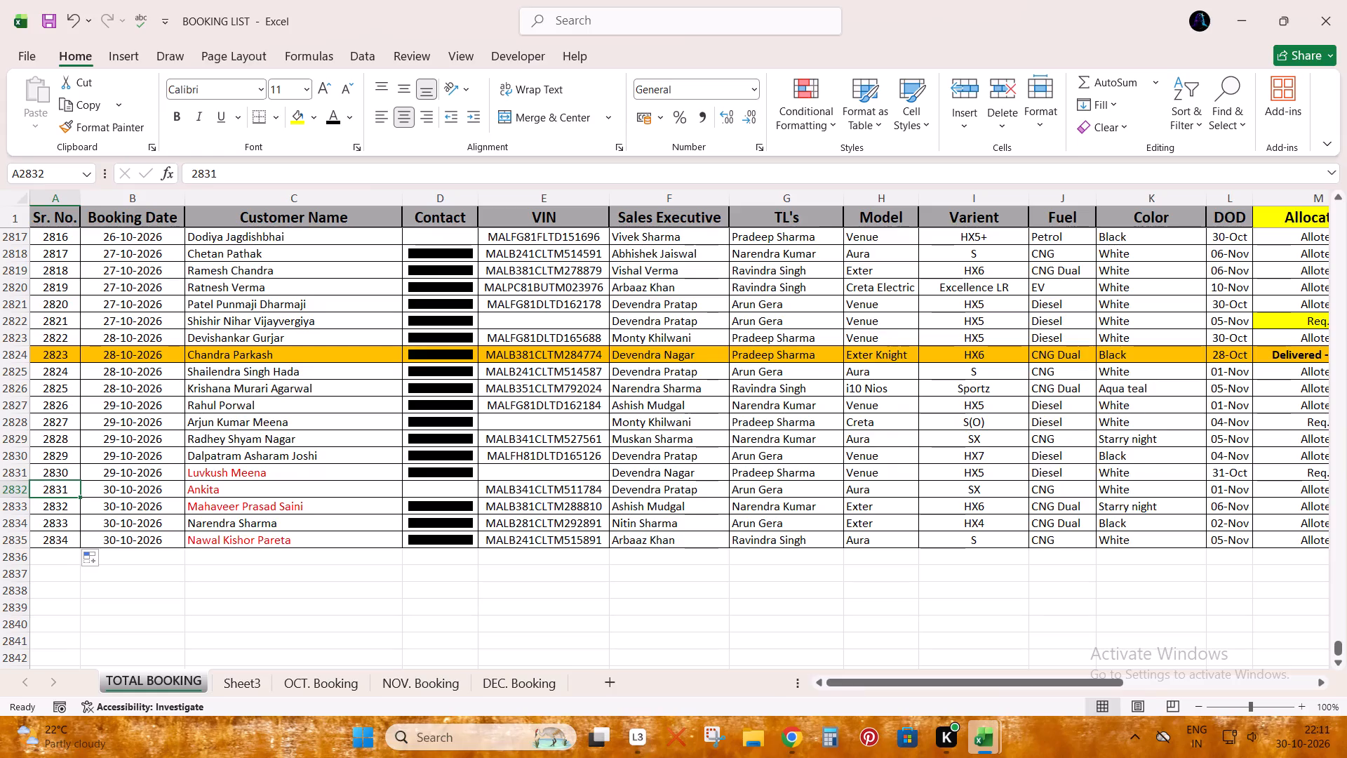
Switch to the desktop and open the DELIVERY SHEET workbook.
key(alt+Tab)
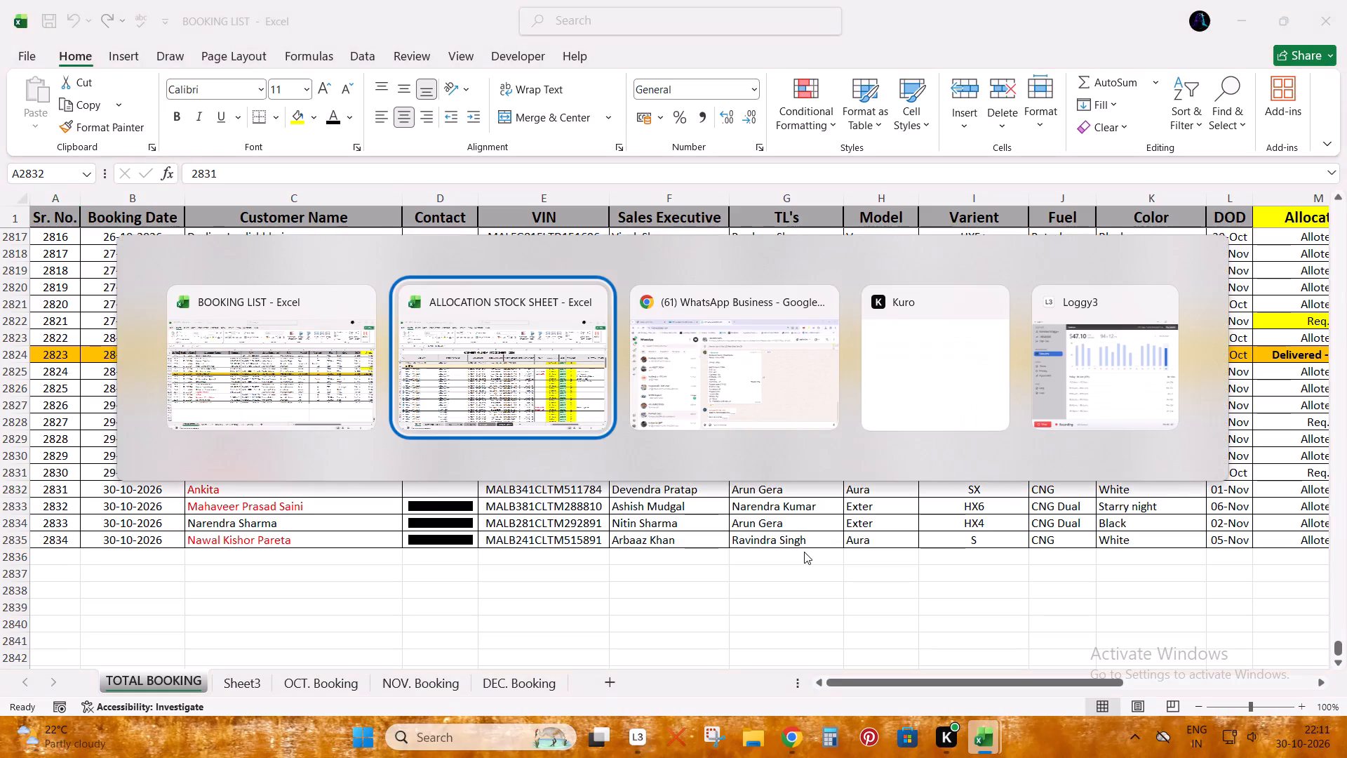
click(1346, 757)
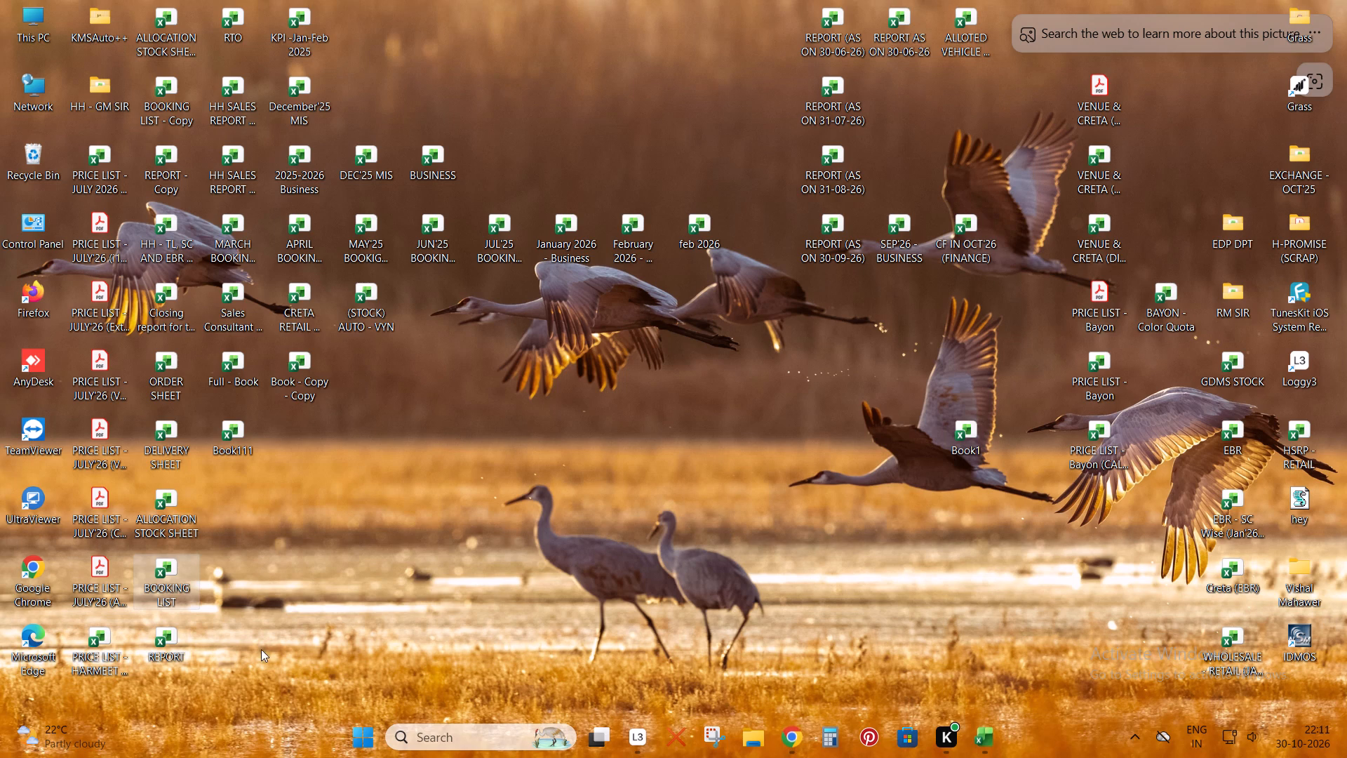
click(170, 653)
ctrl+click(177, 462)
key(Return)
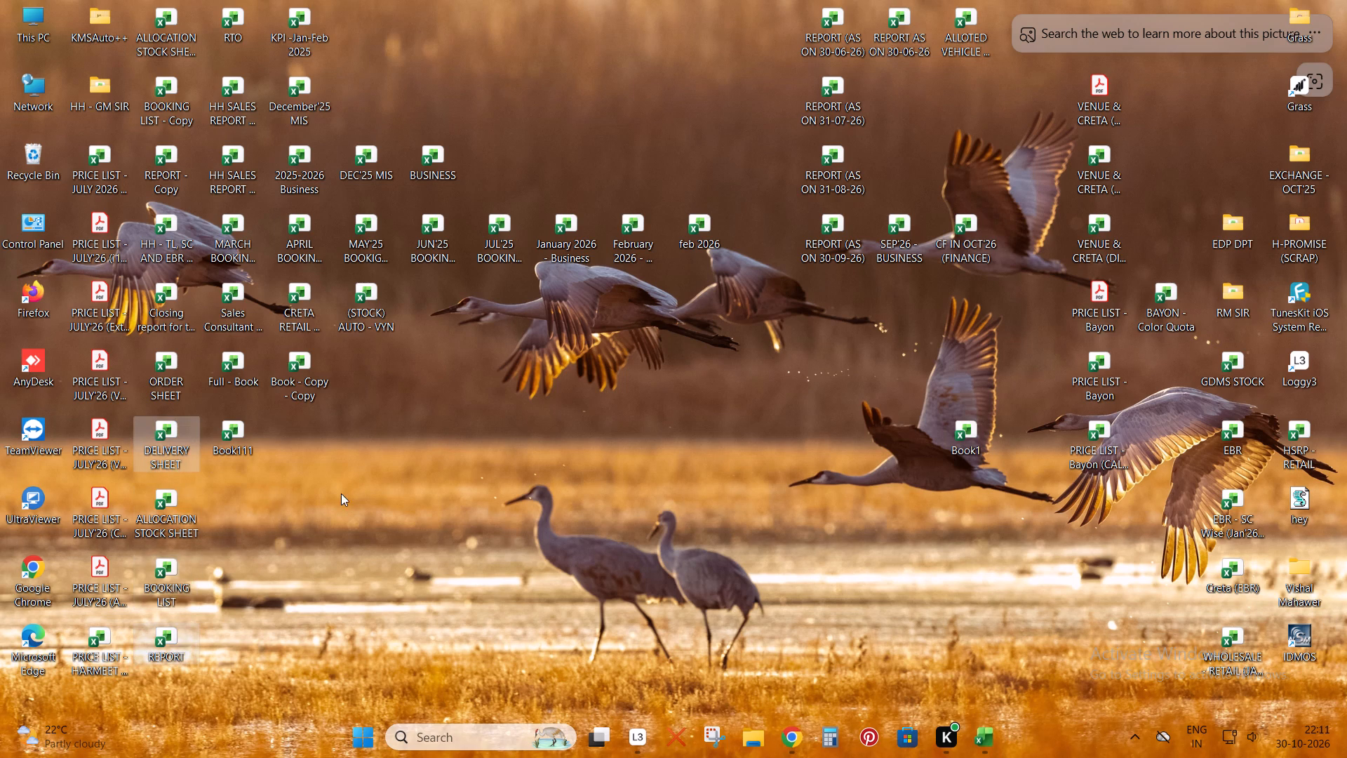
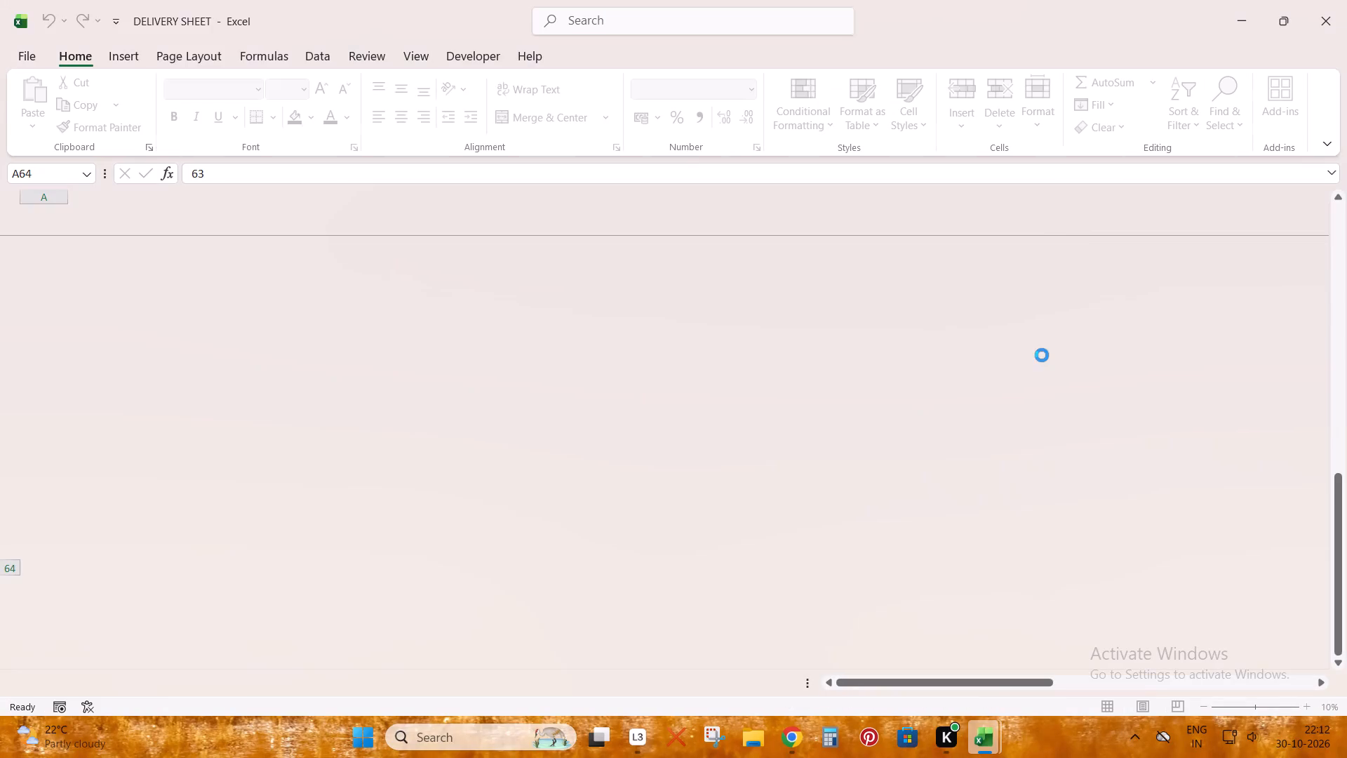
In the ALLOCATION STOCK SHEET, find VIN 364087 and fill its whole row with the gold theme colour.
key(alt+Tab)
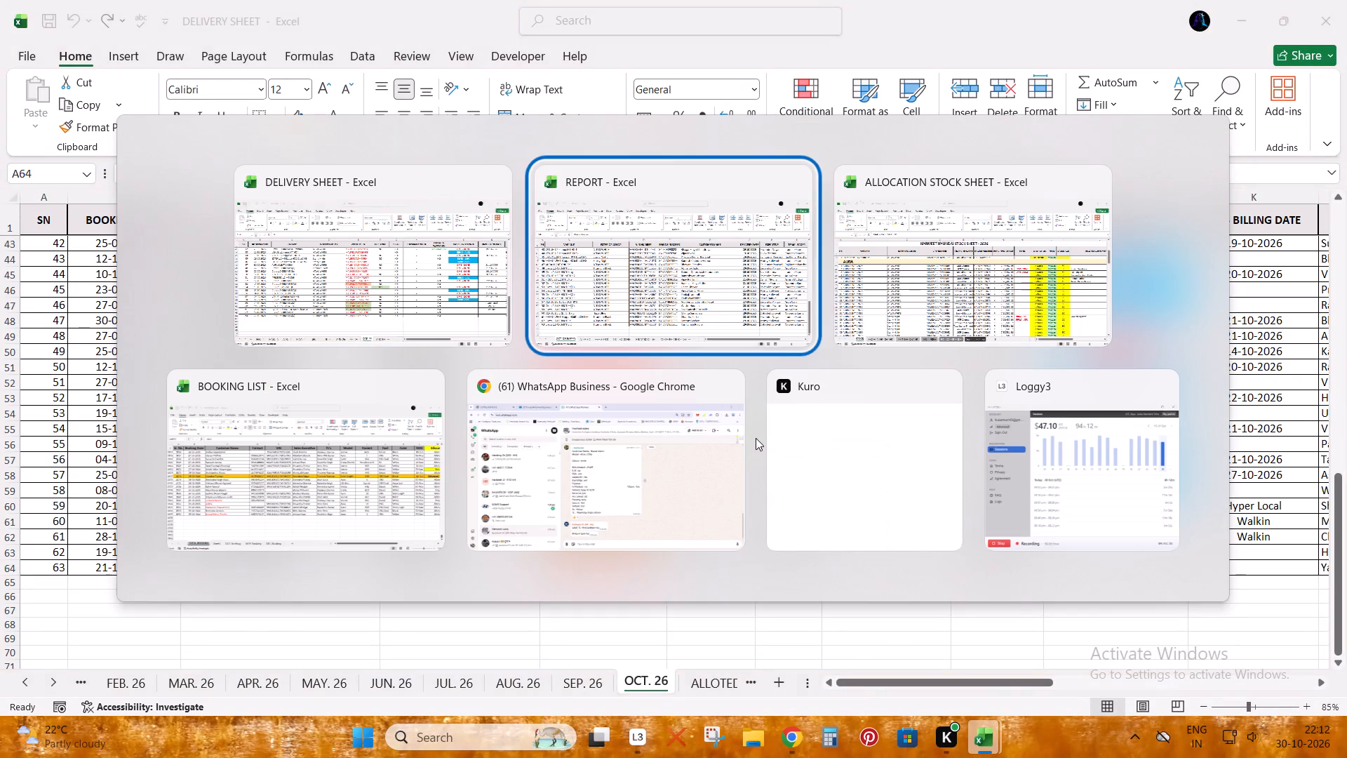
key(alt+Tab)
click(740, 381)
key(ctrl+f)
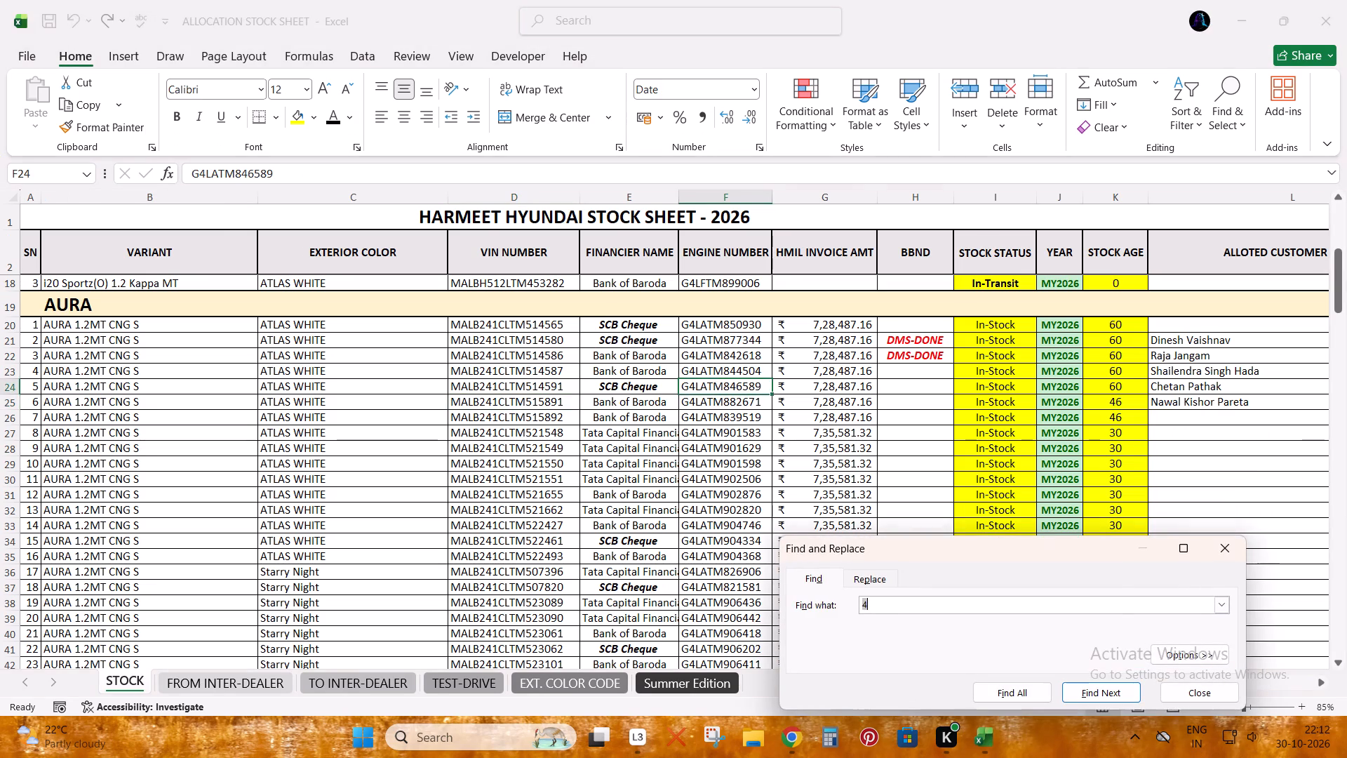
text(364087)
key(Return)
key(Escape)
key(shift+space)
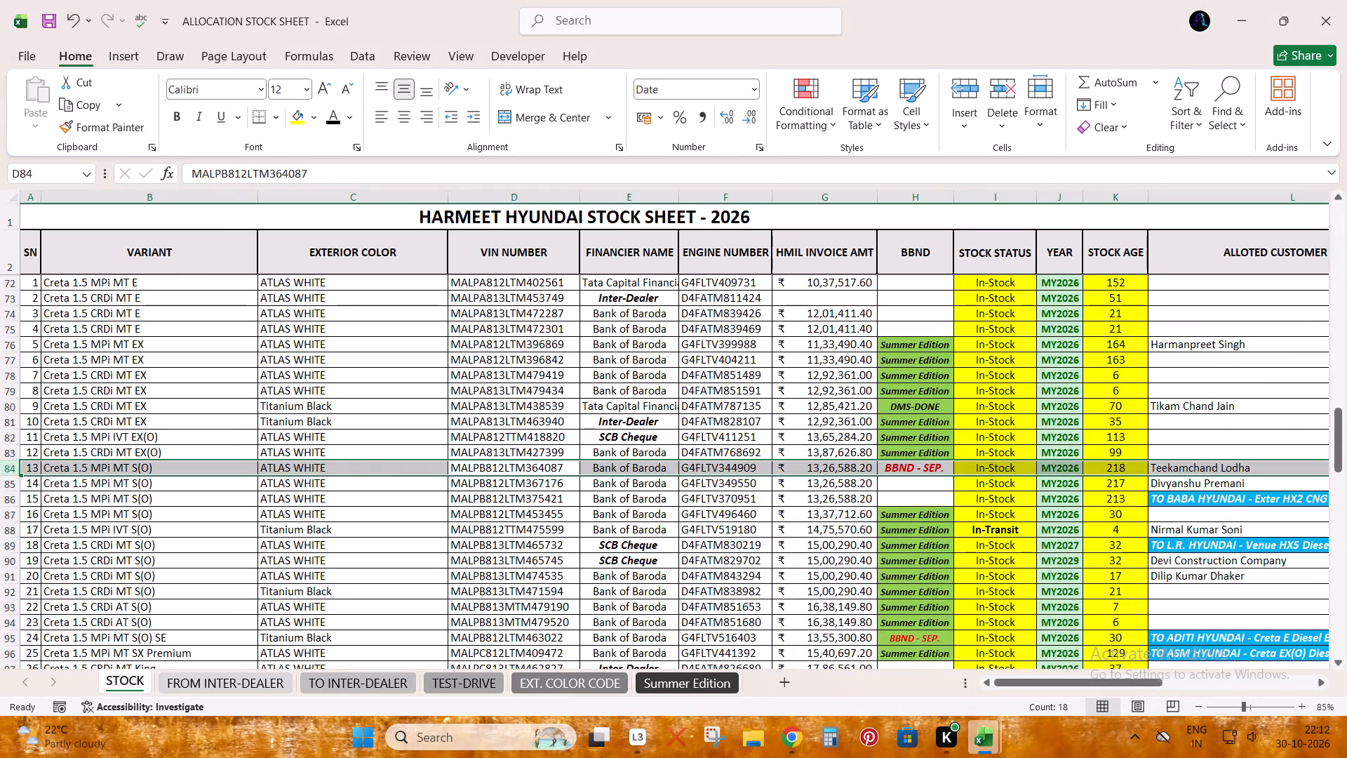
click(313, 114)
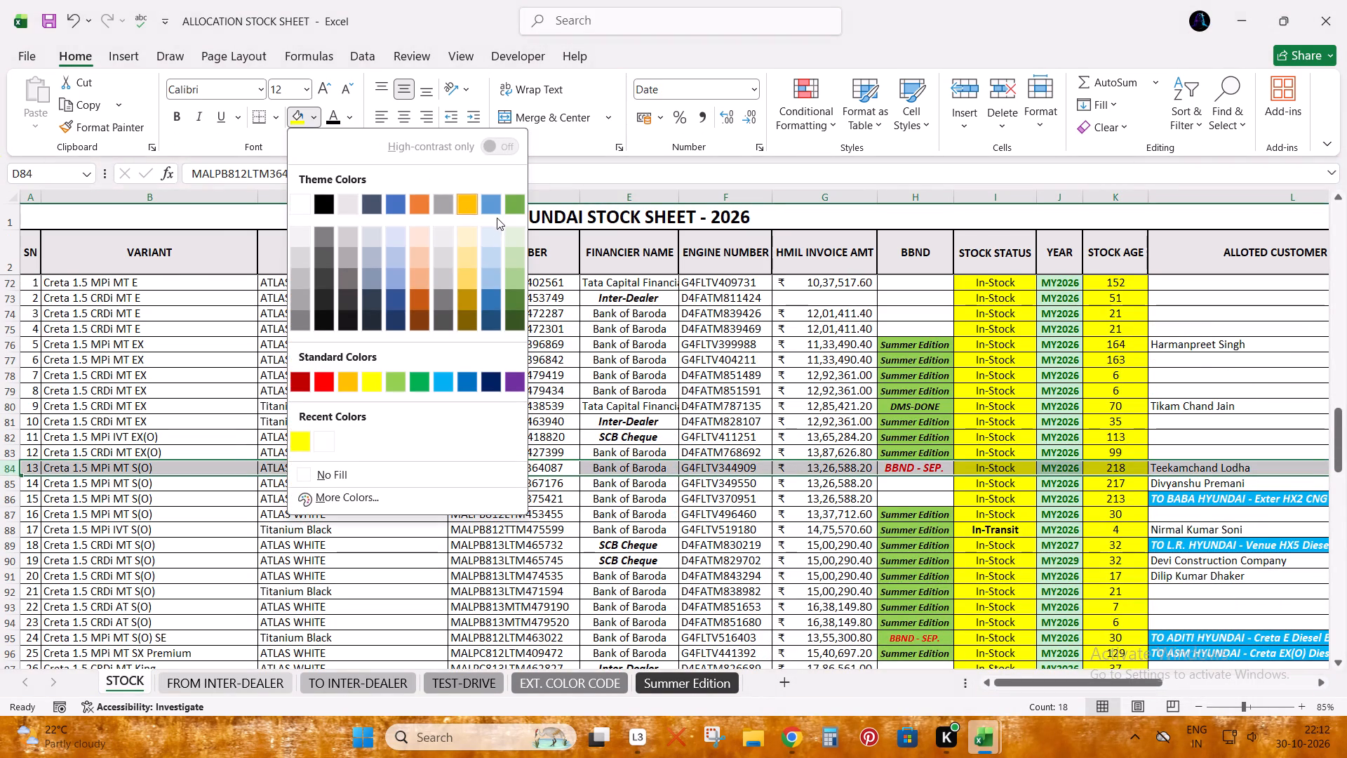
click(467, 200)
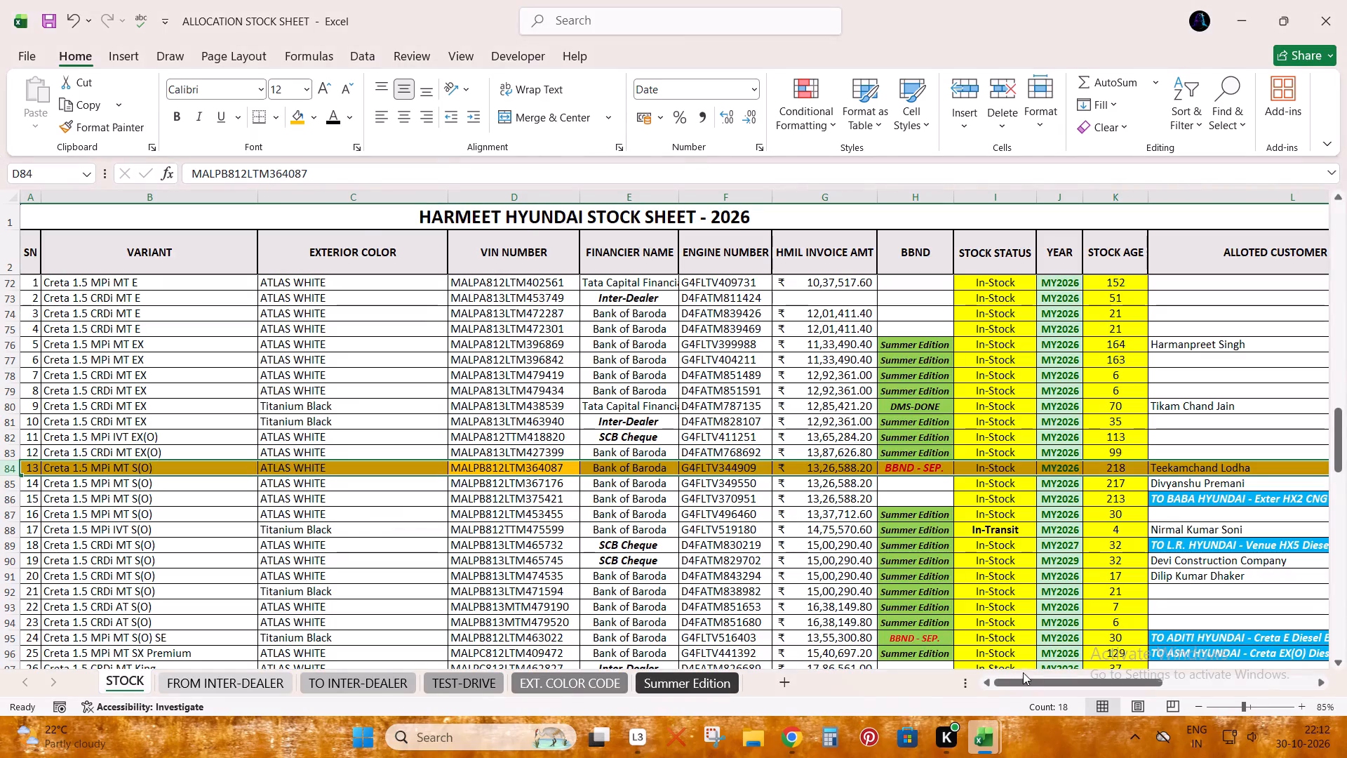
drag(1025, 674, 1070, 673)
drag(1070, 676, 1141, 679)
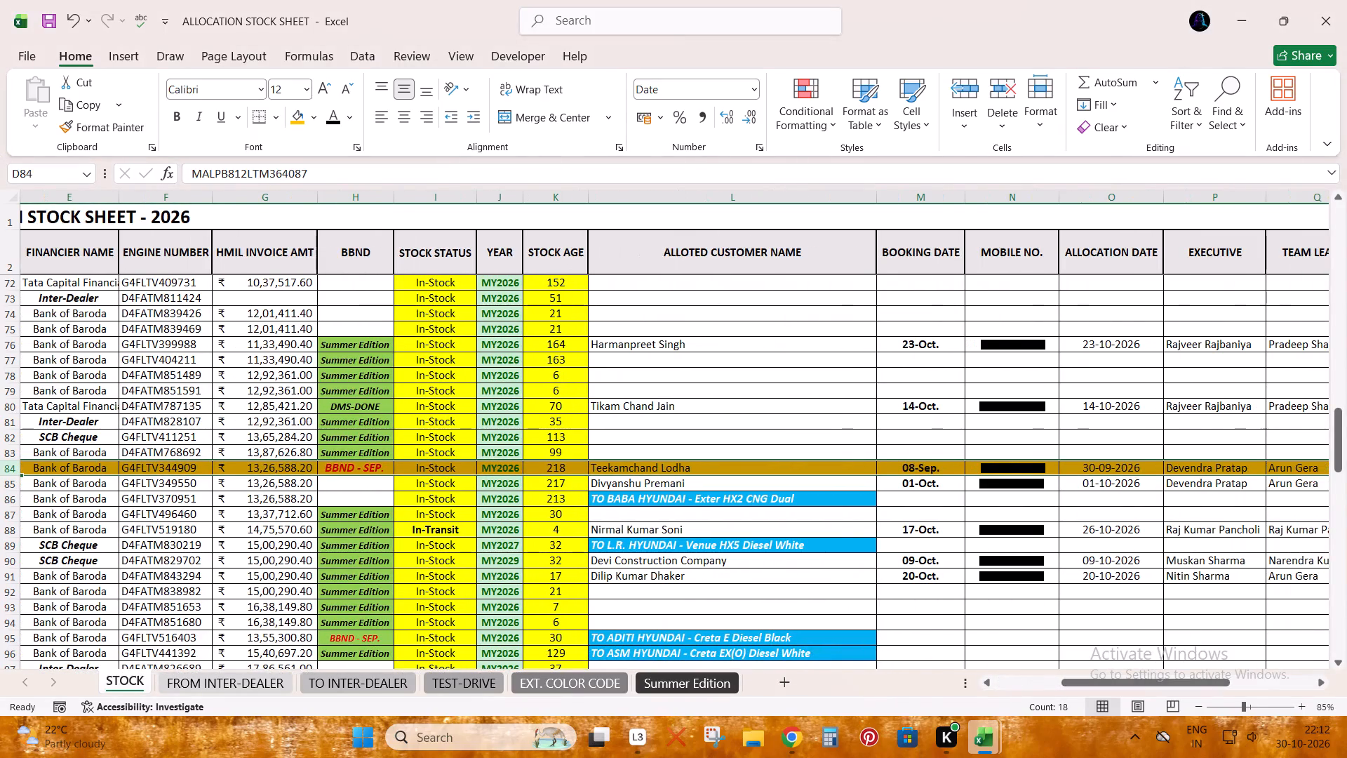
Find VIN 498149, fill its whole row with the same gold colour, and save the stock sheet.
key(Right)
key(ctrl+f)
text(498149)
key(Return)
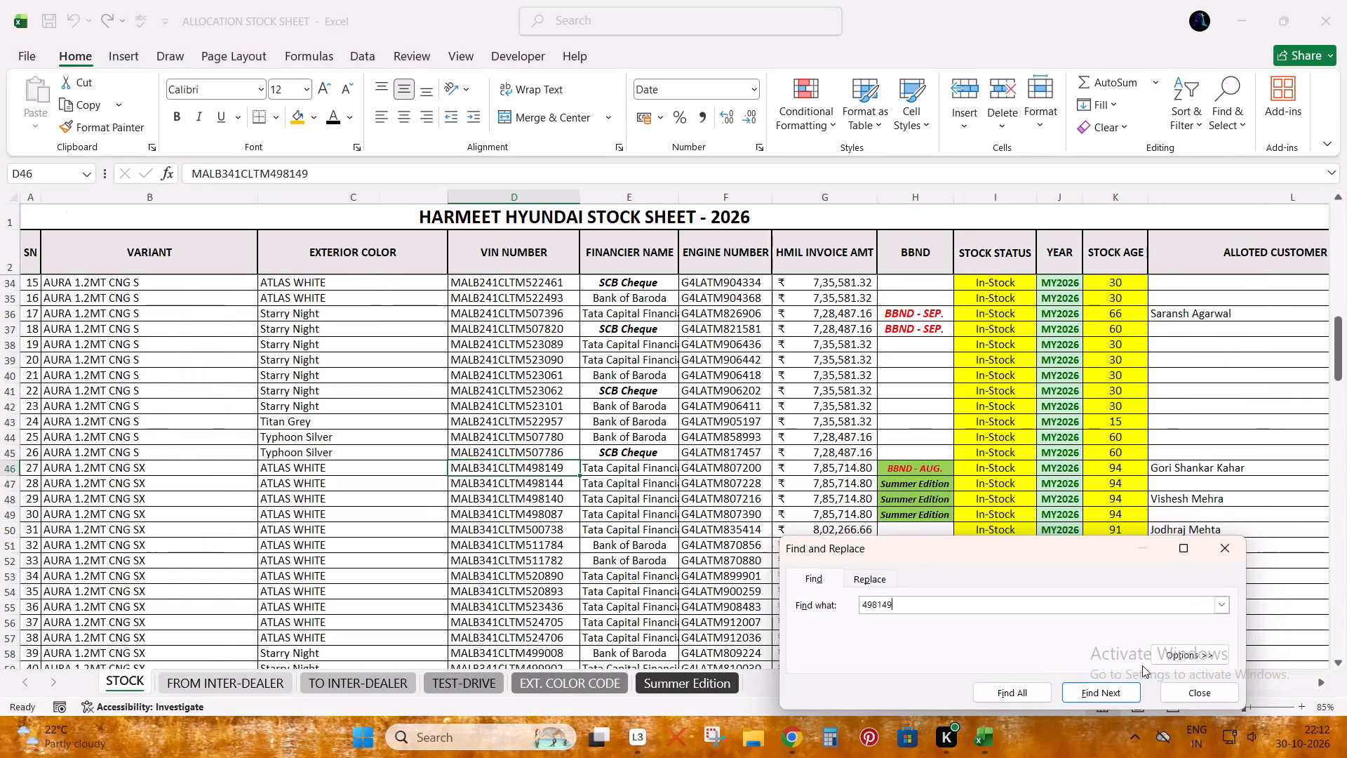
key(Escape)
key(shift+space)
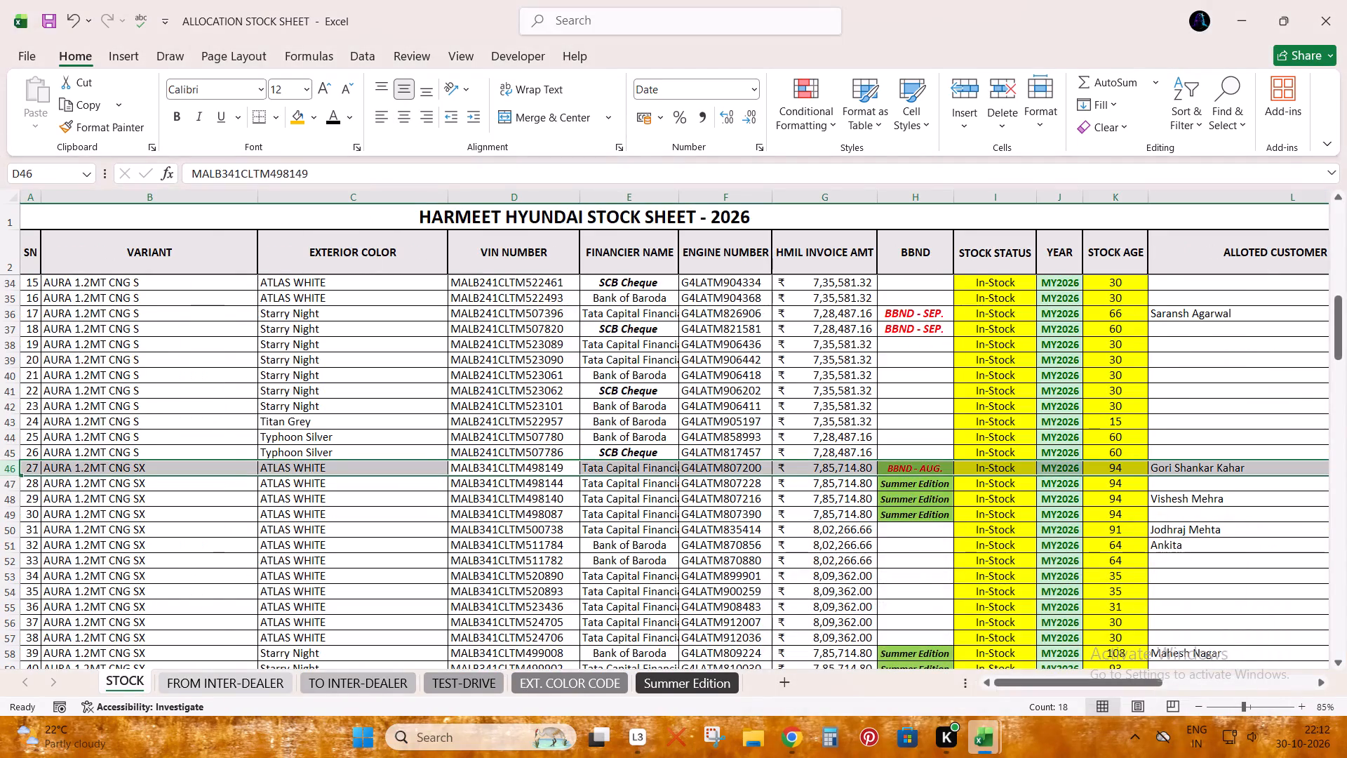
click(295, 115)
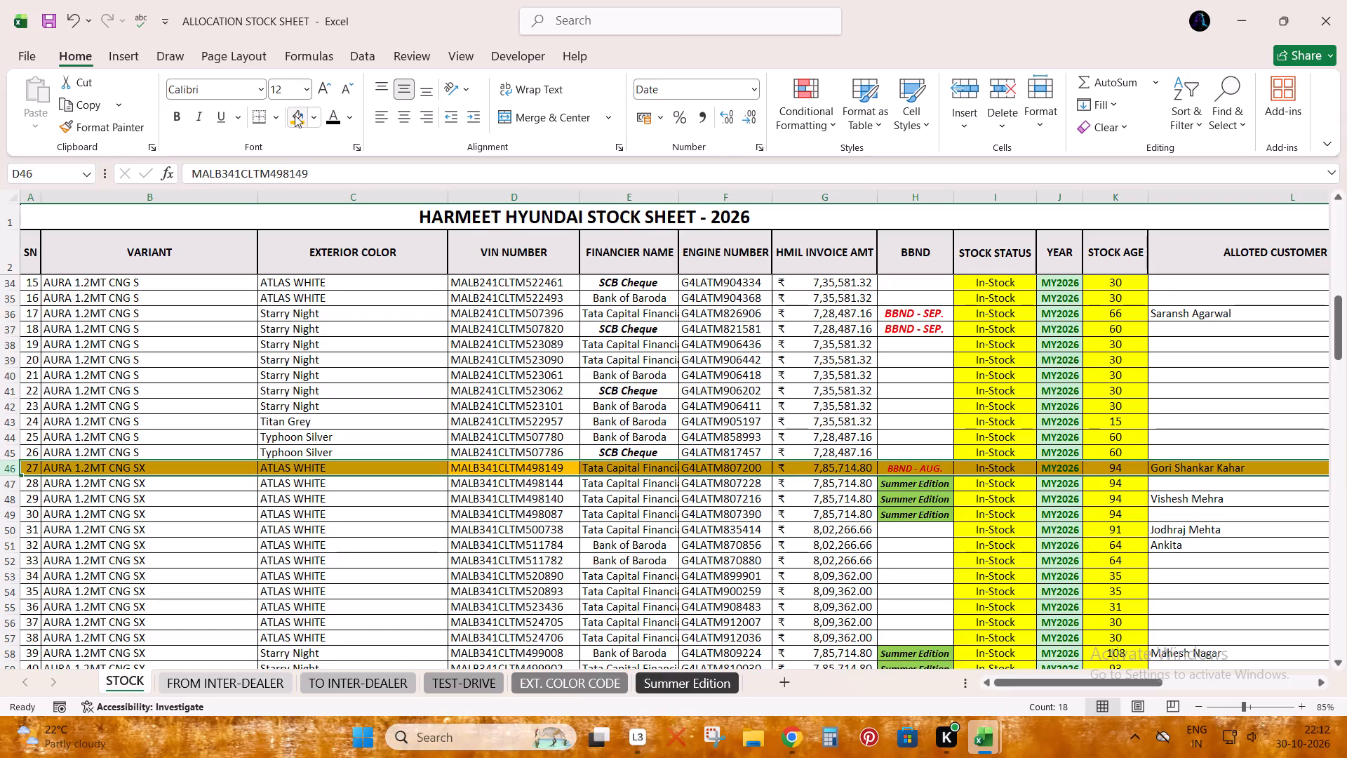
drag(1012, 679, 1102, 679)
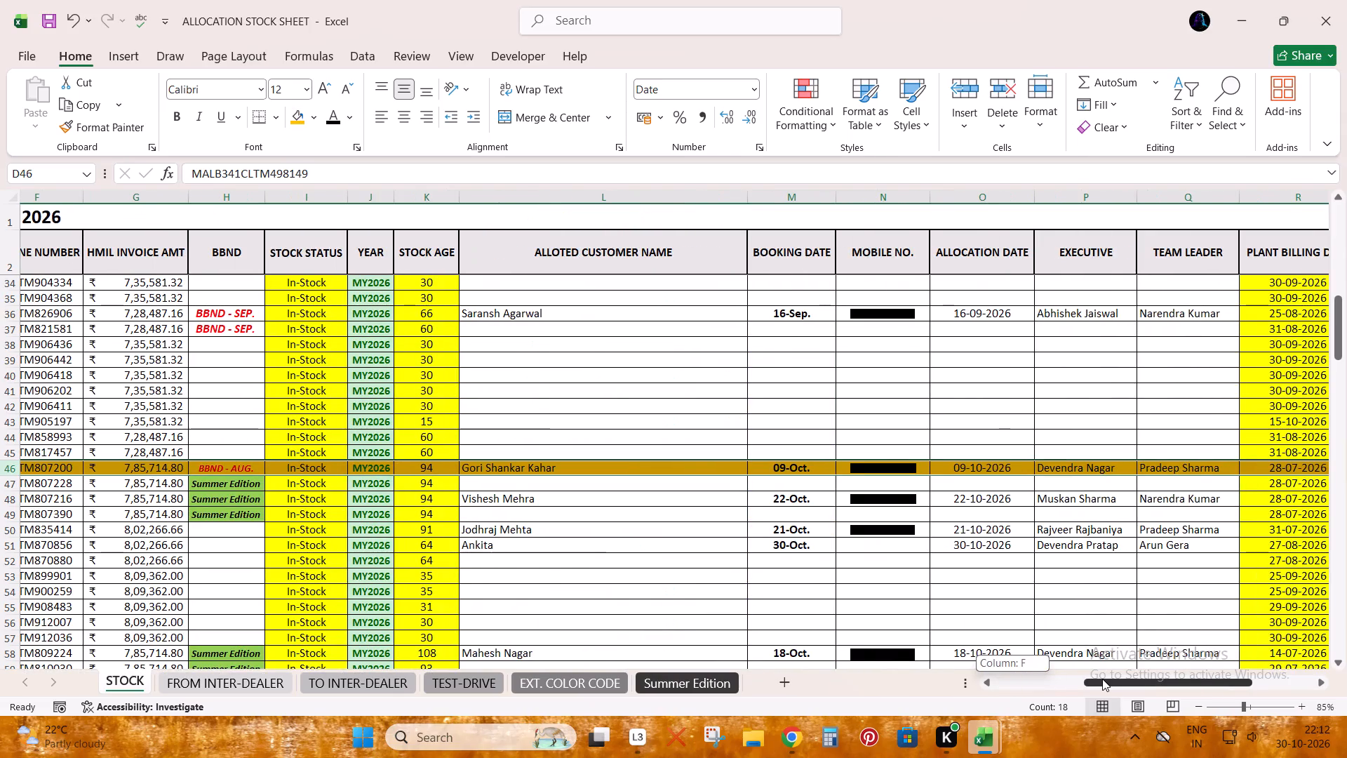
drag(1102, 679, 744, 679)
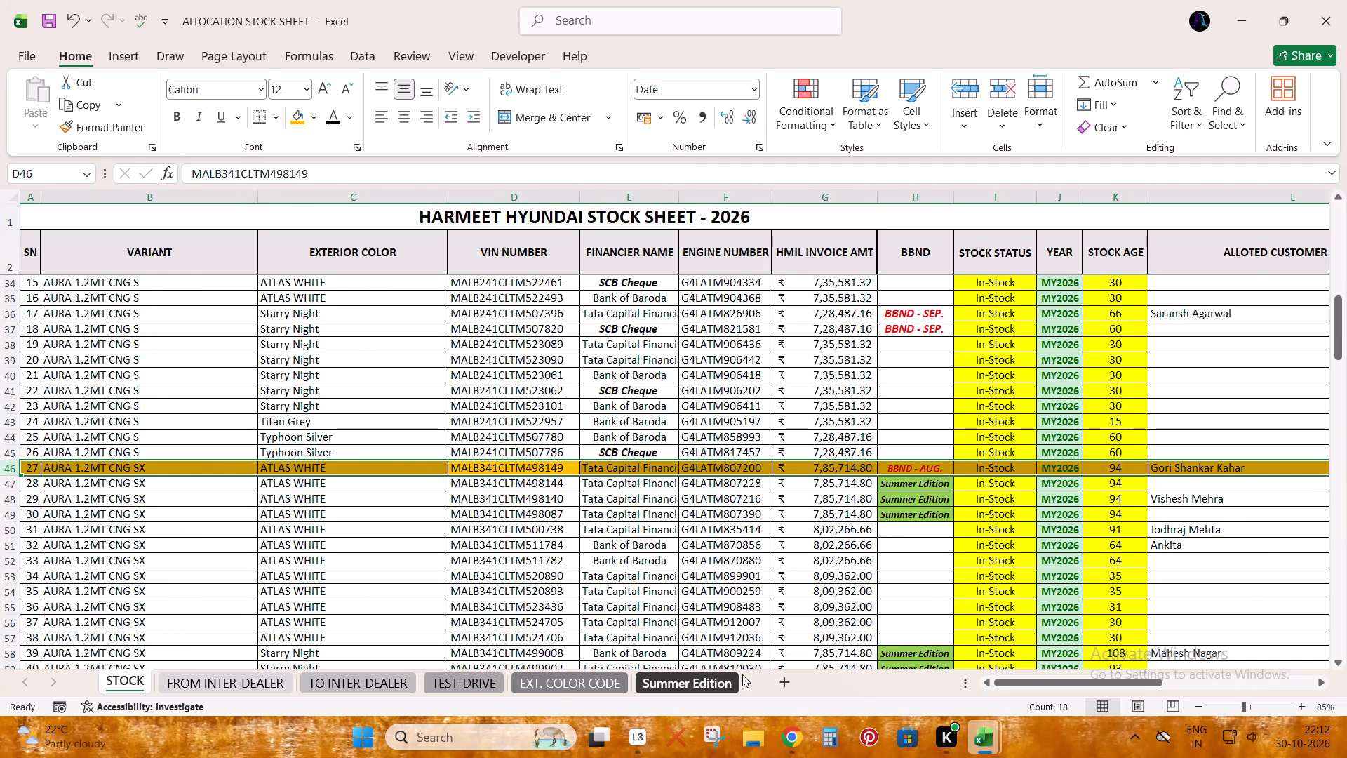
click(46, 26)
Turn on filters for the header row and filter EXTERIOR COLOR by the gold cell colour.
click(314, 260)
key(ctrl+shift+l)
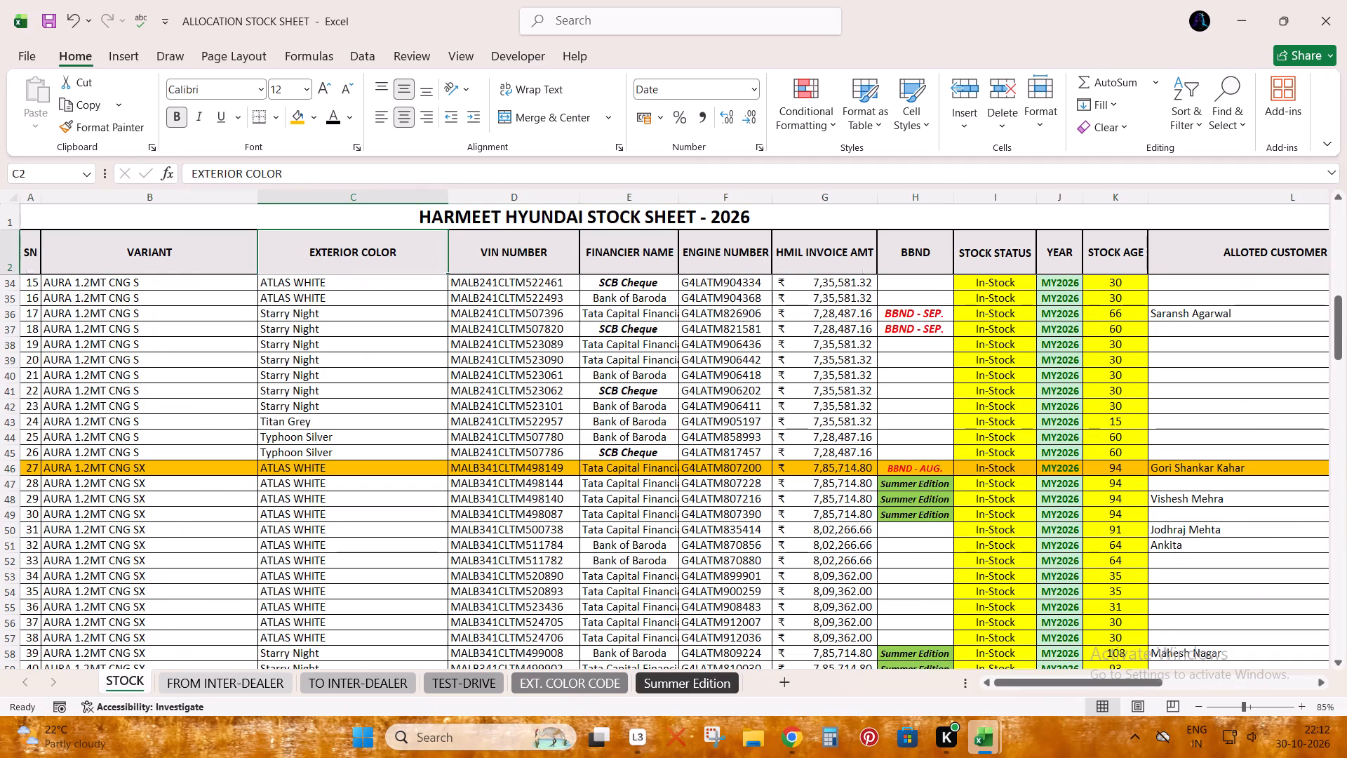
key(alt+Down)
key(Down)
key(Down)
key(Down)
key(Down)
key(Down)
key(Down)
key(Right)
key(Down)
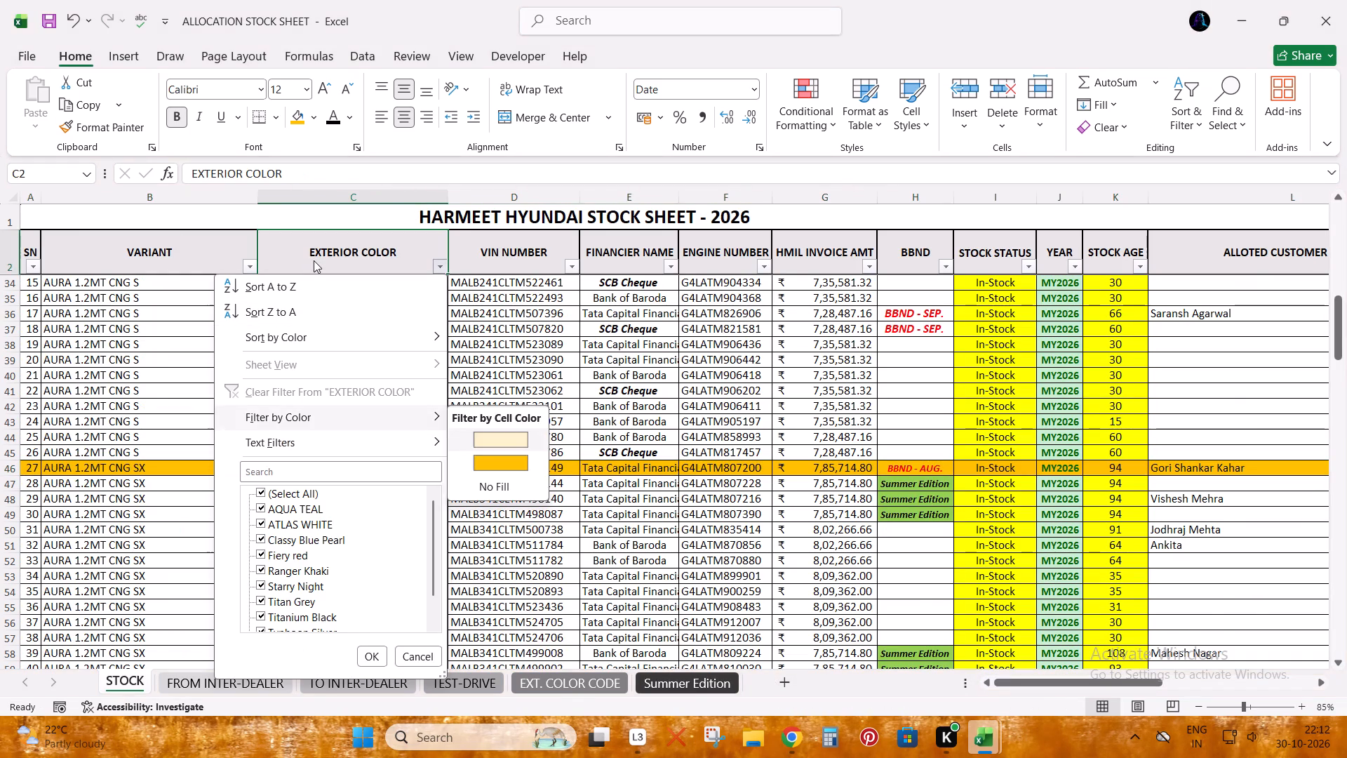
key(Return)
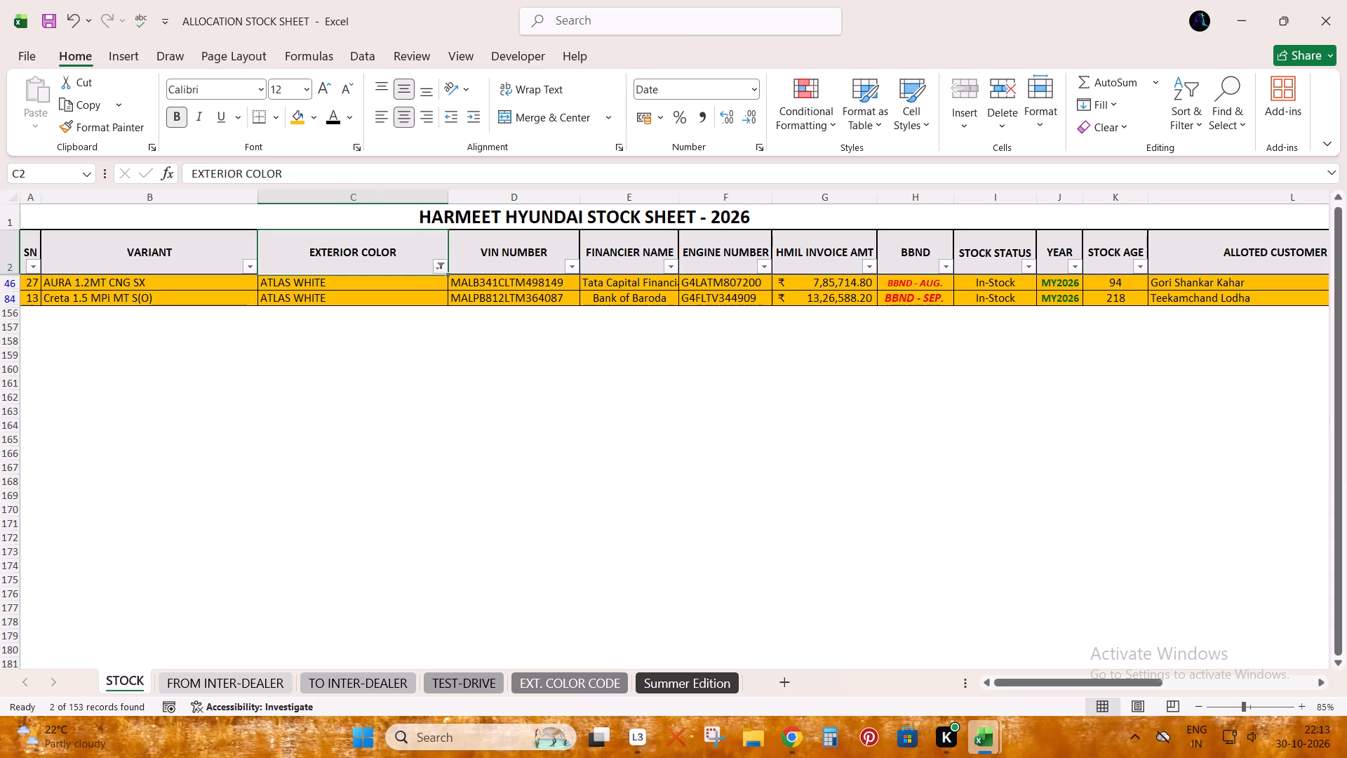
Copy the two filtered gold rows into the DELIVERY SHEET's OCT. 26 sheet, starting in row 65.
key(Down)
key(Right)
key(shift+space)
key(shift+Down)
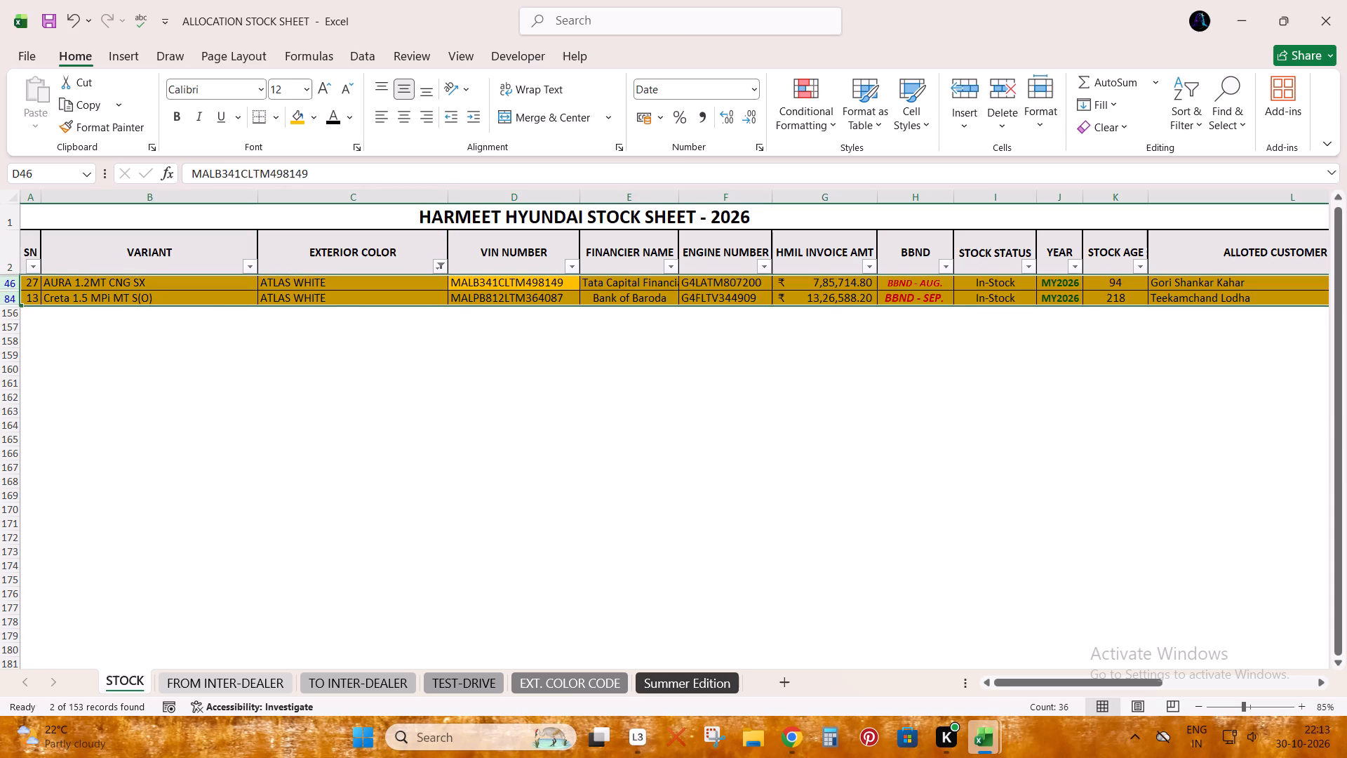
key(ctrl+c)
key(alt+Tab)
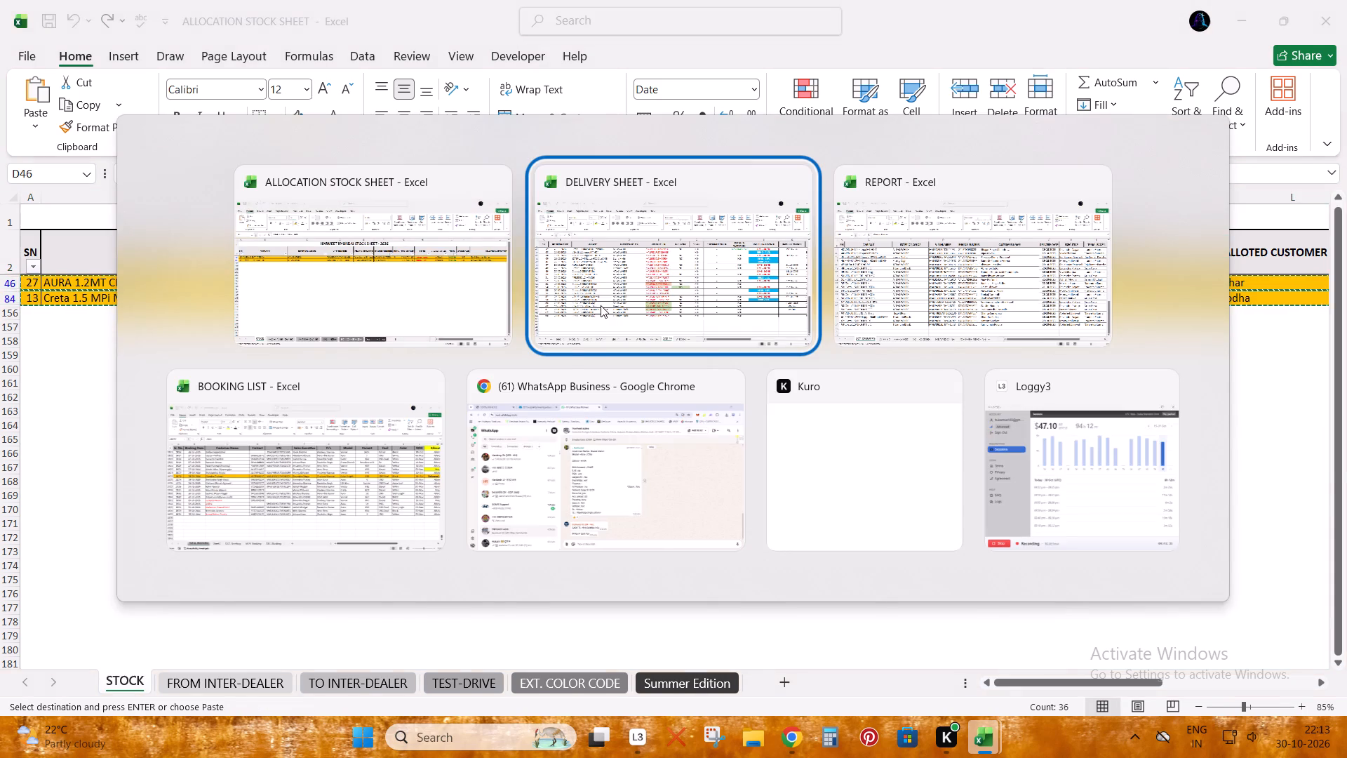
key(ctrl+Left)
key(Down)
key(ctrl+v)
Insert blank BOOKING DATE cells in rows 65 and 66, shifting the pasted stock data right.
key(Right)
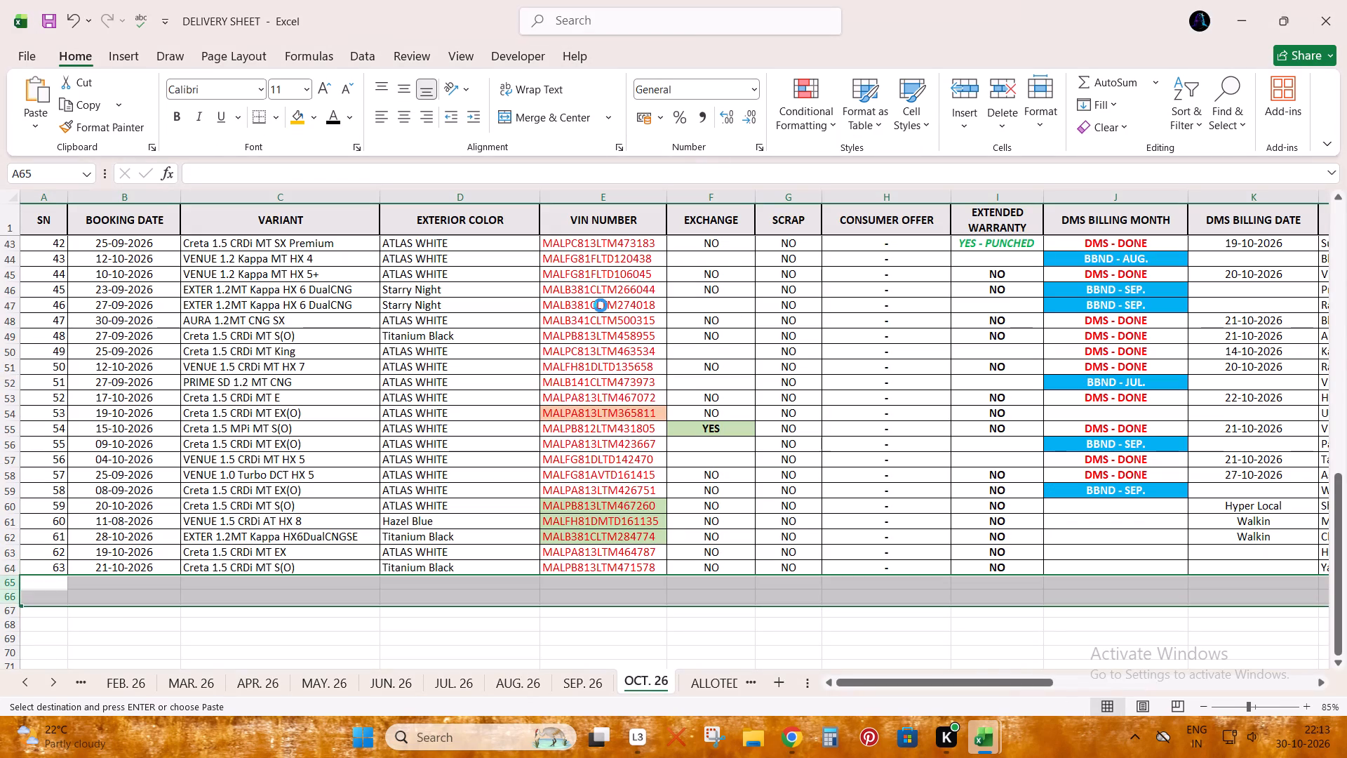
key(shift+Down)
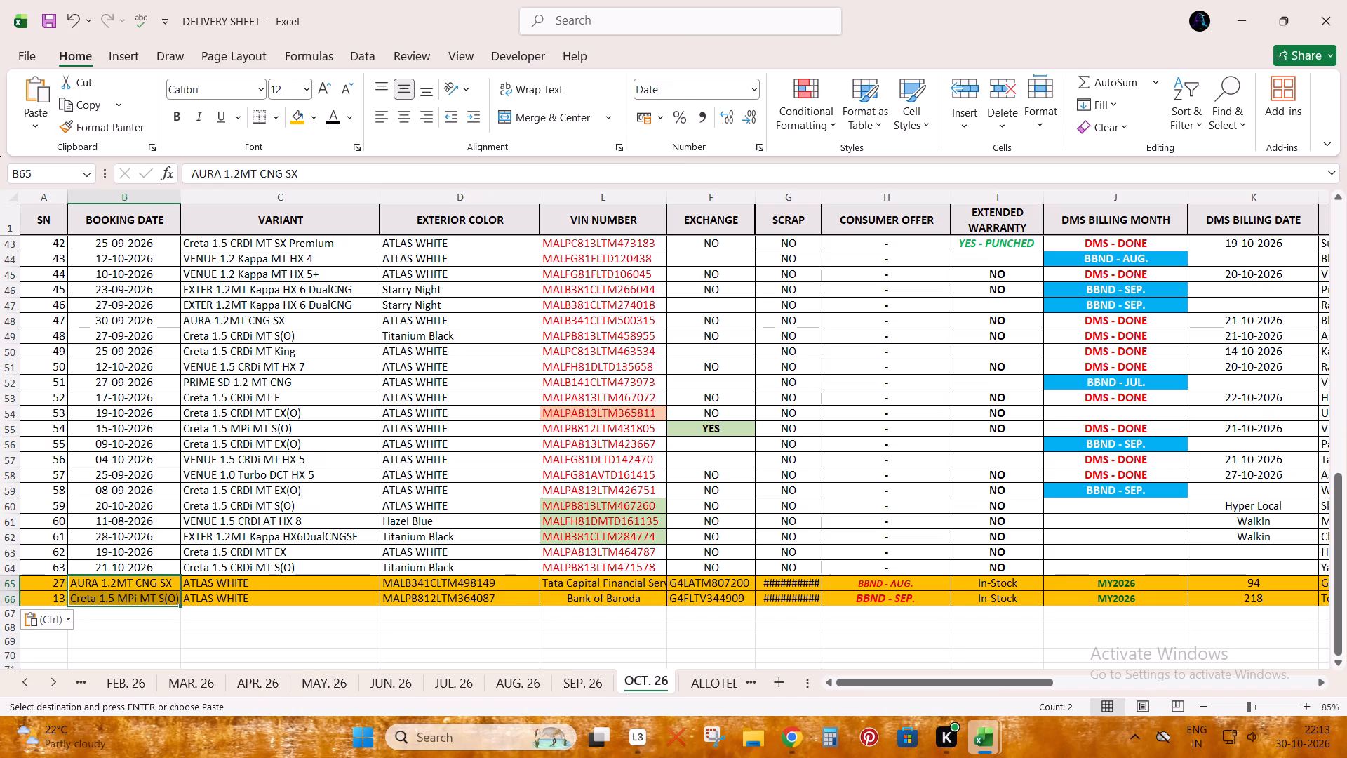
key(ctrl+plus)
key(Return)
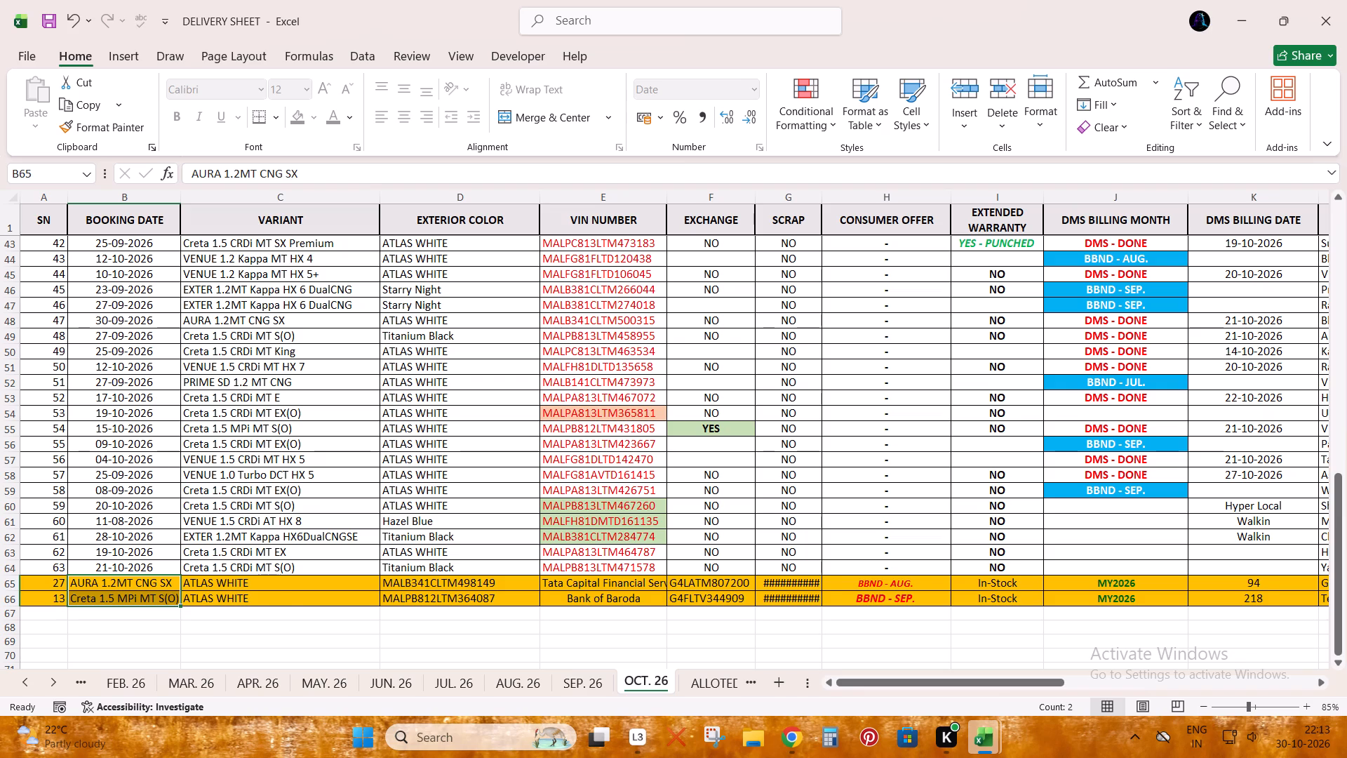
Copy row 56's EXCHANGE through DMS BILLING DATE cells over the same columns in rows 65 and 66.
key(Right)
key(Right)
key(Right)
key(Right)
key(Up)
key(Right)
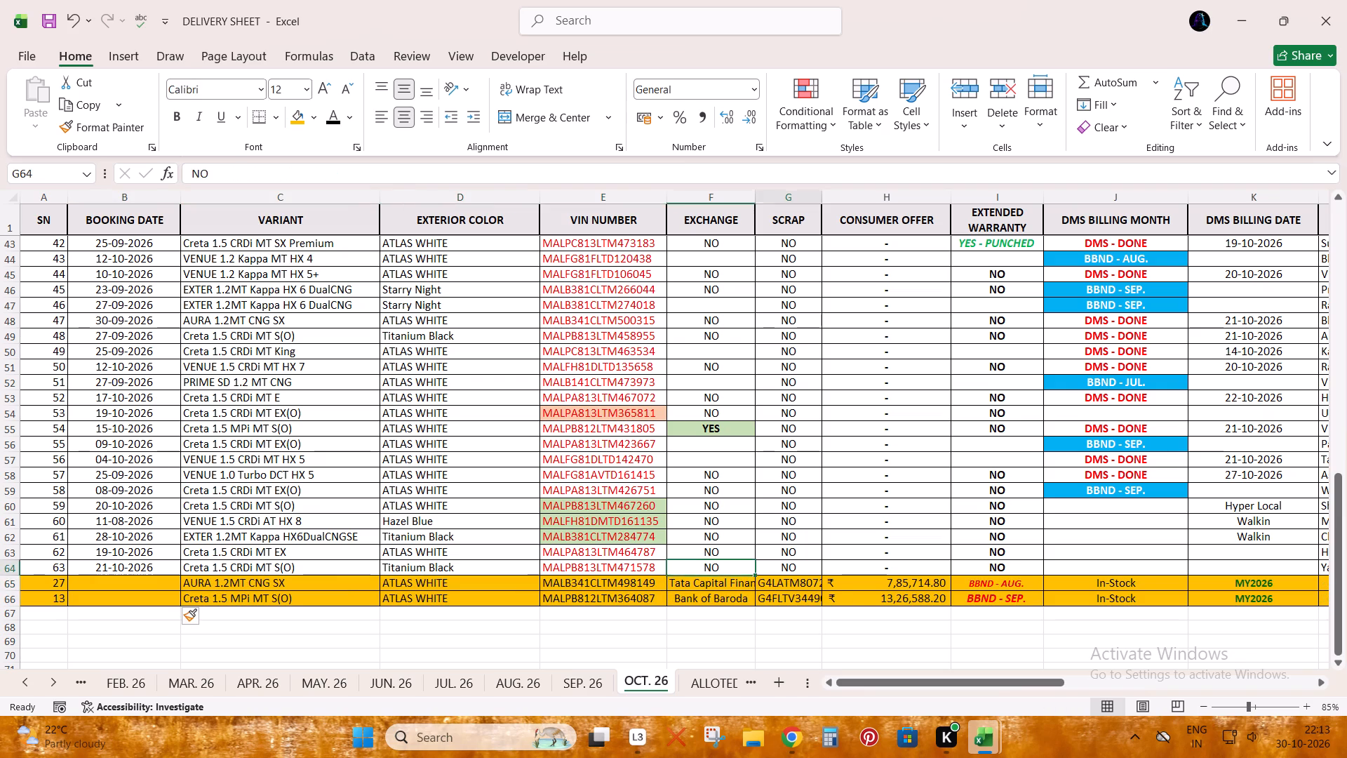
key(Up)
key(Left)
key(Up)
key(Up)
key(Up)
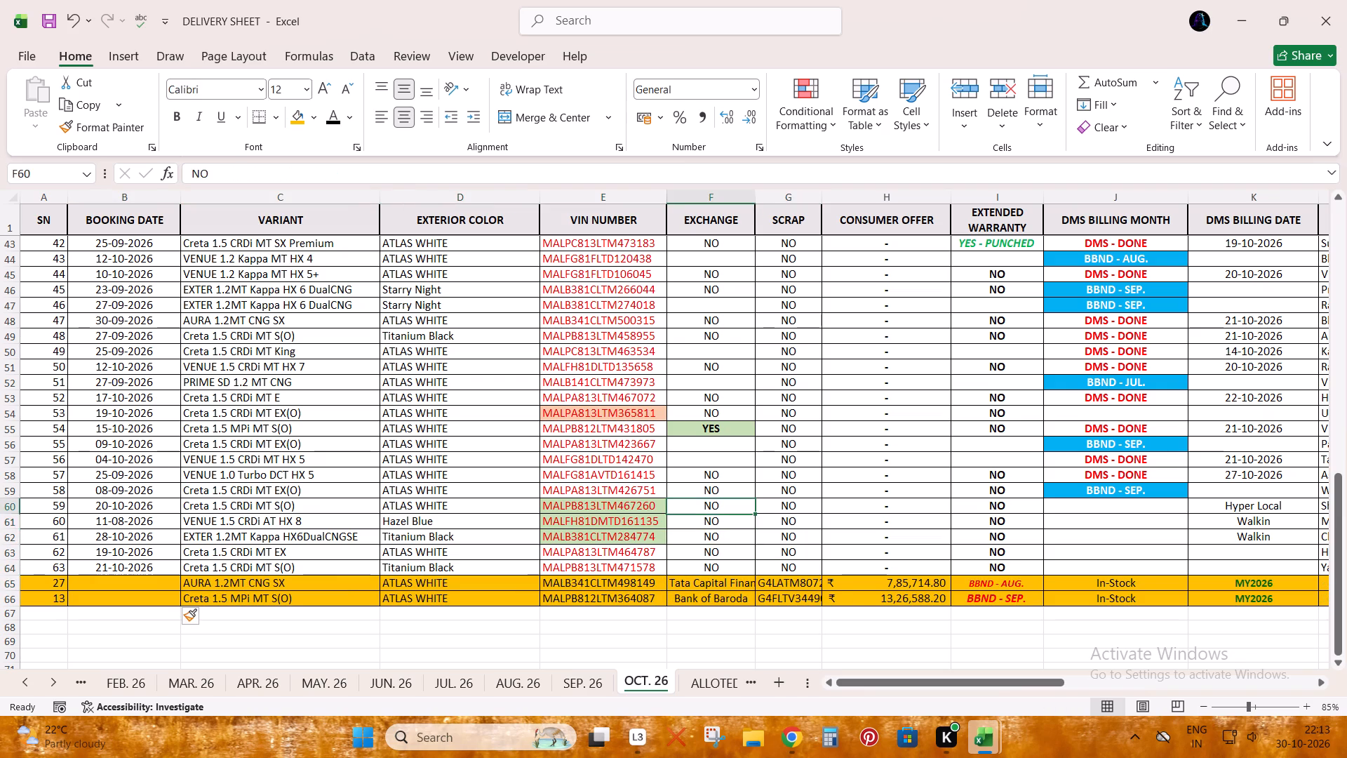
key(shift+Right)
key(shift+Right)
key(shift+Right)
key(Up)
key(shift+Right)
key(Up)
key(Up)
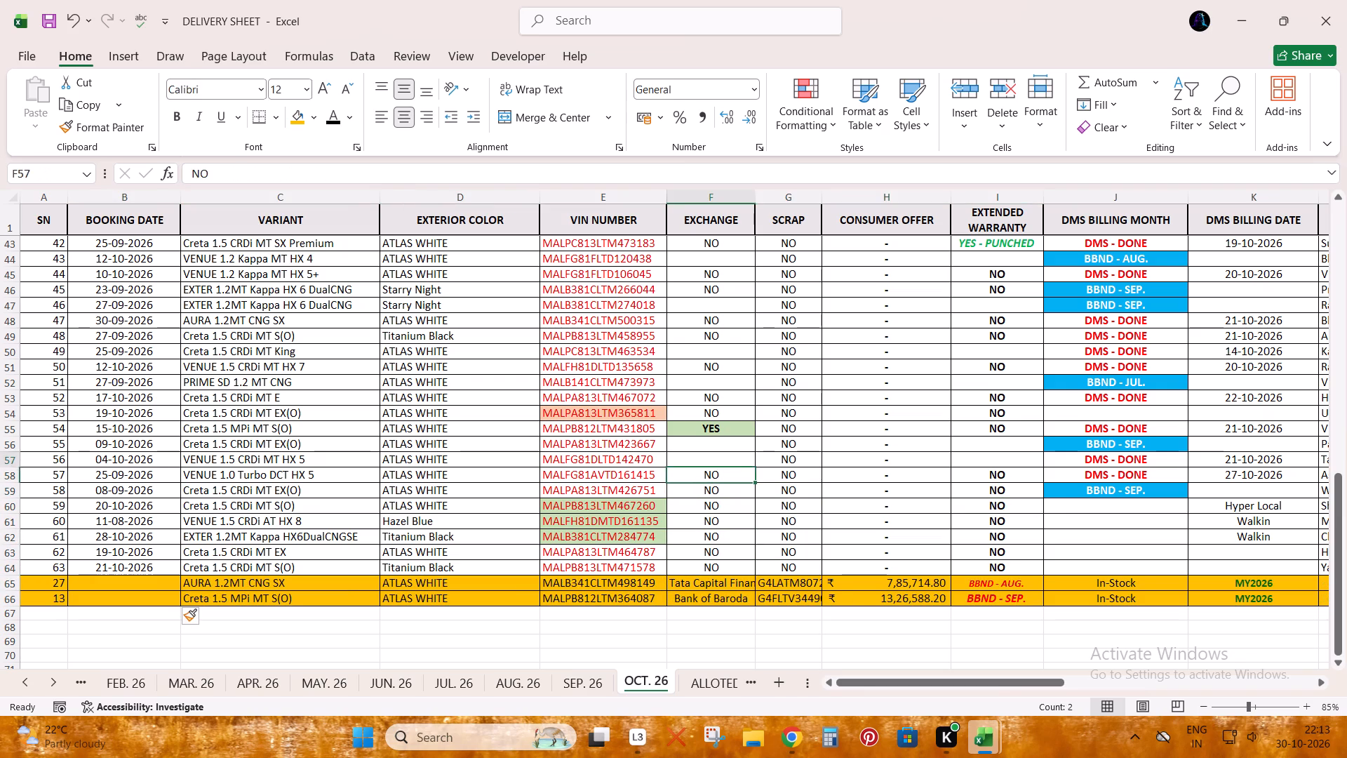
key(Up)
key(shift+Right)
key(shift+Right)
key(shift+Right)
key(shift+Right)
key(shift+Right)
key(shift+Right)
key(shift+Left)
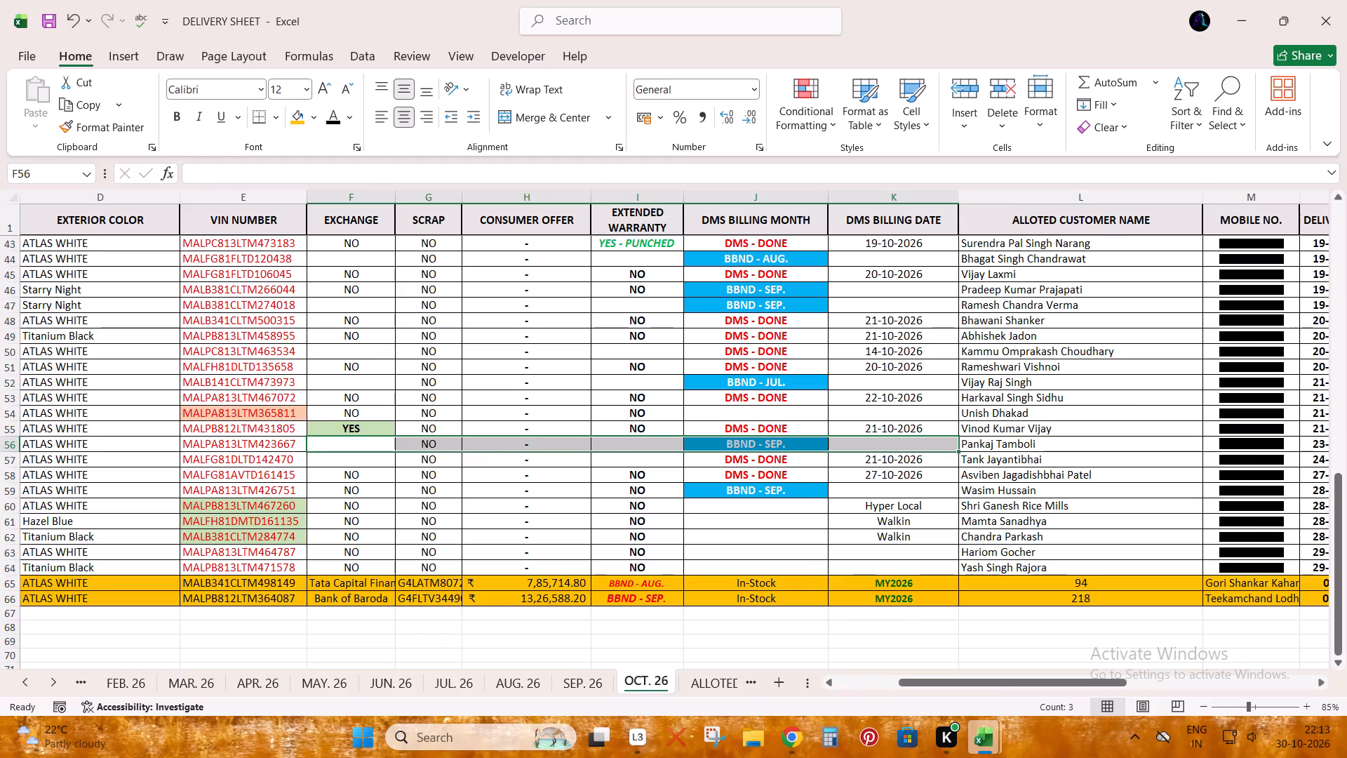
key(ctrl+c)
key(ctrl+Down)
key(Down)
key(Down)
key(ctrl+Down)
key(Up)
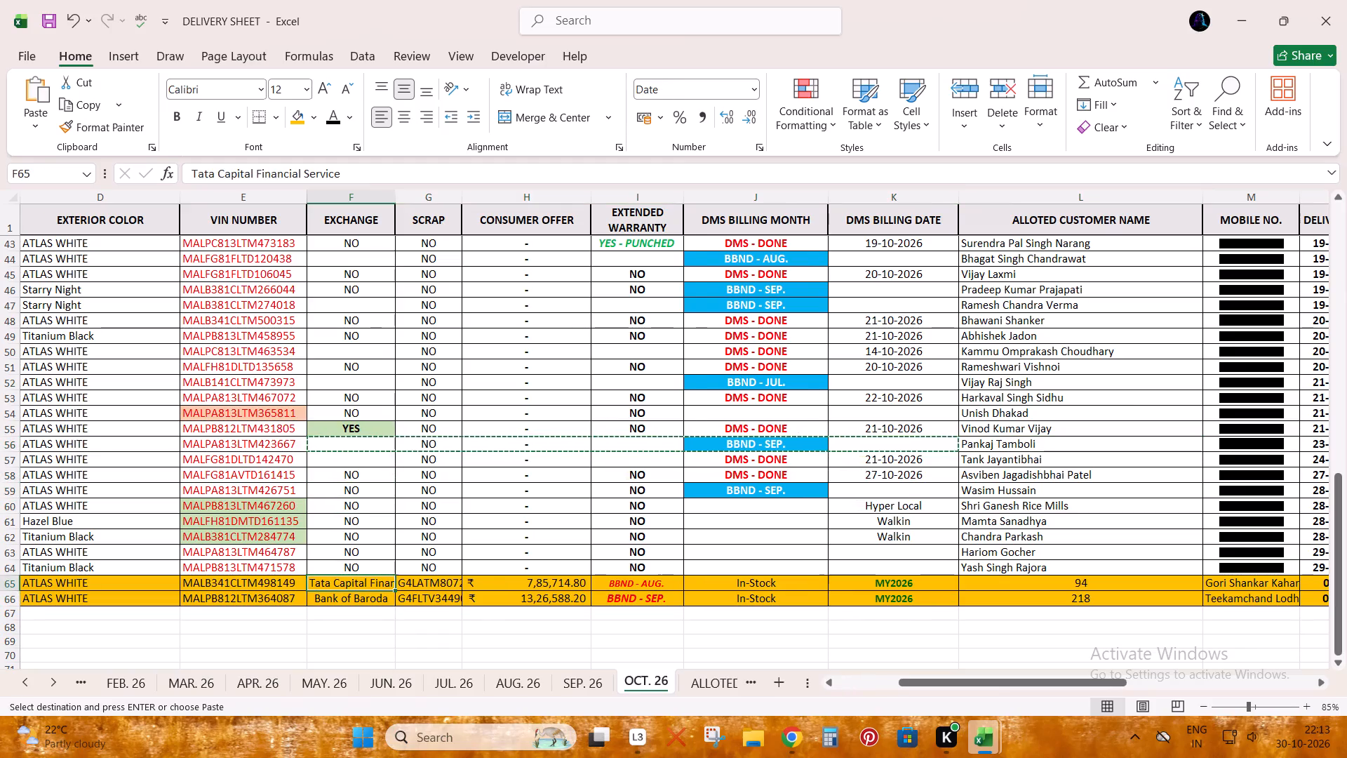
key(shift+Down)
key(ctrl+v)
key(Escape)
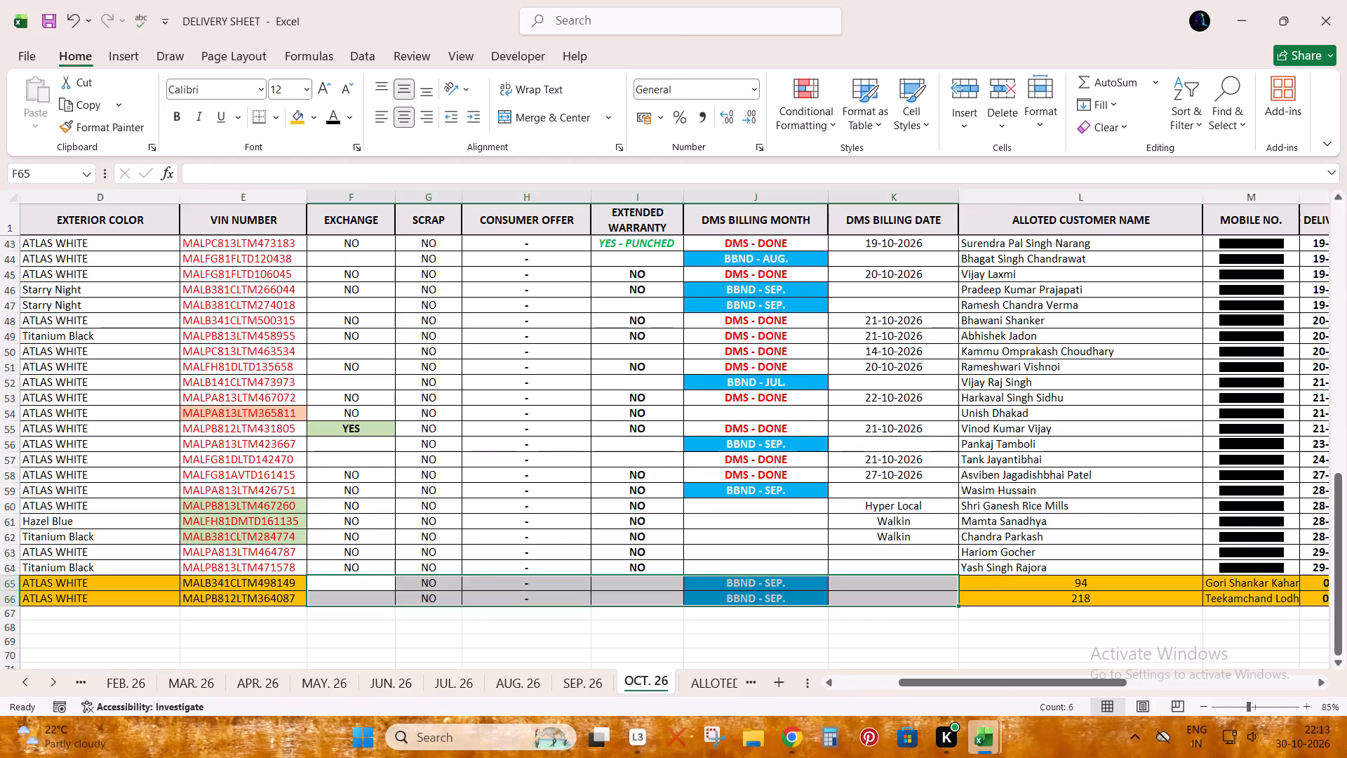
Delete the stock age cells under ALLOTED CUSTOMER NAME in rows 65 and 66, shifting the remaining cells left.
key(ctrl+Right)
key(Right)
key(Right)
key(Right)
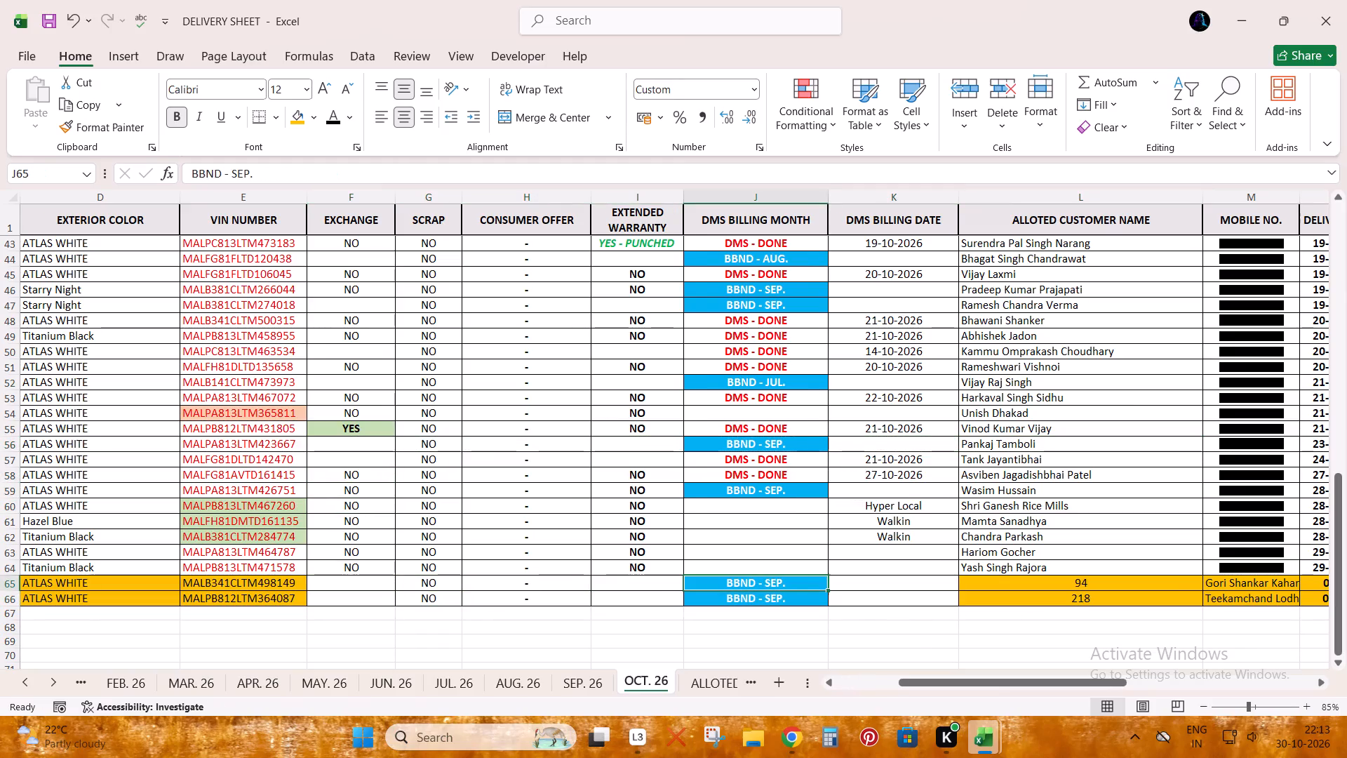
key(Right)
key(Right)
key(Right)
key(shift+Down)
key(Left)
key(shift+Down)
key(ctrl+minus)
key(Return)
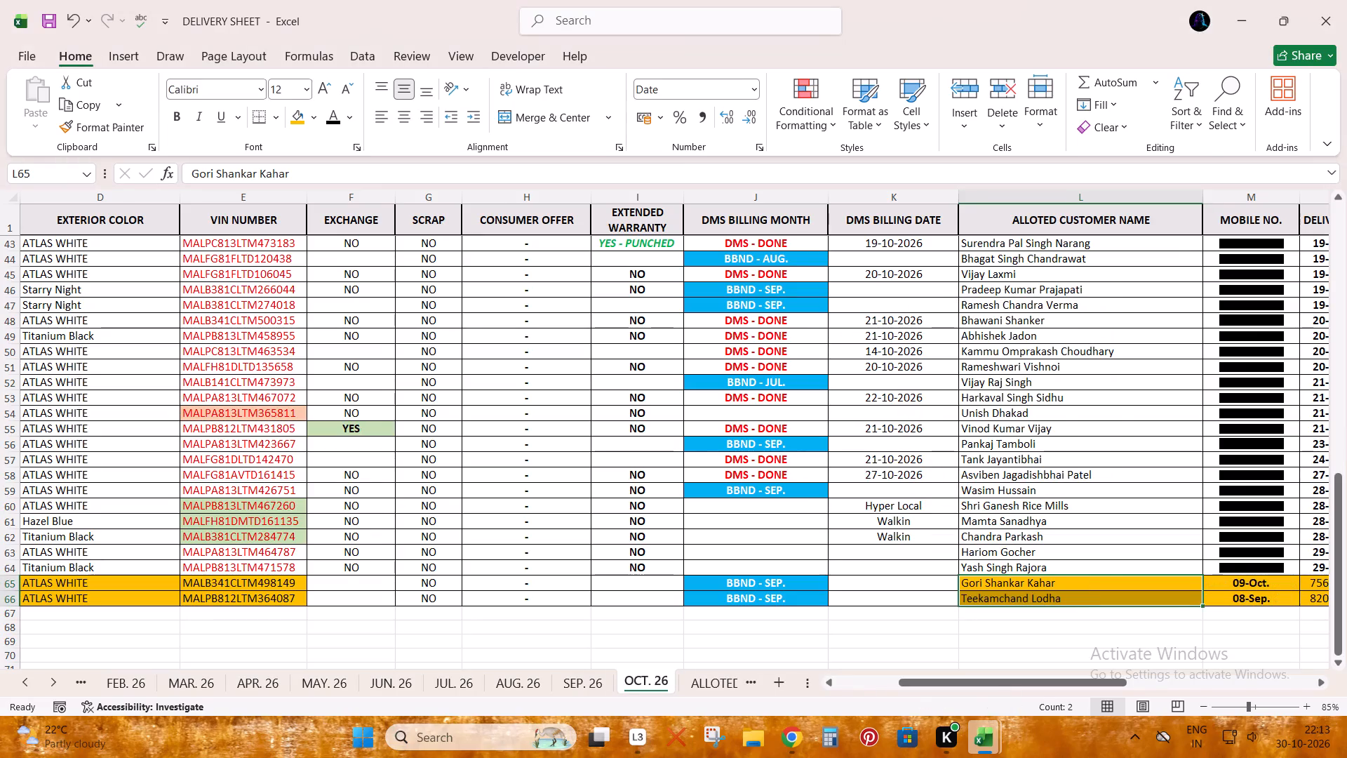
Copy the two booking dates from the MOBILE NO. column into BOOKING DATE in rows 65 and 66.
key(Right)
key(shift+Down)
key(ctrl+c)
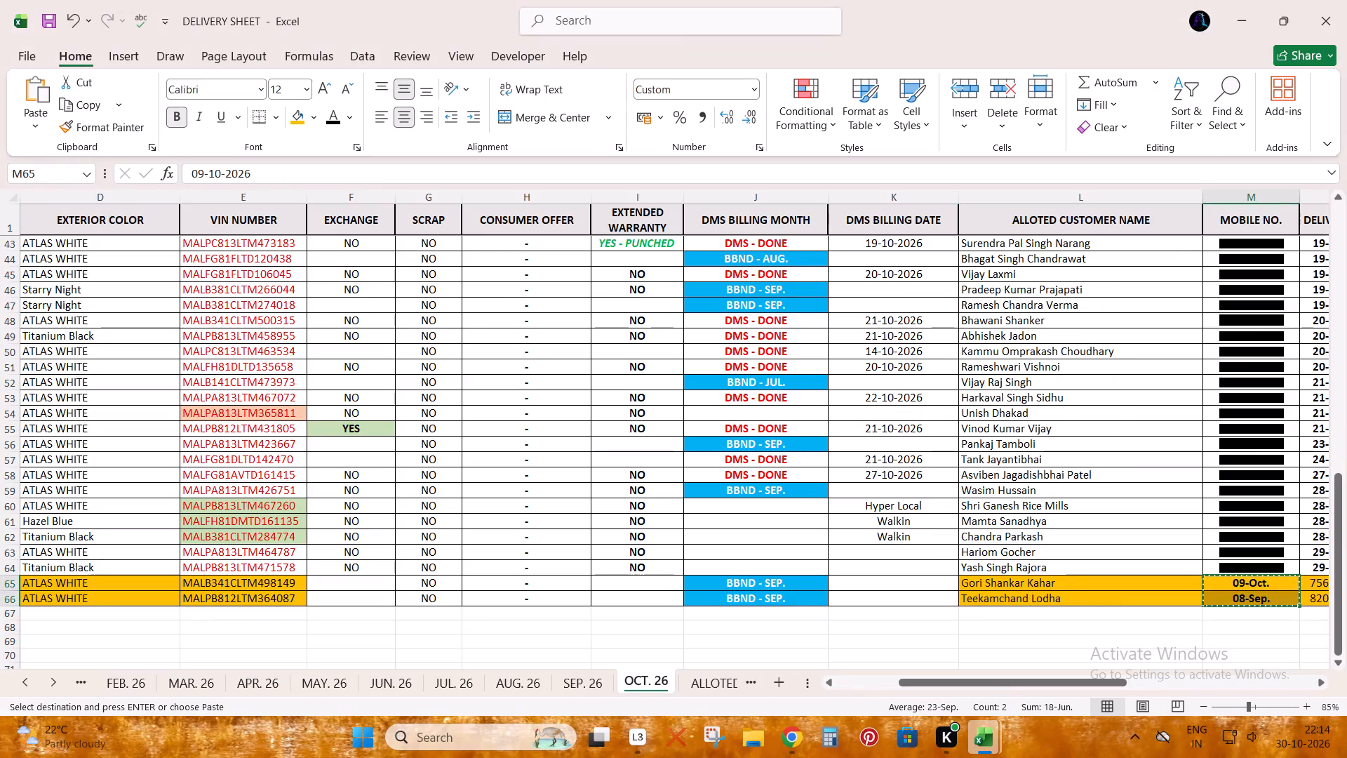
key(ctrl+Left)
key(ctrl+Left)
key(ctrl+Left)
key(ctrl+Left)
key(ctrl+Left)
key(ctrl+Left)
key(ctrl+Left)
key(Right)
key(ctrl+v)
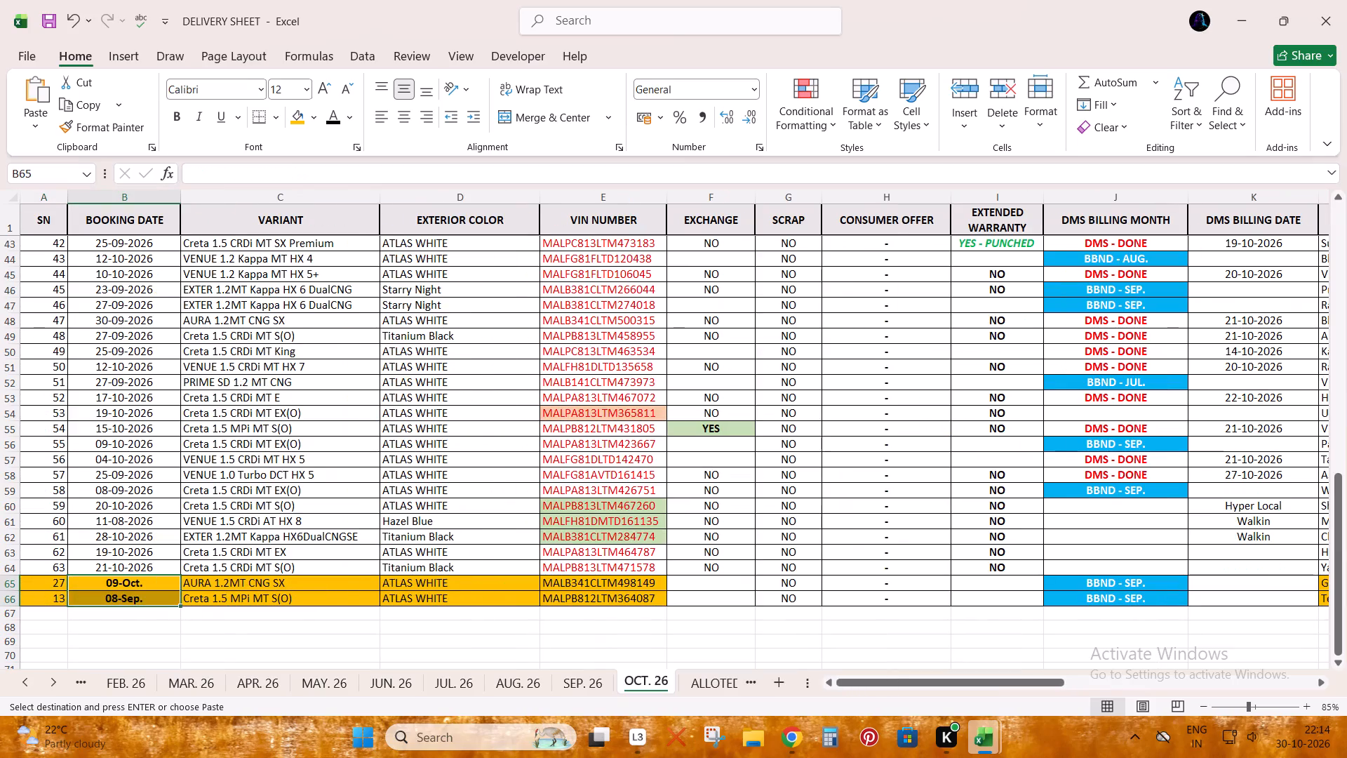
Delete the misplaced booking dates under MOBILE NO. in rows 65 and 66, shifting the remaining cells left.
key(ctrl+Right)
key(ctrl+Right)
key(ctrl+Right)
key(ctrl+Right)
key(ctrl+Right)
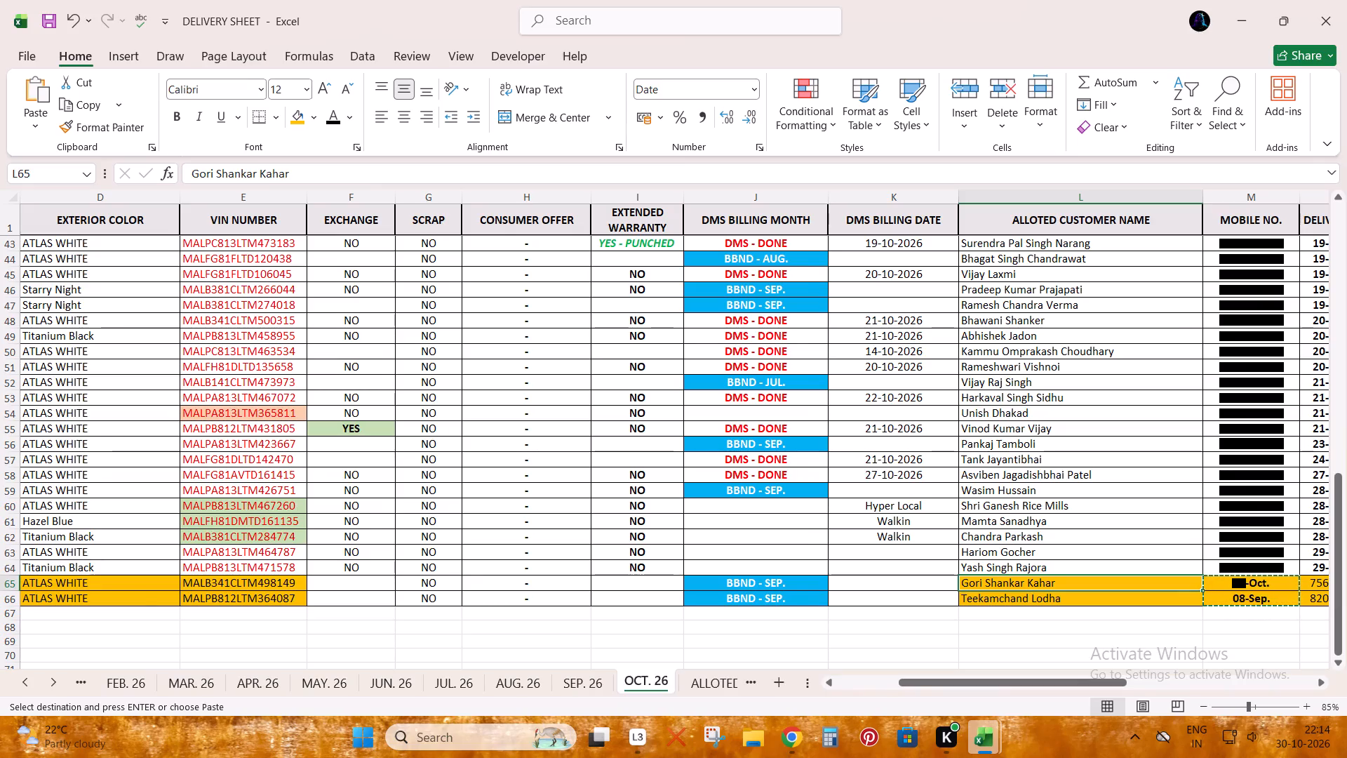
key(Right)
key(Right)
key(Left)
key(shift+Down)
key(ctrl+minus)
key(Return)
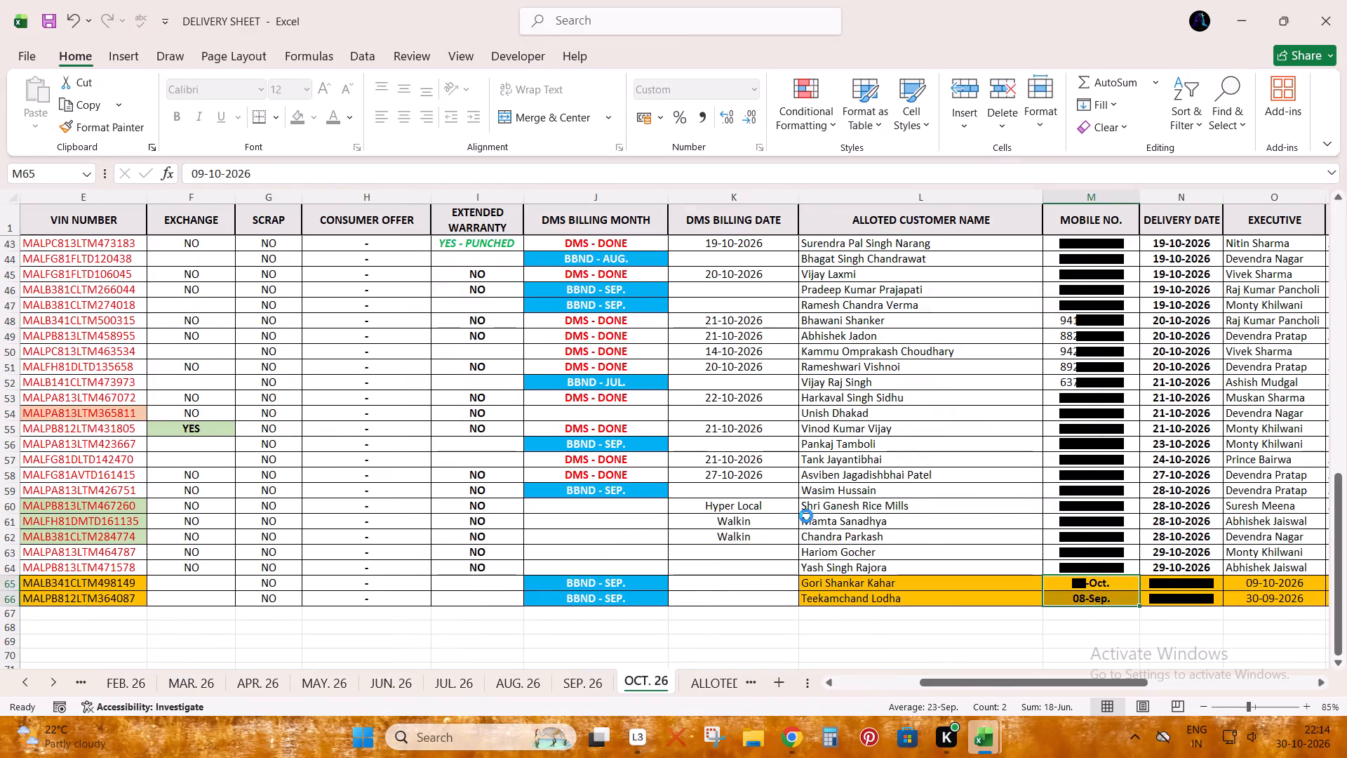
Set DELIVERY DATE to 30-10-2026 in rows 65 and 66, using the formatting of the row above.
key(Right)
key(ctrl+d)
text(30-)
text(10)
key(Return)
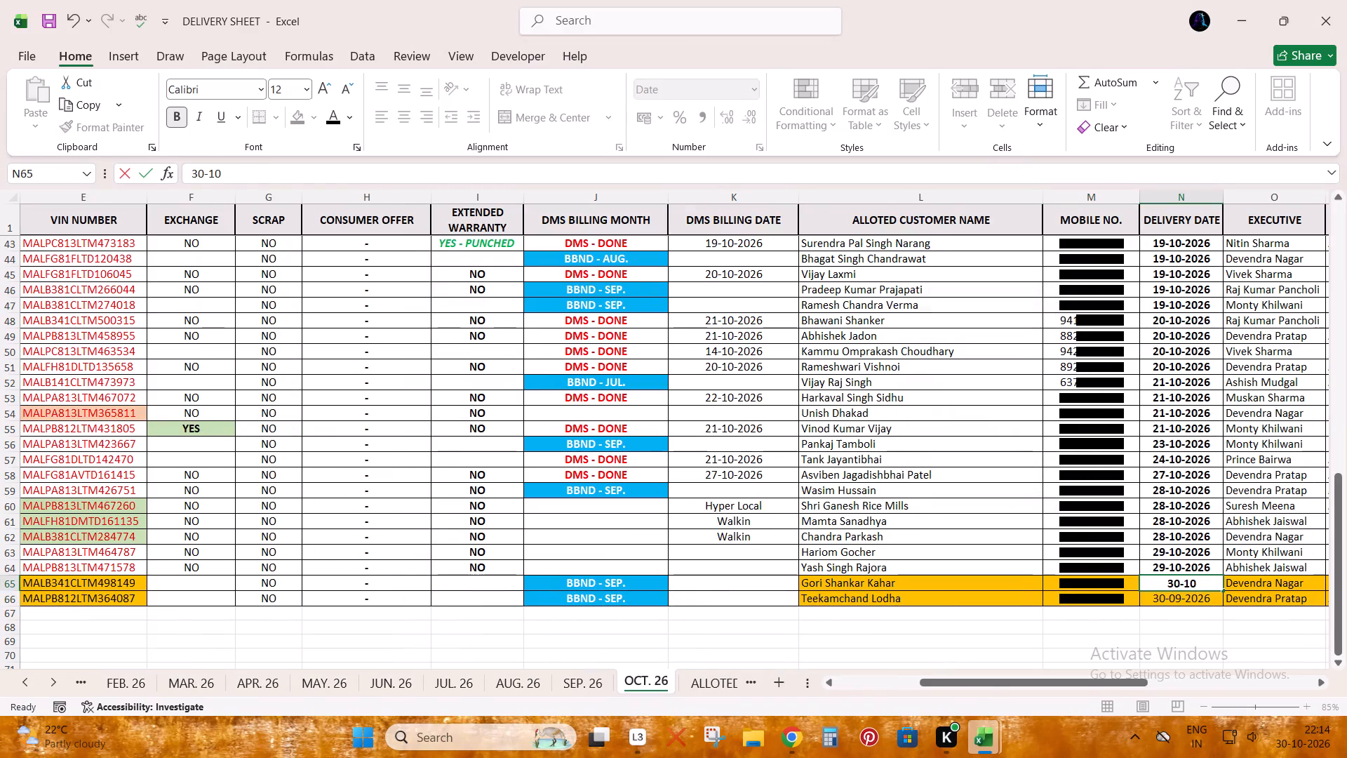
key(ctrl+d)
Insert blank cells at ON-ROAD (DEAL) through DIFF. AMT. in rows 65 and 66, displacing the misplaced dates.
key(Right)
key(Up)
key(Right)
key(Right)
key(shift+Right)
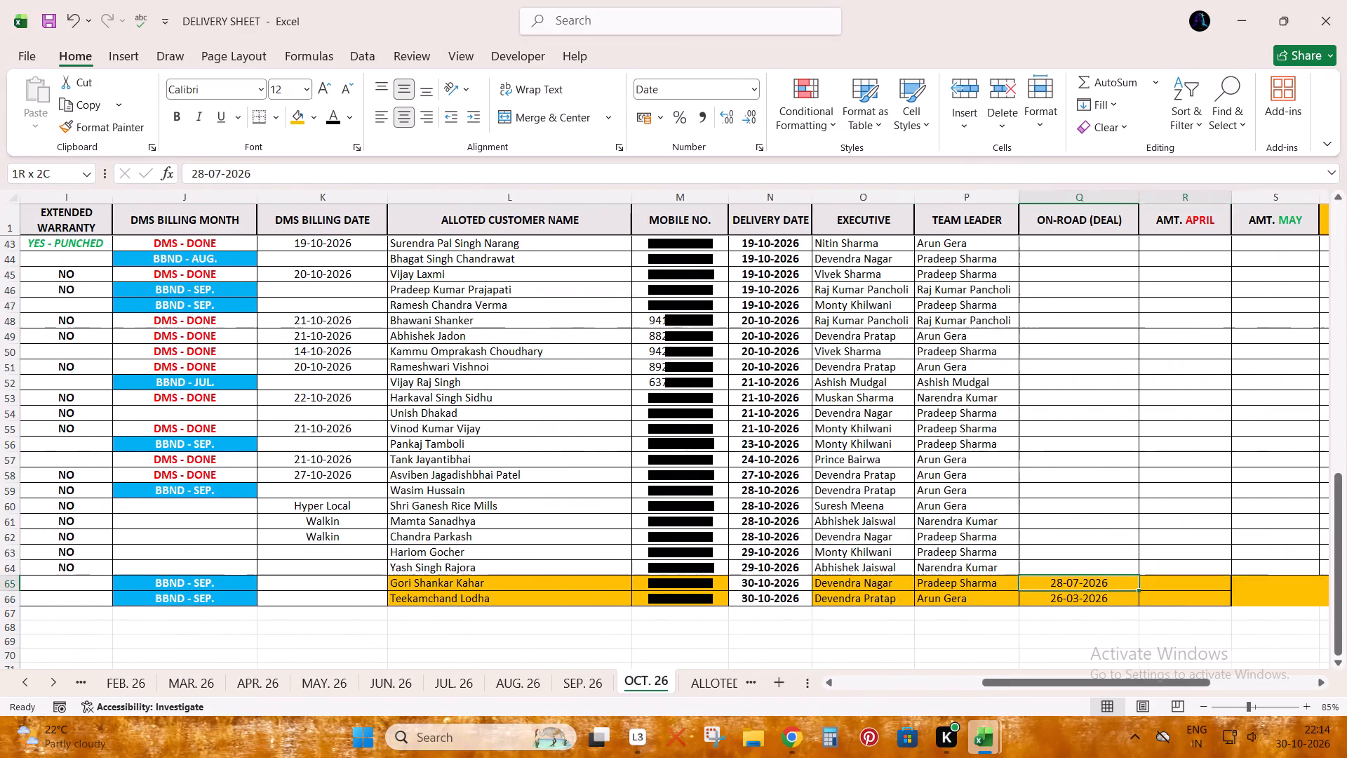
key(shift+Right)
key(shift+Down)
key(shift+Right)
key(ctrl+plus)
key(Return)
Clear the displaced dates of rows 65 and 66, return to the SN column and save the delivery sheet.
key(ctrl+Right)
key(ctrl+shift+Down)
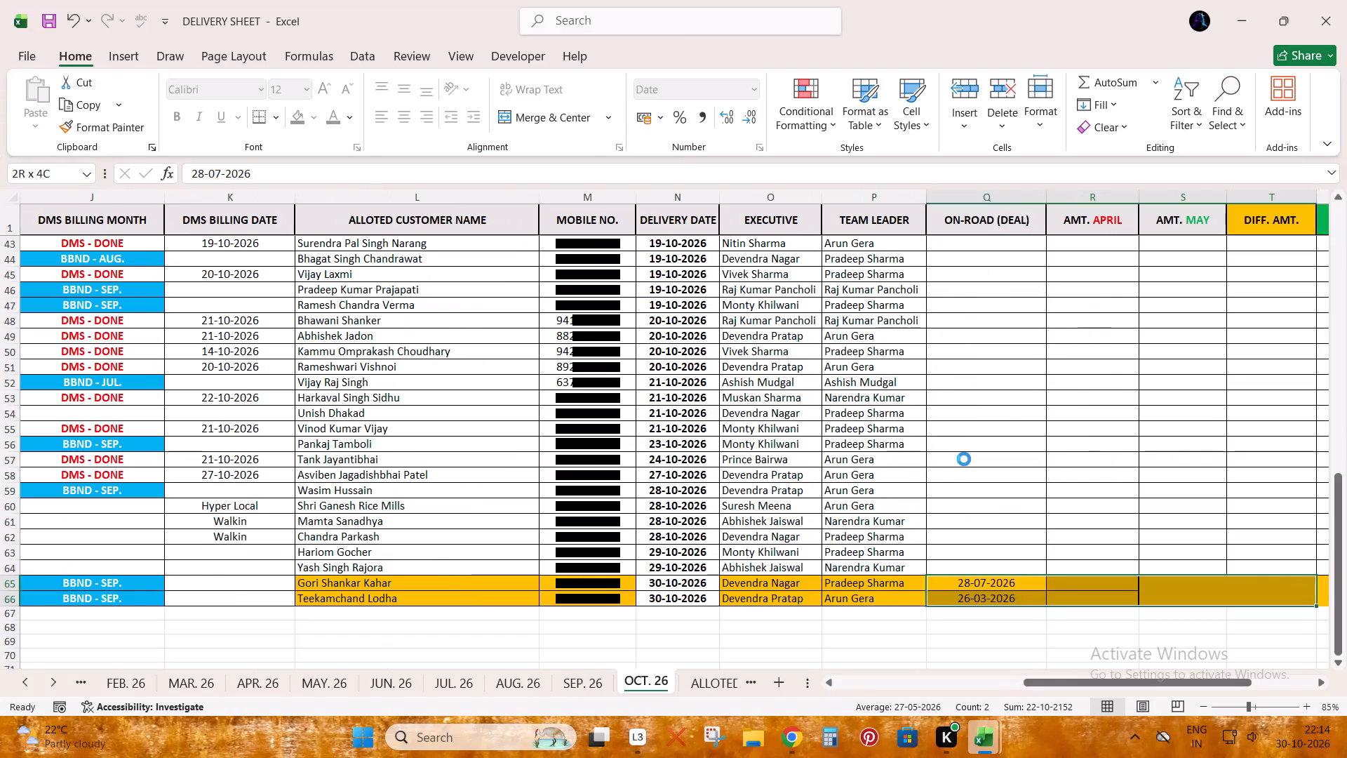
key(Delete)
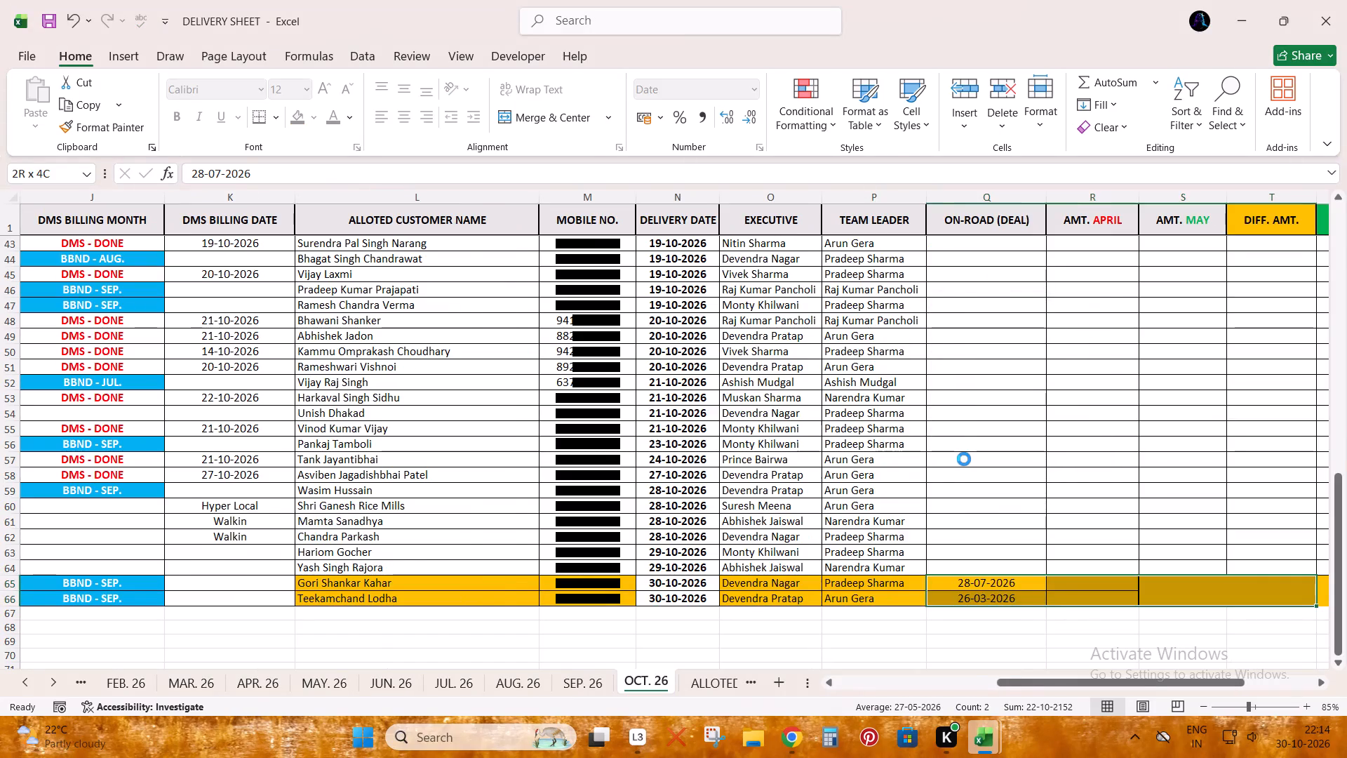
key(Left)
key(ctrl+Left)
key(ctrl+Left)
key(ctrl+Left)
key(ctrl+Left)
key(ctrl+Left)
key(ctrl+Left)
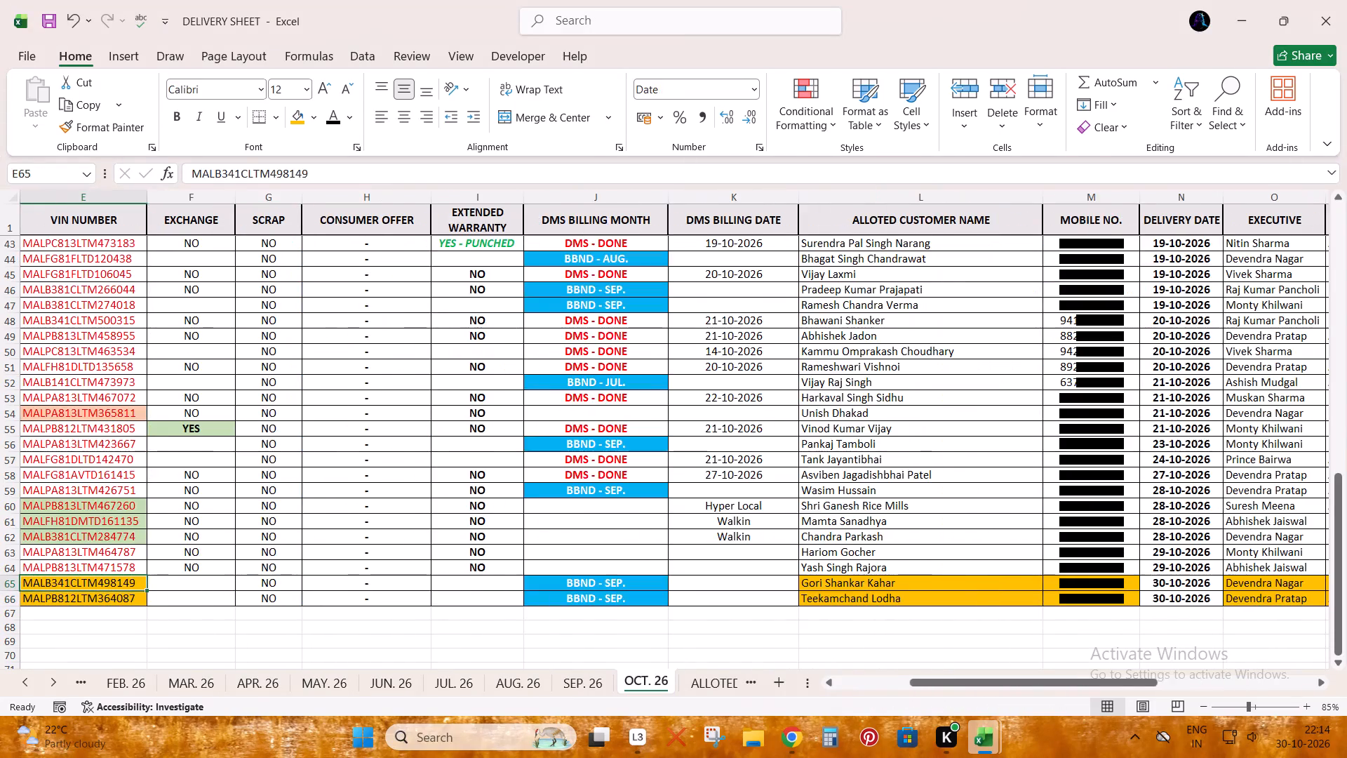
key(Left)
key(ctrl+Left)
key(ctrl+Left)
key(ctrl+s)
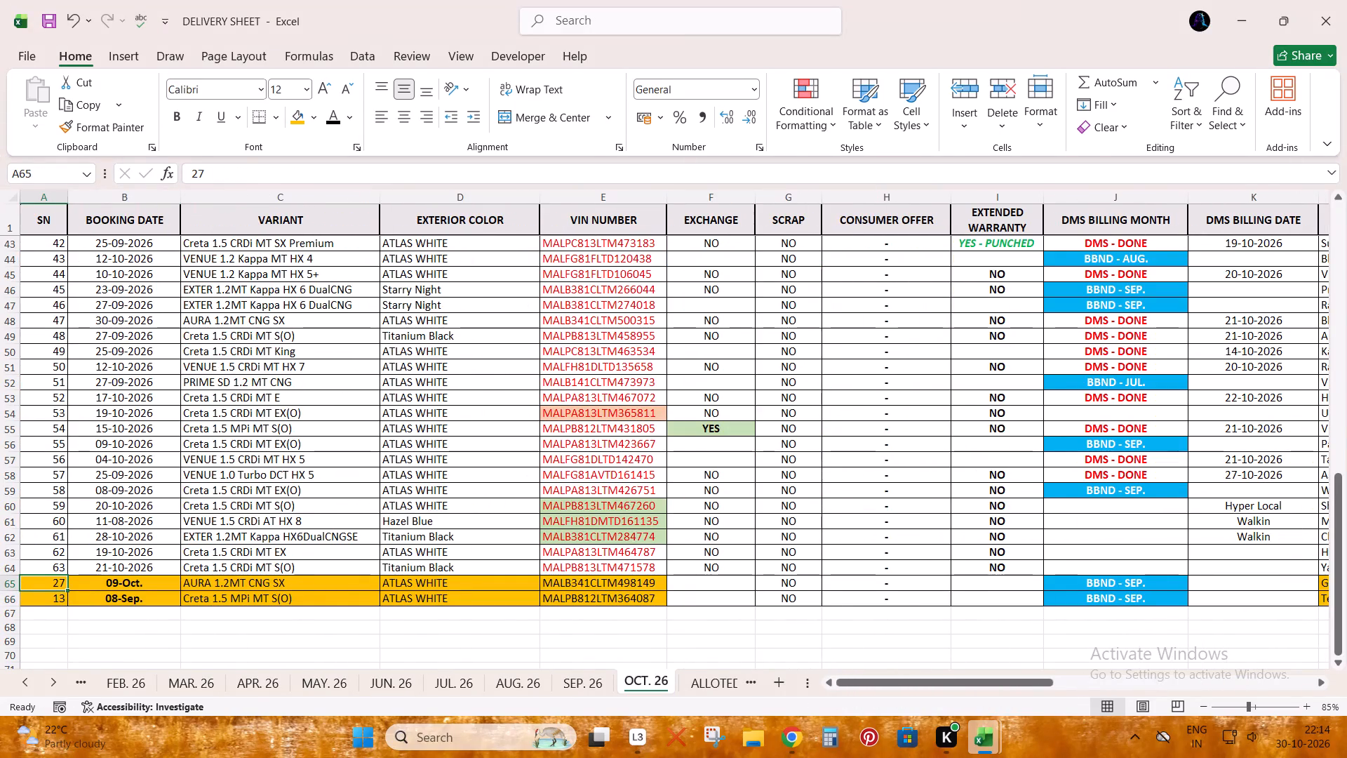
Copy the formatting of the whole row 56 onto rows 65 and 66 with Format Painter.
click(969, 444)
key(shift+space)
click(145, 126)
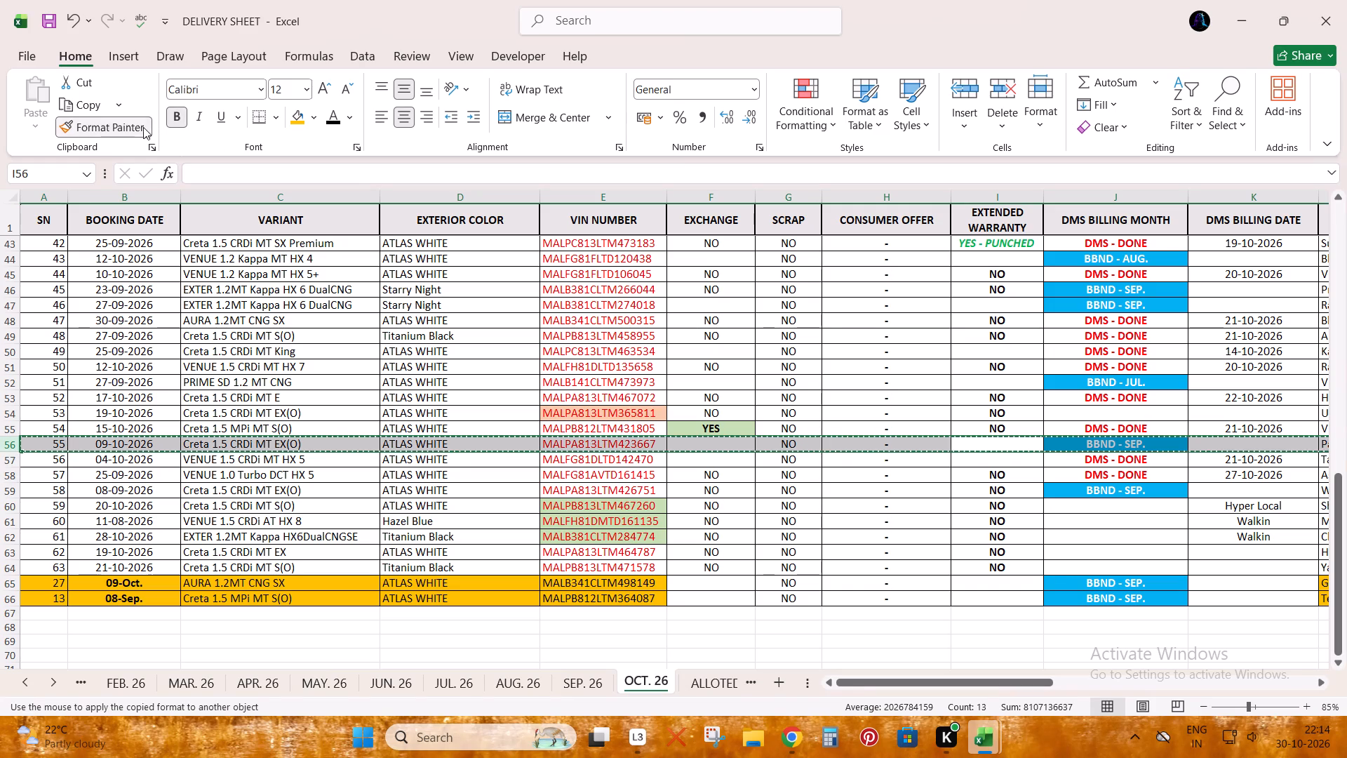
drag(12, 582, 9, 599)
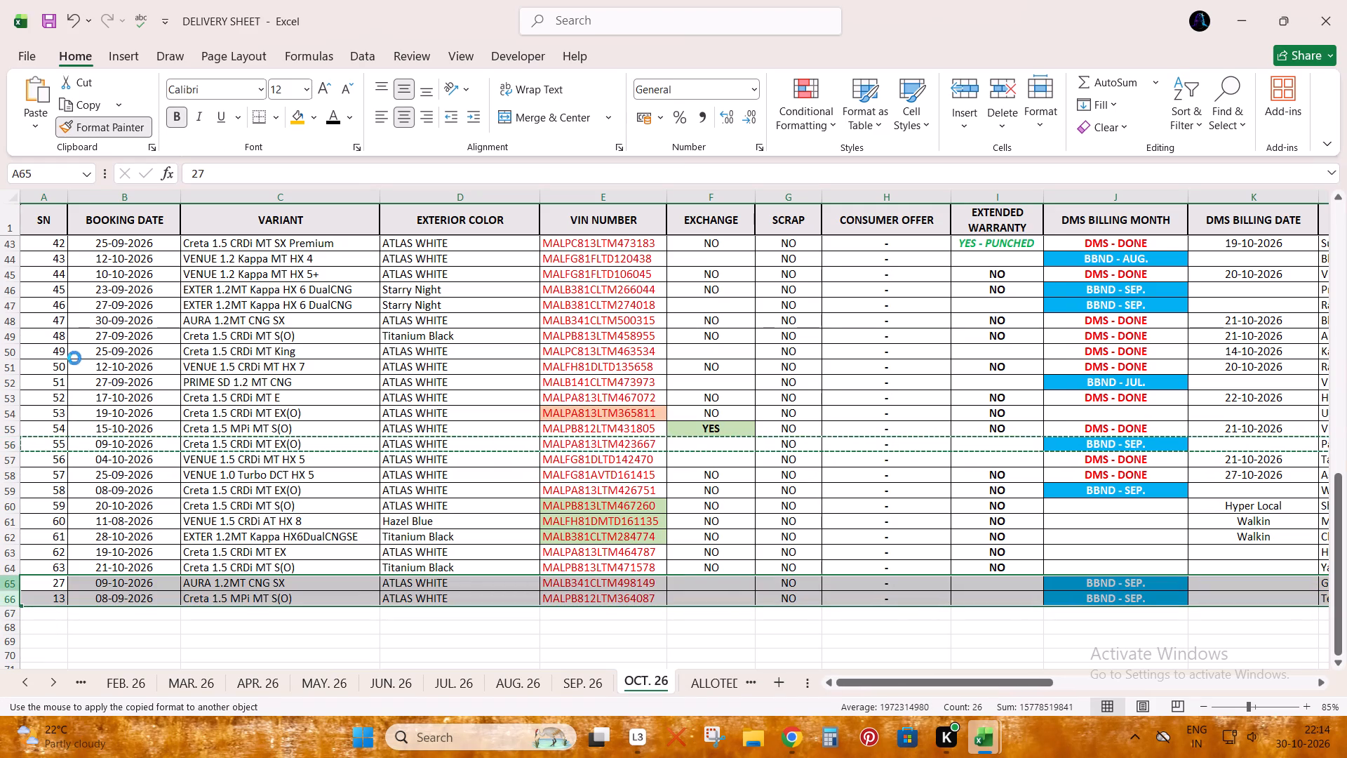
Continue the SN series down to rows 65 and 66 as 64 and 65, and save the delivery sheet.
drag(56, 339, 53, 366)
double_click(69, 372)
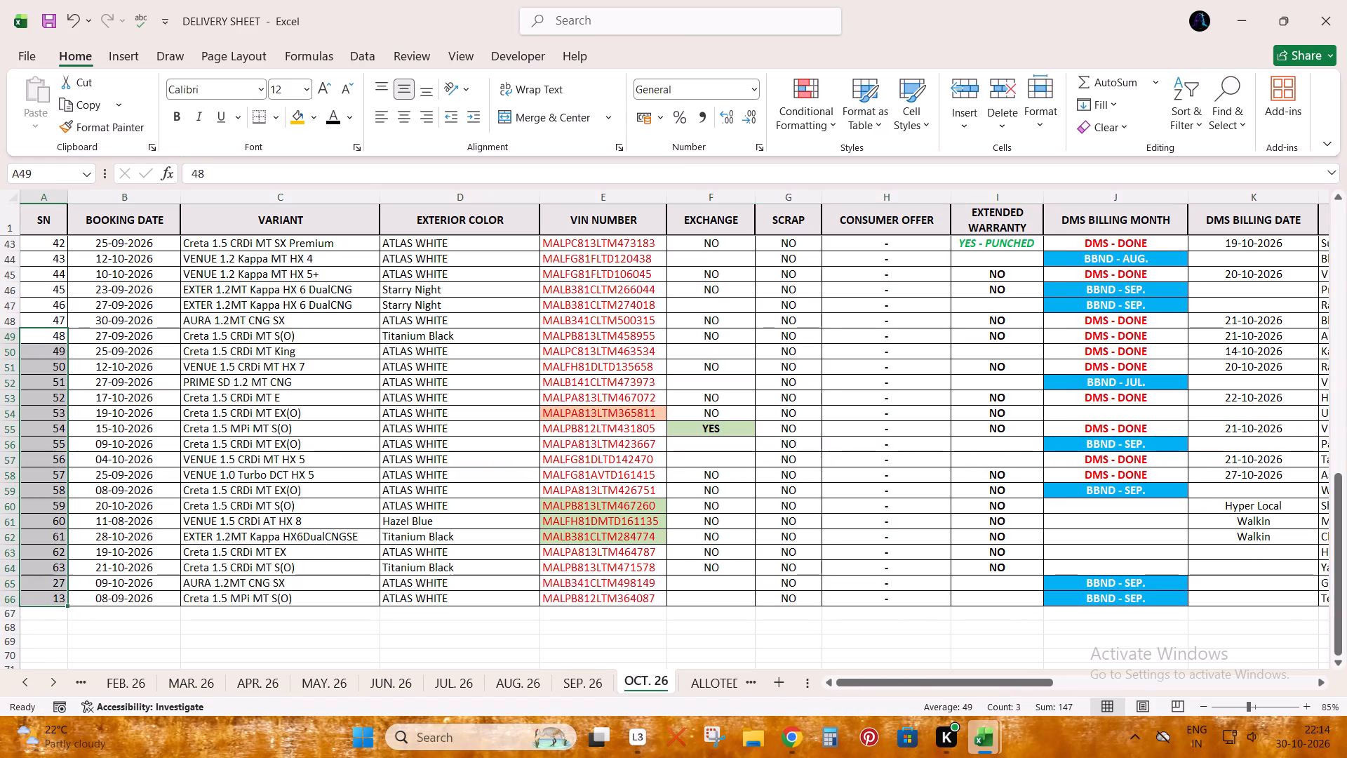
key(ctrl+Down)
key(ctrl+s)
key(ctrl+d)
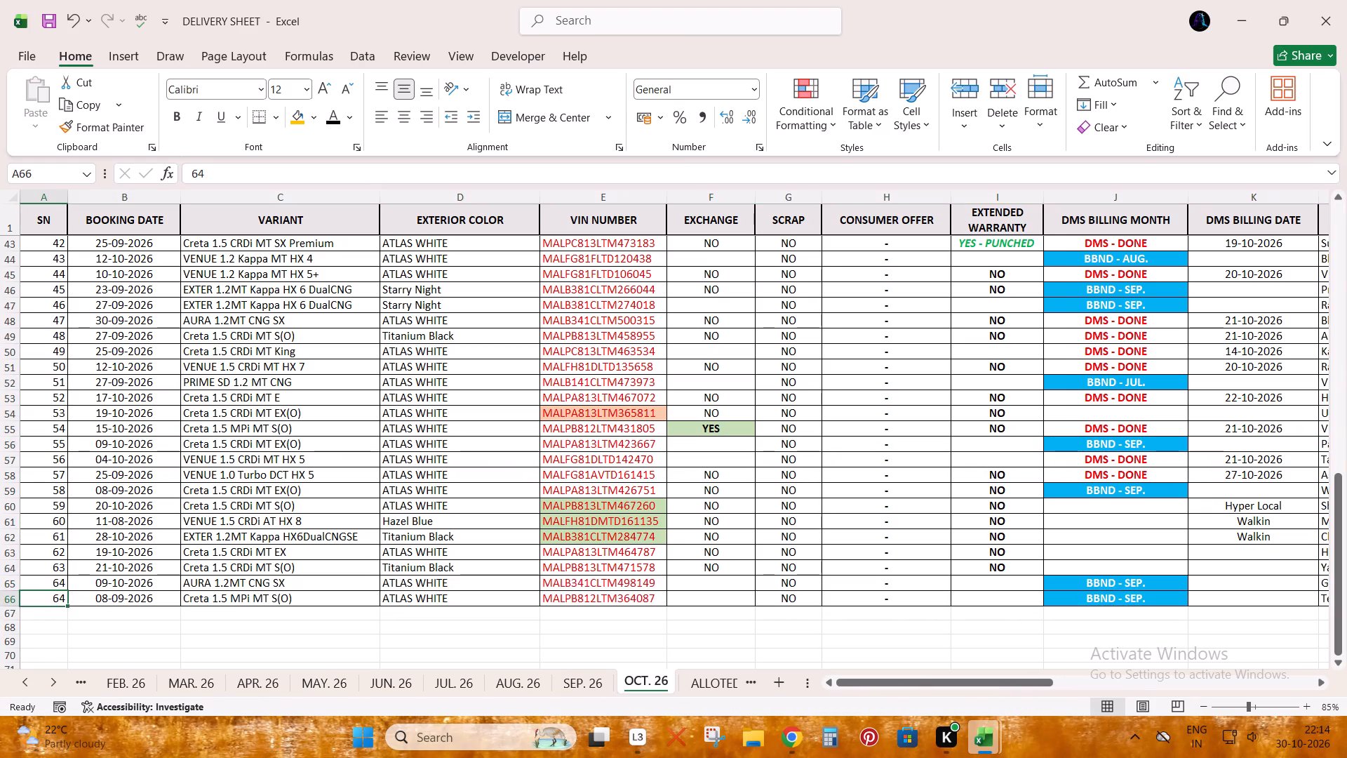
key(ctrl+z)
key(ctrl+s)
Compare the two vehicles in ALLOCATION STOCK SHEET's STOCK with rows 65 and 66 of DELIVERY SHEET's OCT. 26.
key(alt+Tab)
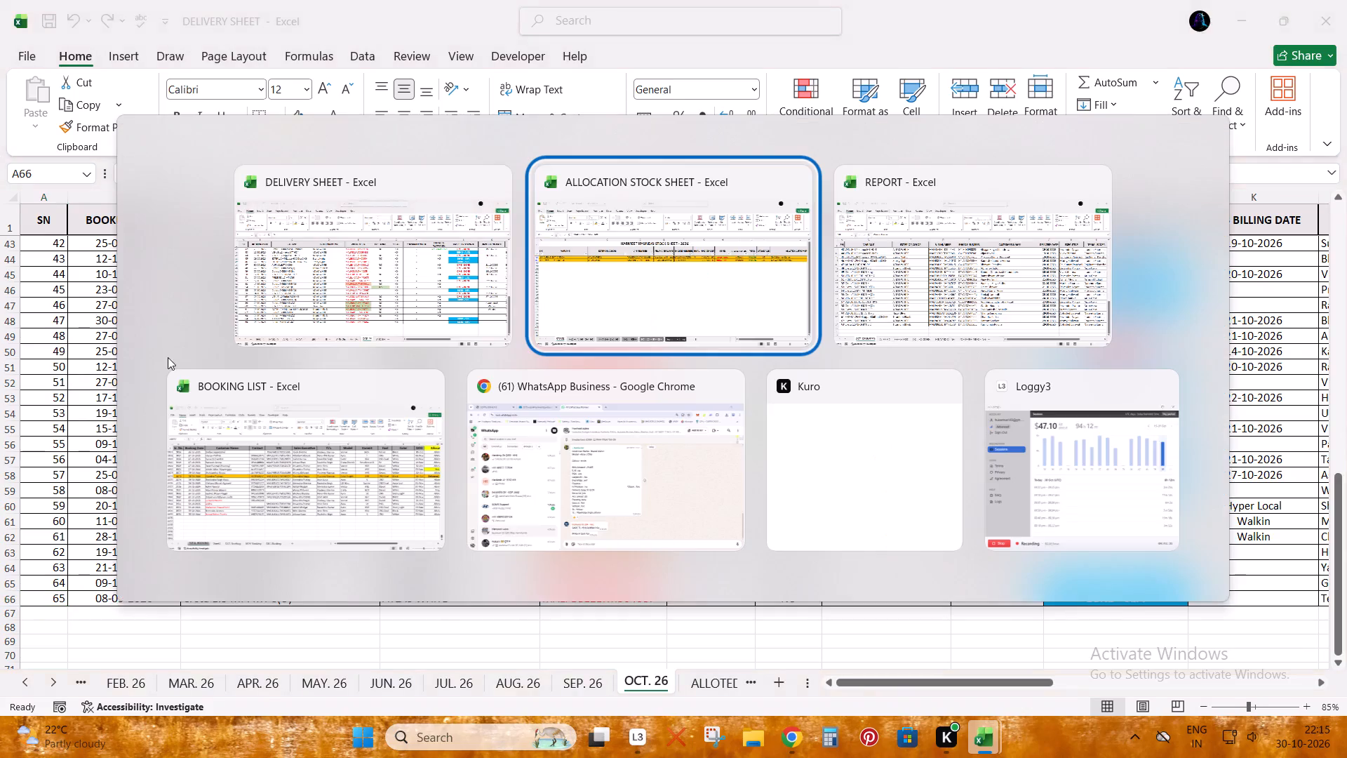
click(681, 267)
key(ctrl+Right)
key(Left)
key(ctrl+Left)
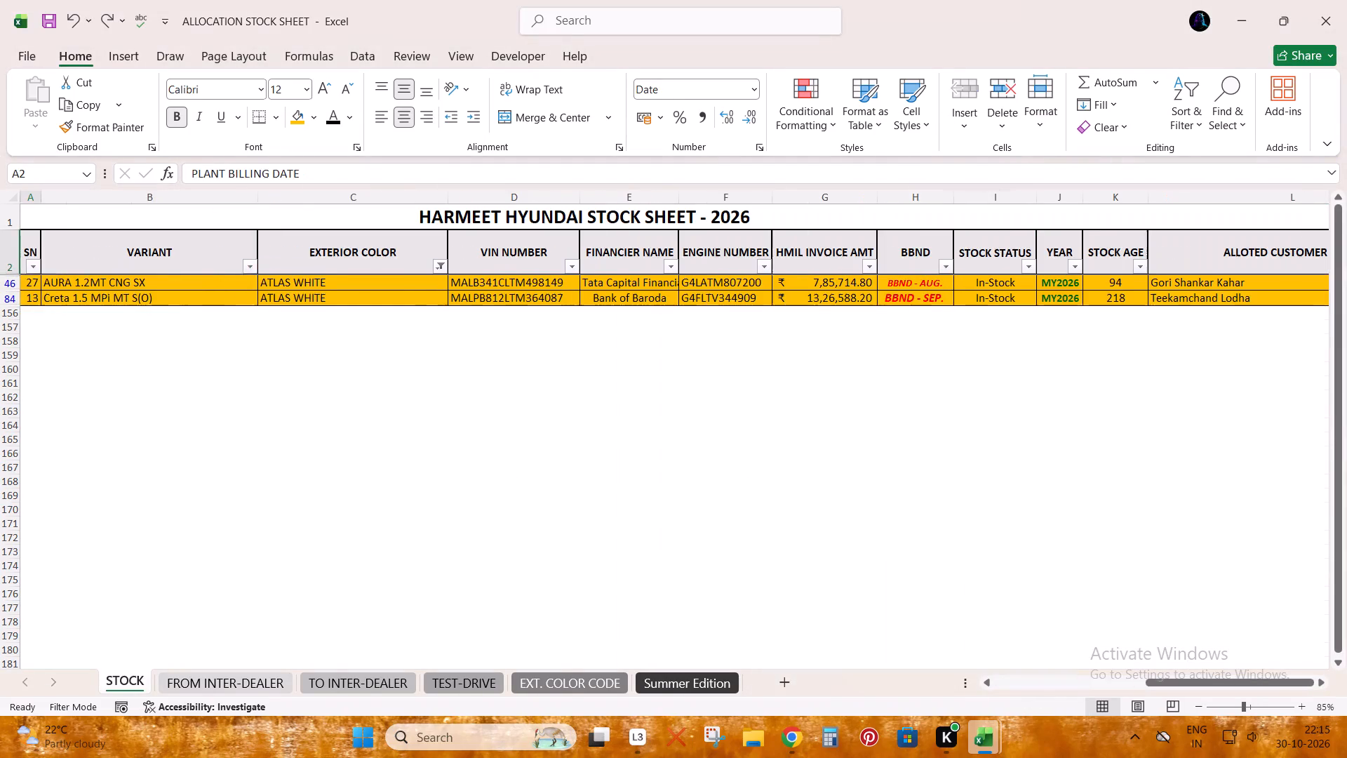
key(Right)
key(Down)
key(Right)
key(Up)
key(alt+Tab)
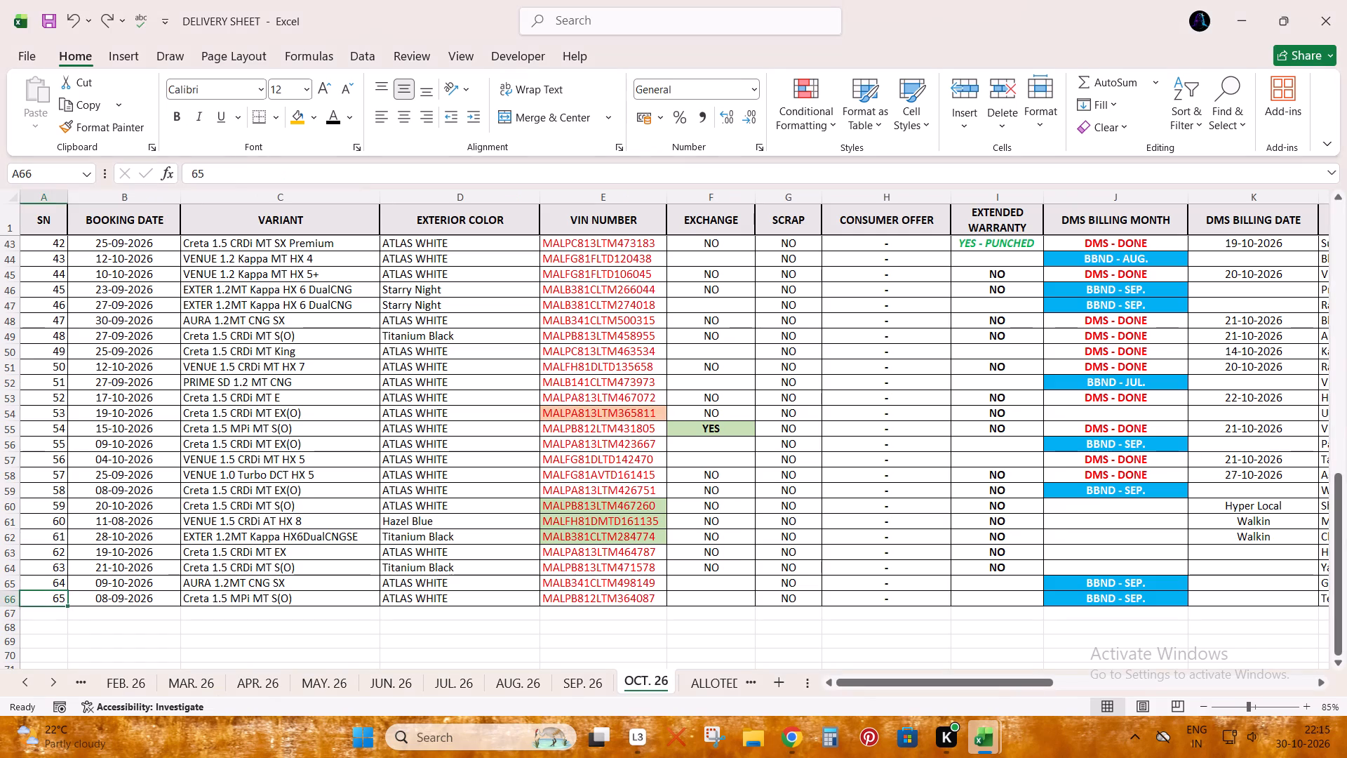
key(Right)
key(Down)
key(Left)
key(Right)
key(Up)
key(Right)
key(Right)
key(Right)
key(Right)
key(Up)
key(Left)
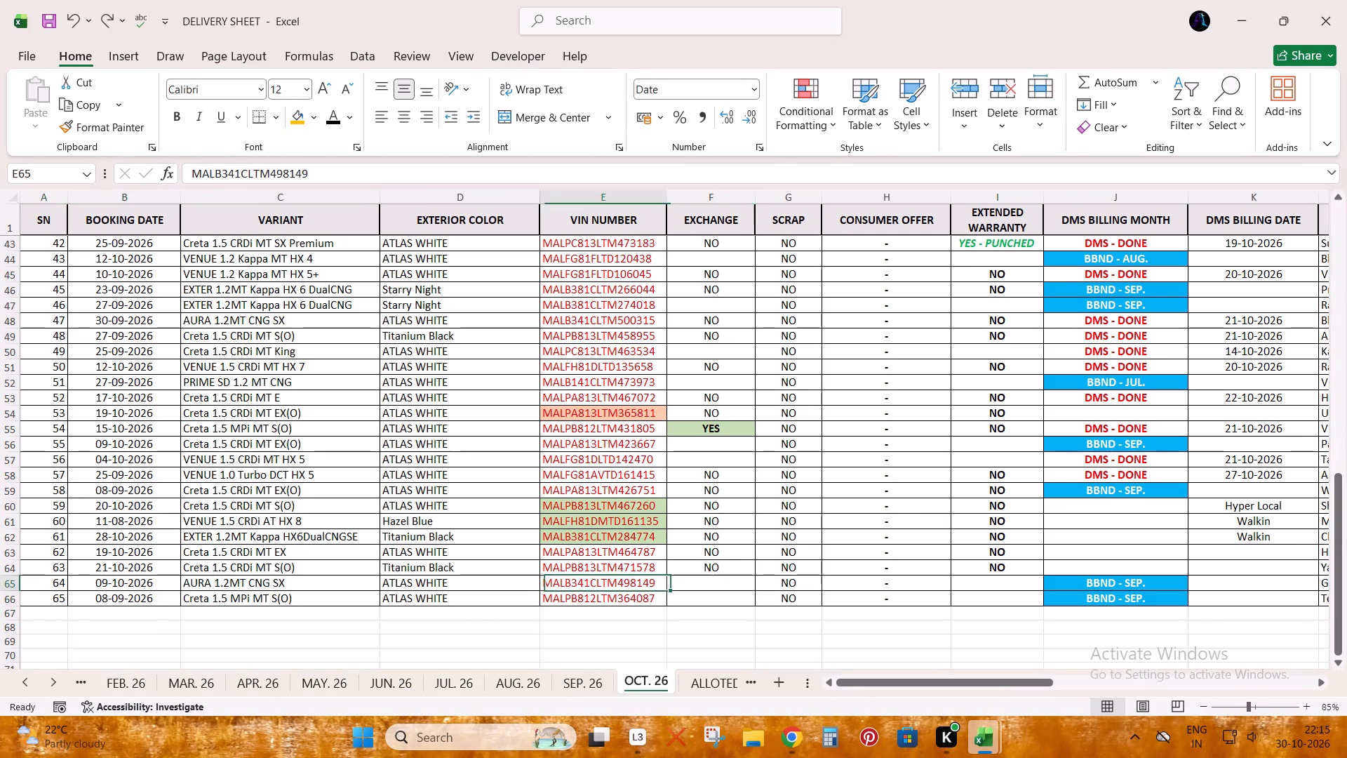
Copy the AURA 1.2MT CNG SX VIN from STOCK and search for it in DELIVERY SHEET's OCT. 26.
key(alt+Tab)
key(Right)
key(Down)
key(ctrl+c)
key(alt+Tab)
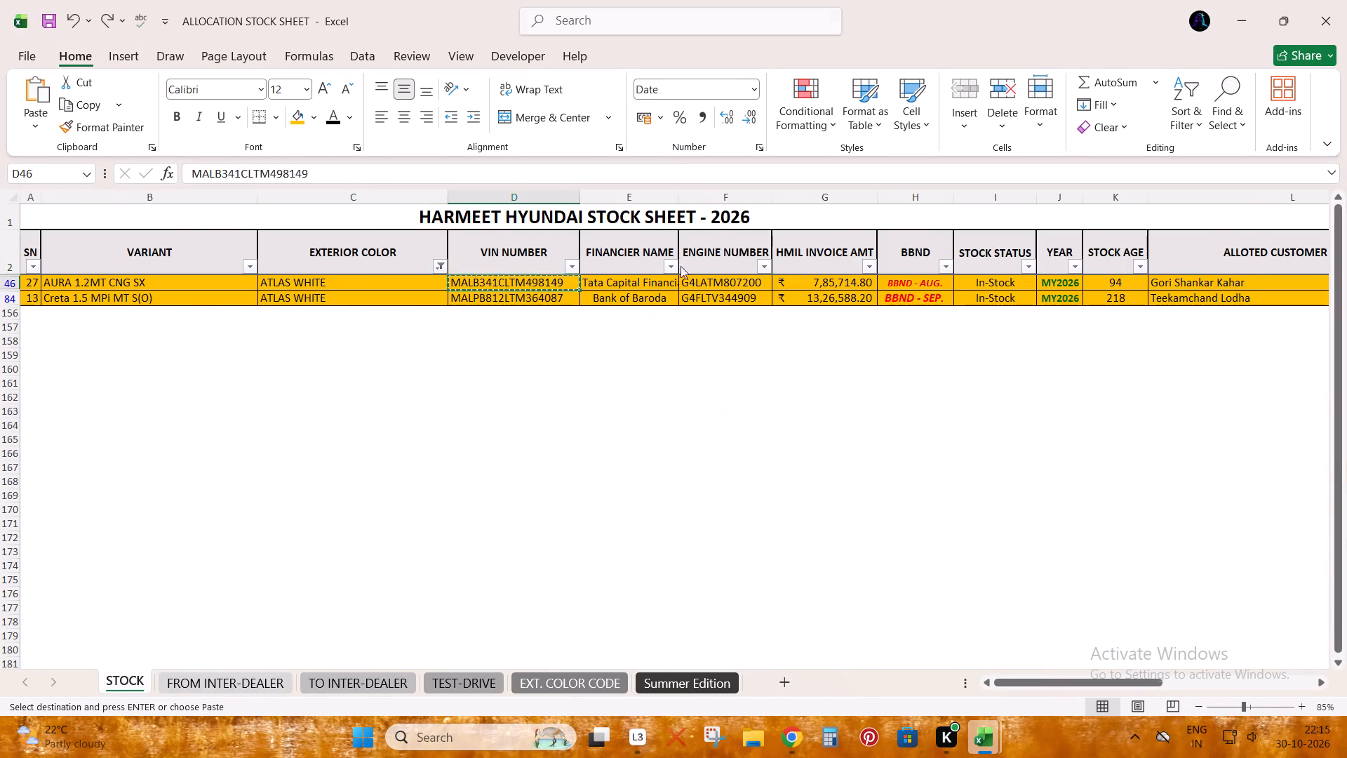
key(Right)
key(ctrl+f)
key(ctrl+v)
key(Return)
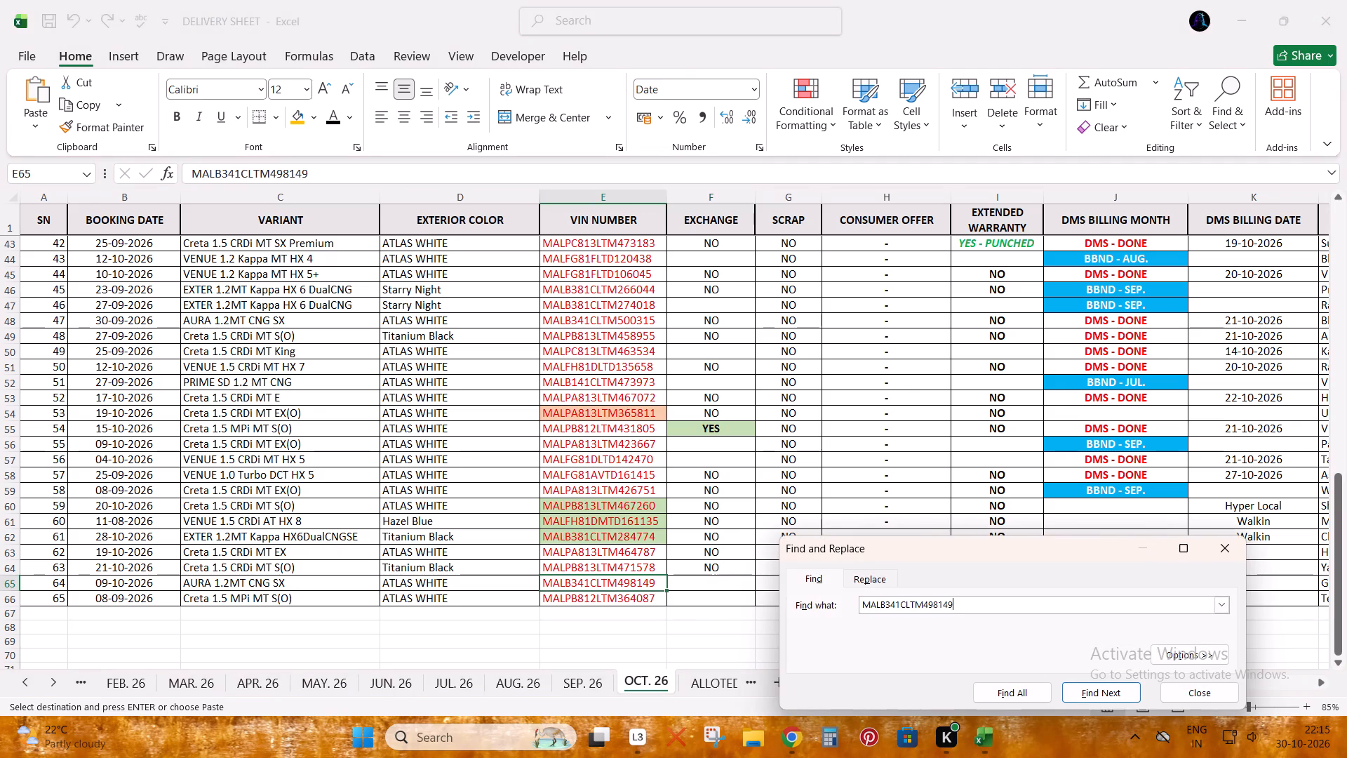
key(Escape)
Set DMS BILLING MONTH in row 65 to BBND - AUG., matching the BBND value of the AURA in STOCK.
key(Right)
key(Right)
key(Right)
key(Right)
key(Right)
key(alt+Tab)
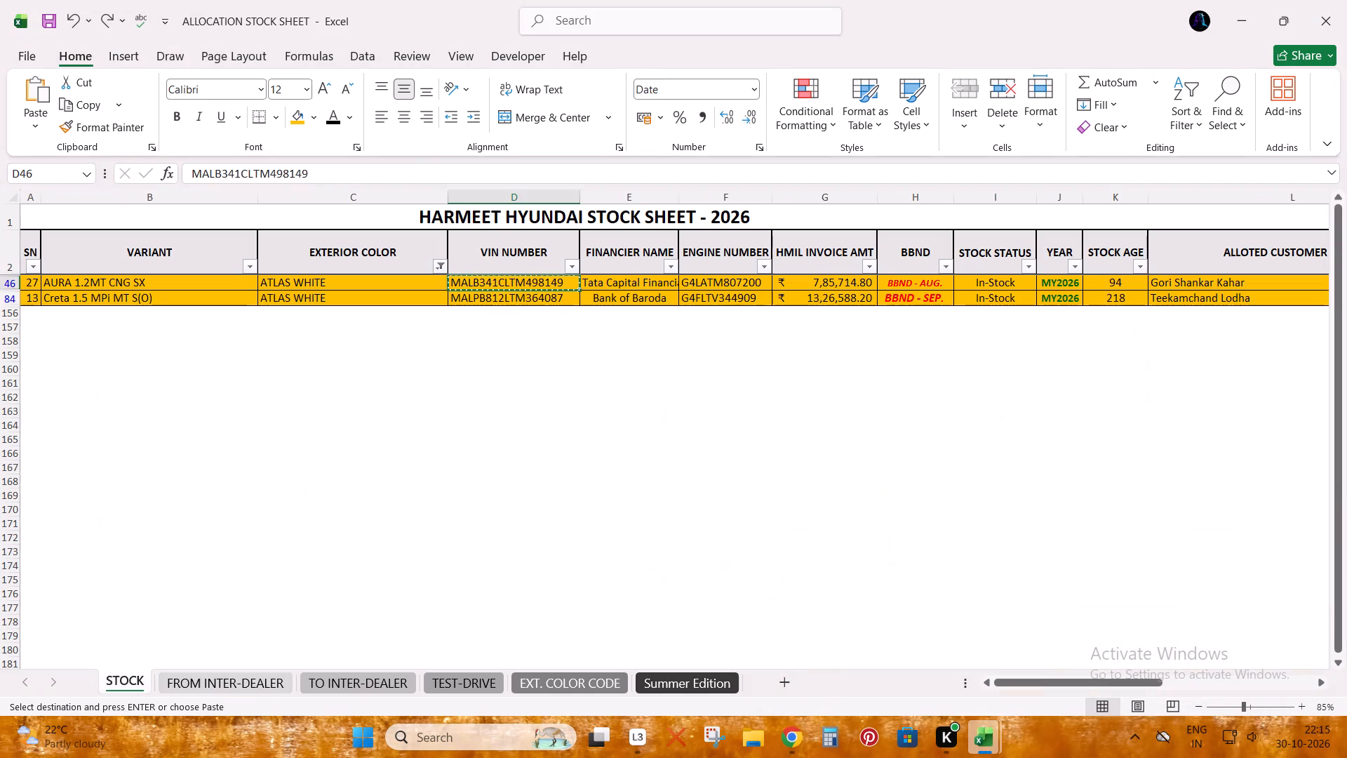
key(Right)
key(Right)
key(Right)
key(Right)
key(alt+Tab)
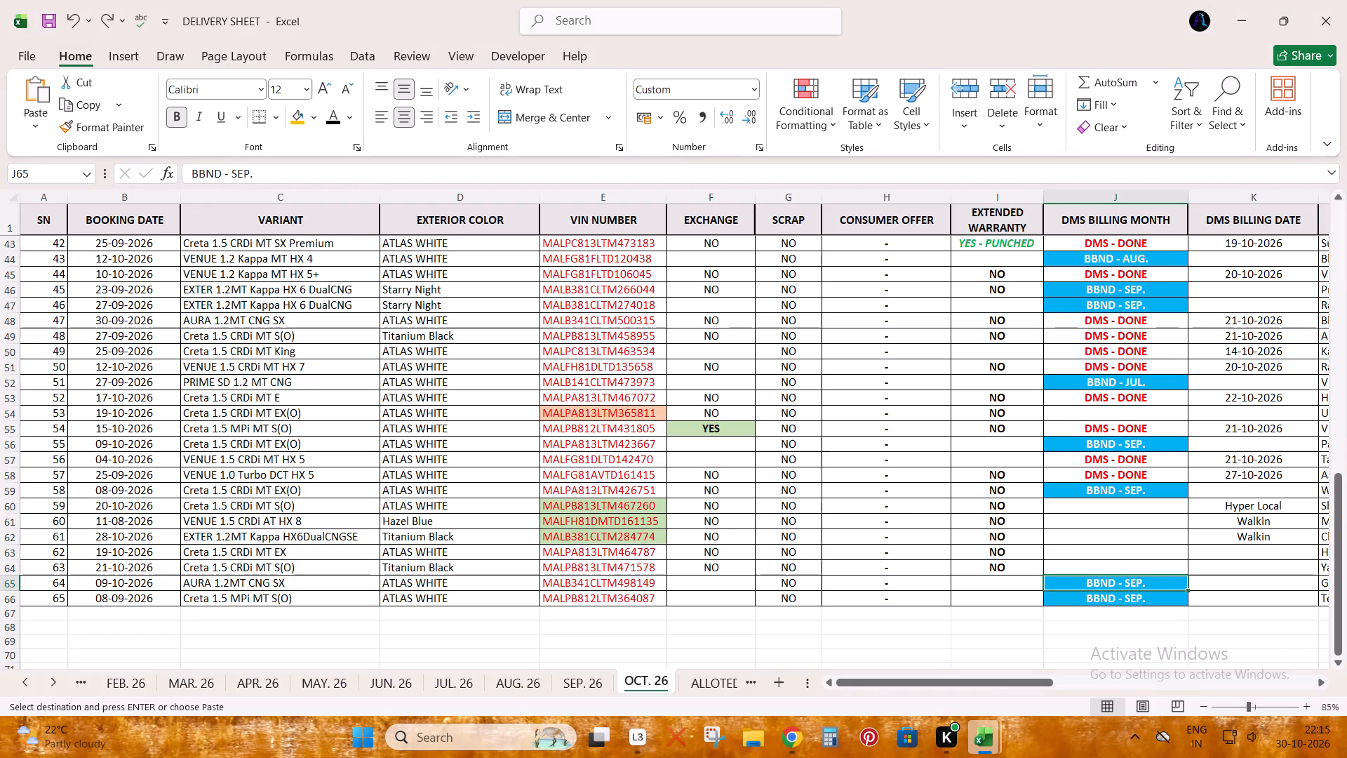
key(F2)
key(Left)
key(shift+Left)
key(shift+Left)
key(shift+Left)
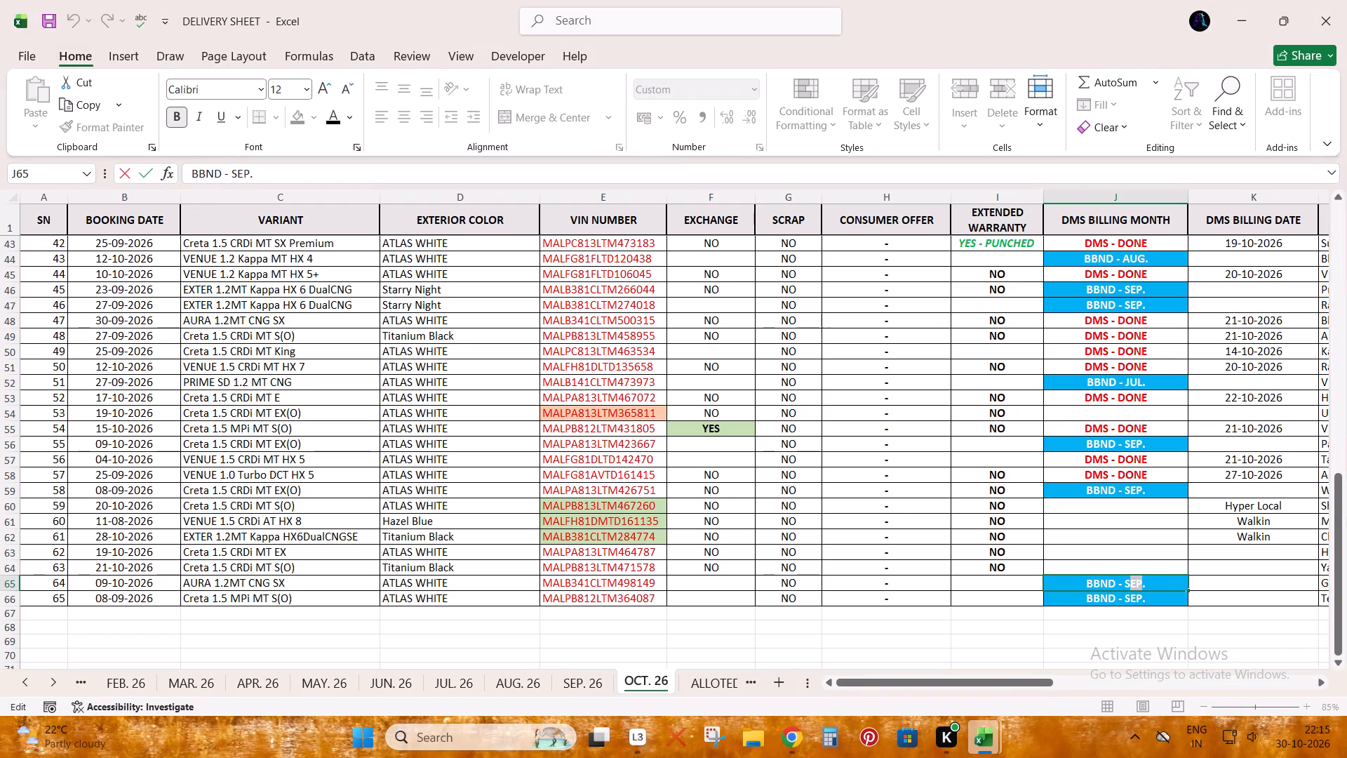
text(AUG)
key(Return)
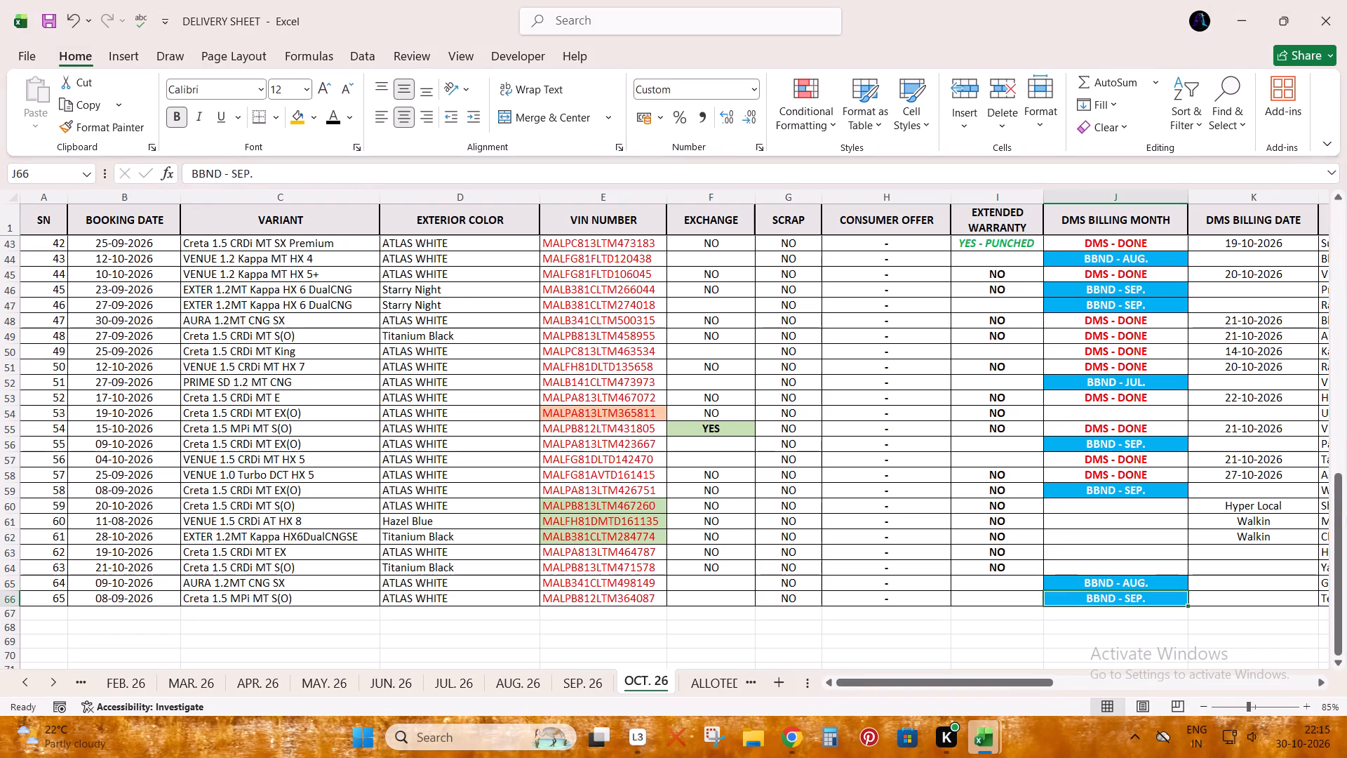
Search OCT. 26 for the Creta 1.5 MPi MT S(O) VIN from STOCK and check its DMS BILLING MONTH against STOCK's BBND.
key(alt+Tab)
key(Down)
key(Left)
key(Left)
key(Left)
key(Left)
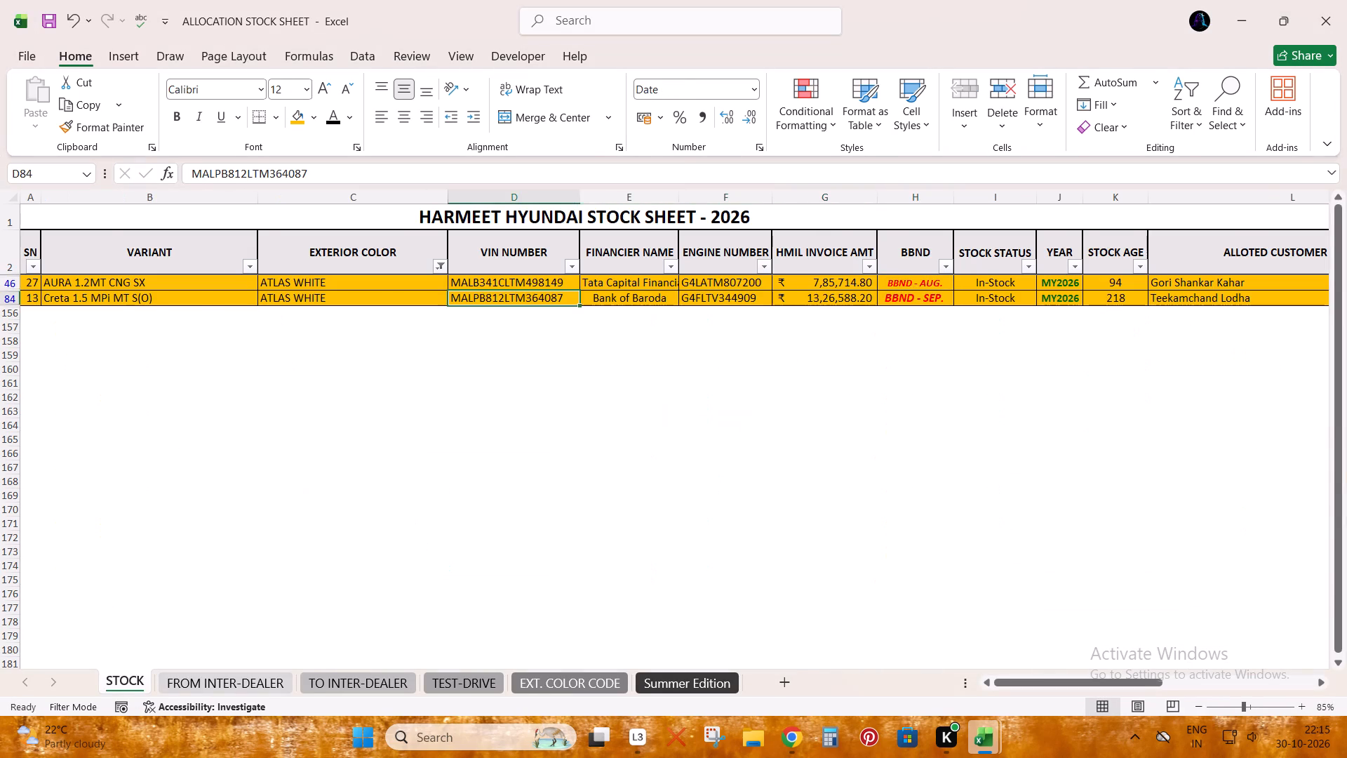
key(ctrl+c)
key(alt+Tab)
key(Right)
key(ctrl+f)
key(ctrl+v)
key(Return)
key(Escape)
key(ctrl+Right)
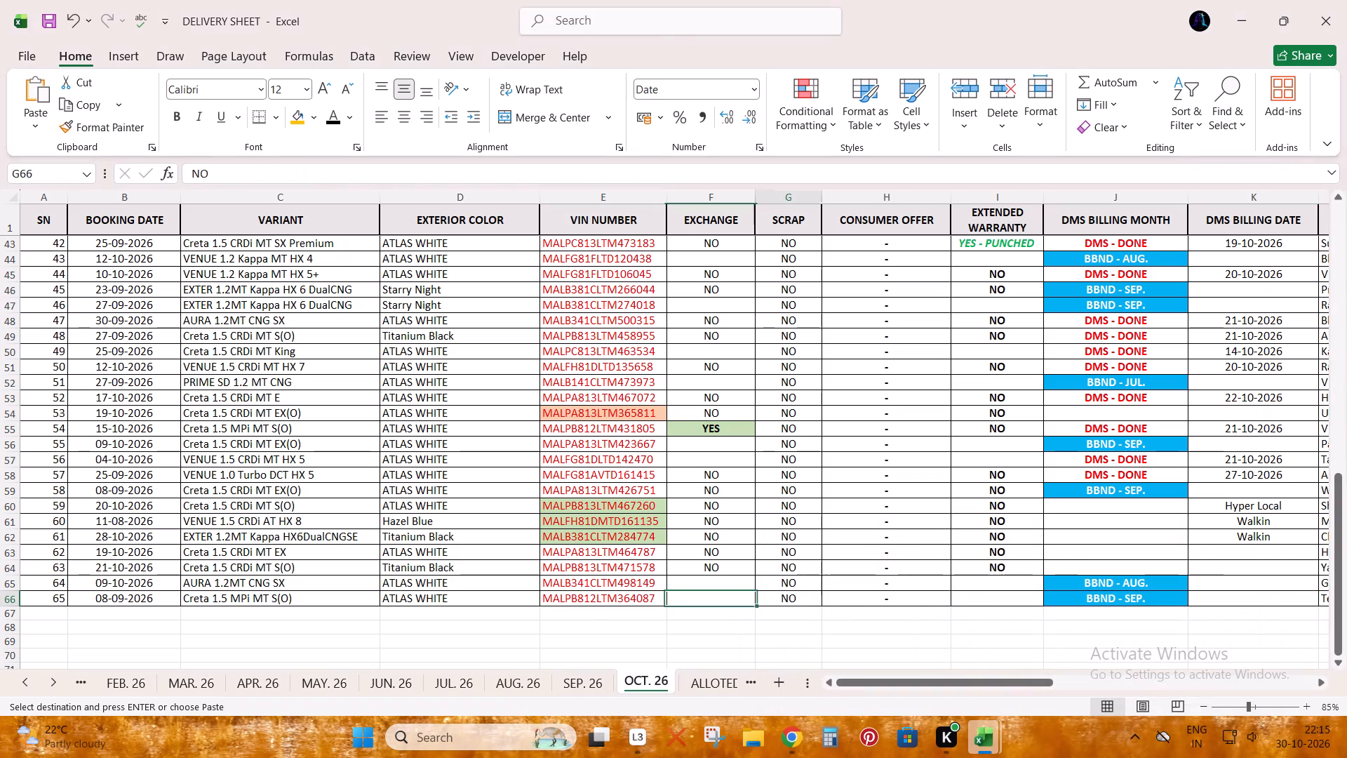
key(Right)
key(Right)
key(Right)
key(alt+Tab)
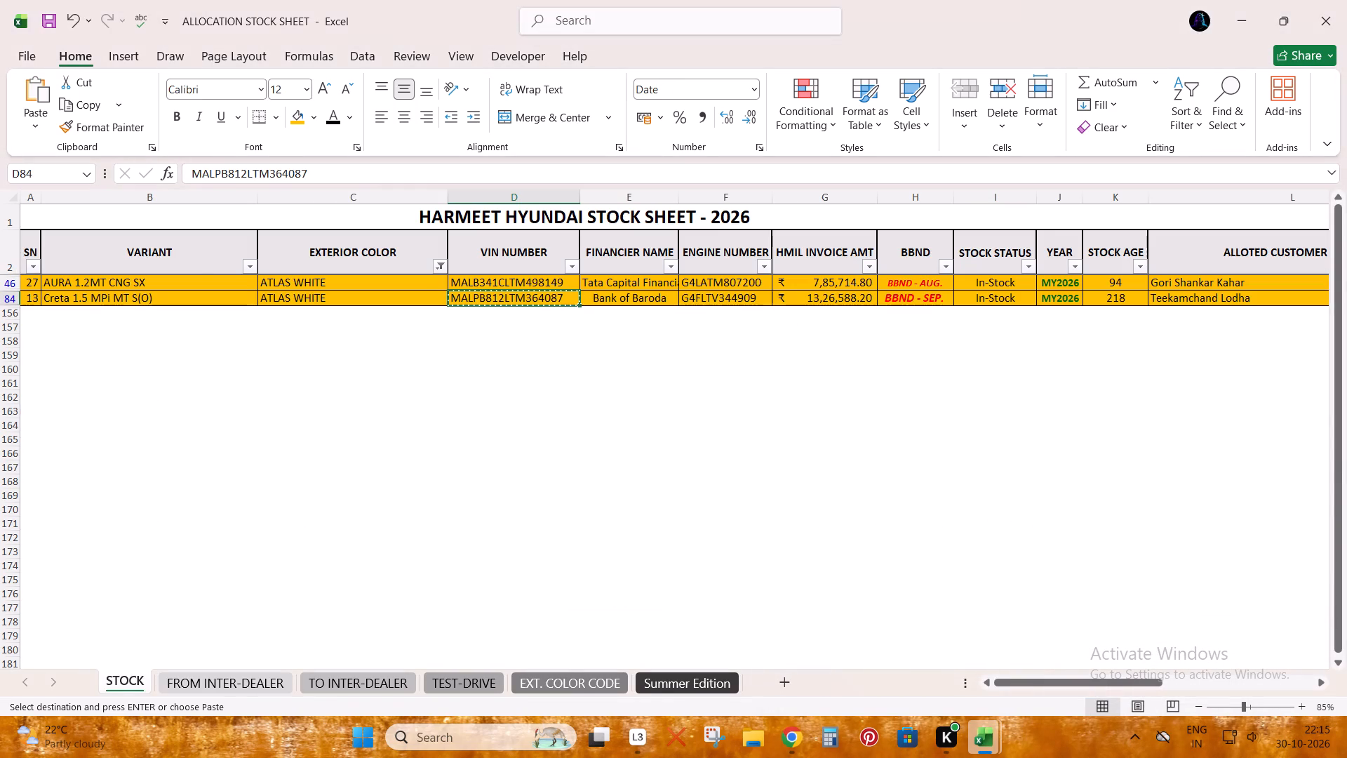
key(alt+Tab)
key(Escape)
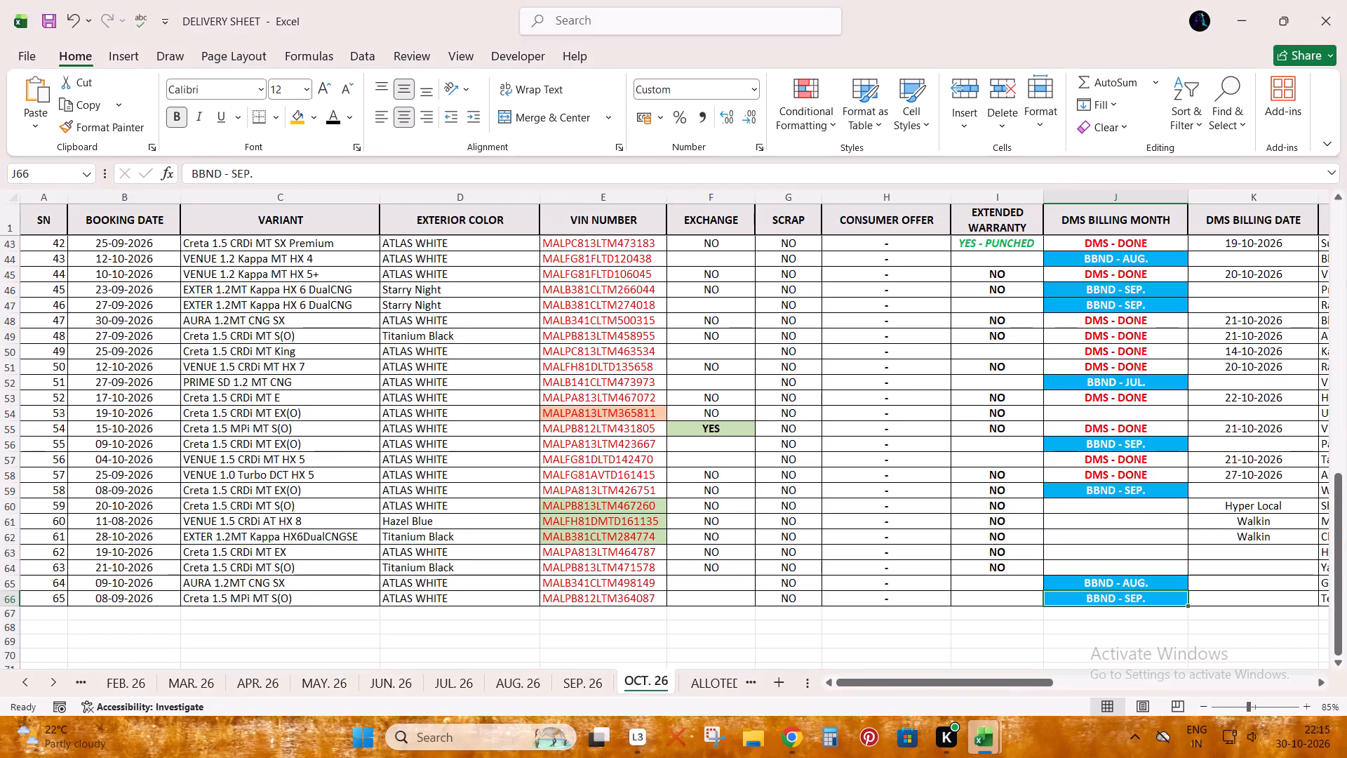
Enter NO under EXCHANGE and EXTENDED WARRANTY in row 66 and save the delivery sheet.
key(Right)
key(Right)
key(Right)
key(Right)
key(Left)
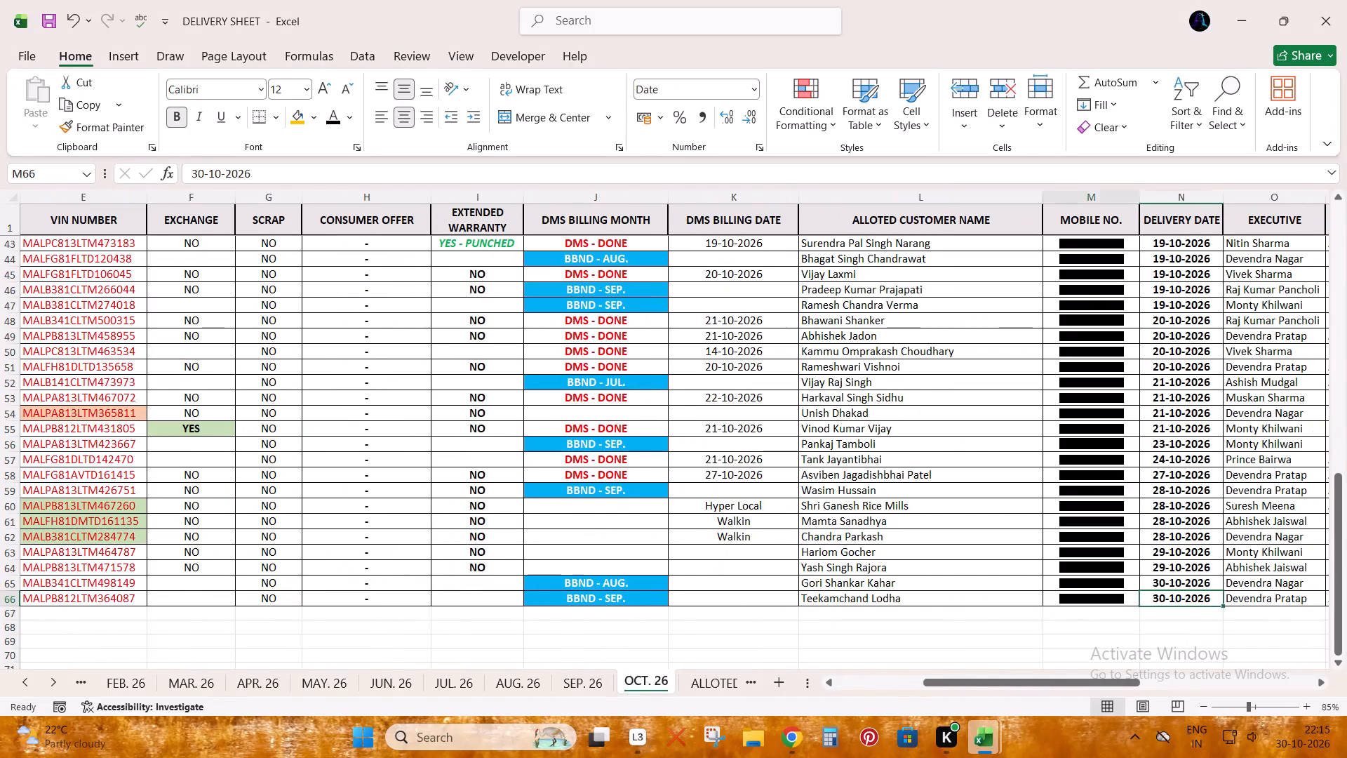
key(Left)
key(Left)
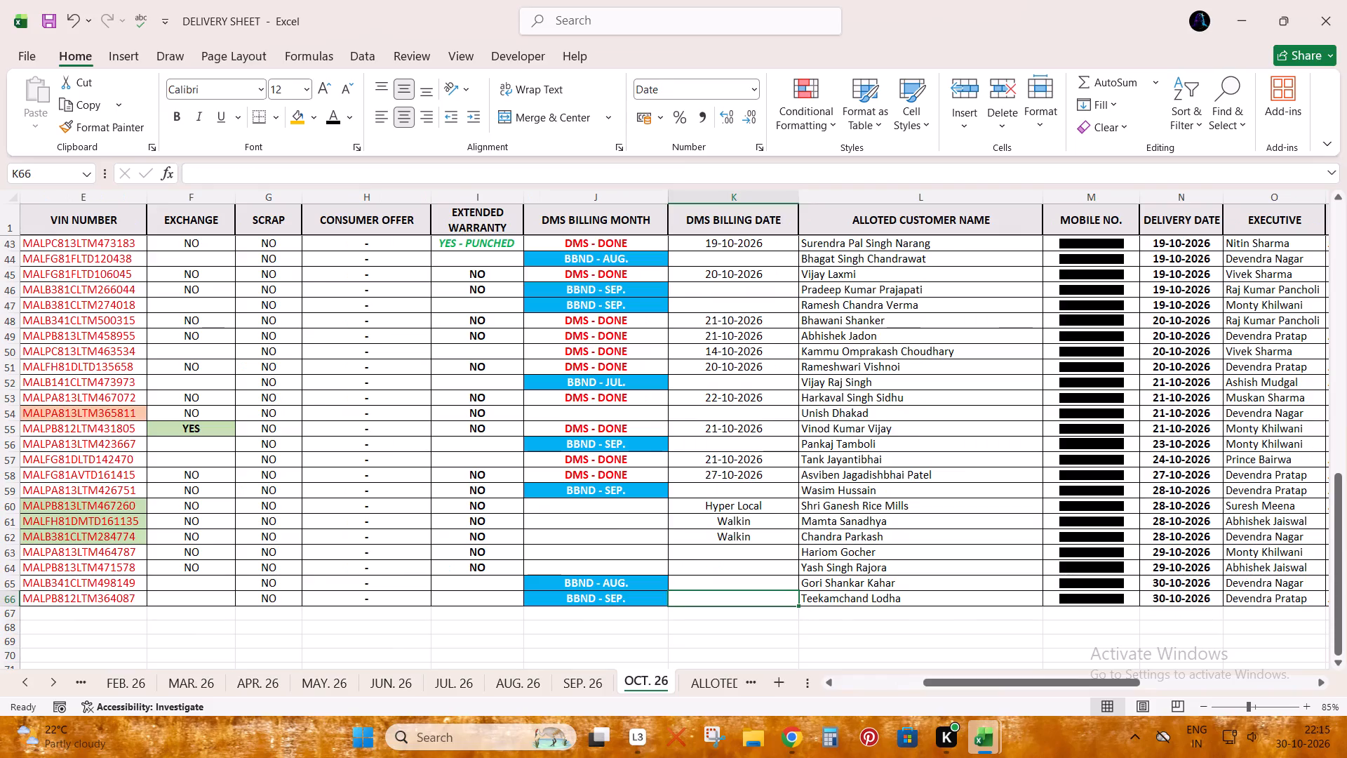
key(Left)
key(Left)
key(Left)
key(Left)
key(Left)
key(n)
key(Tab)
key(Tab)
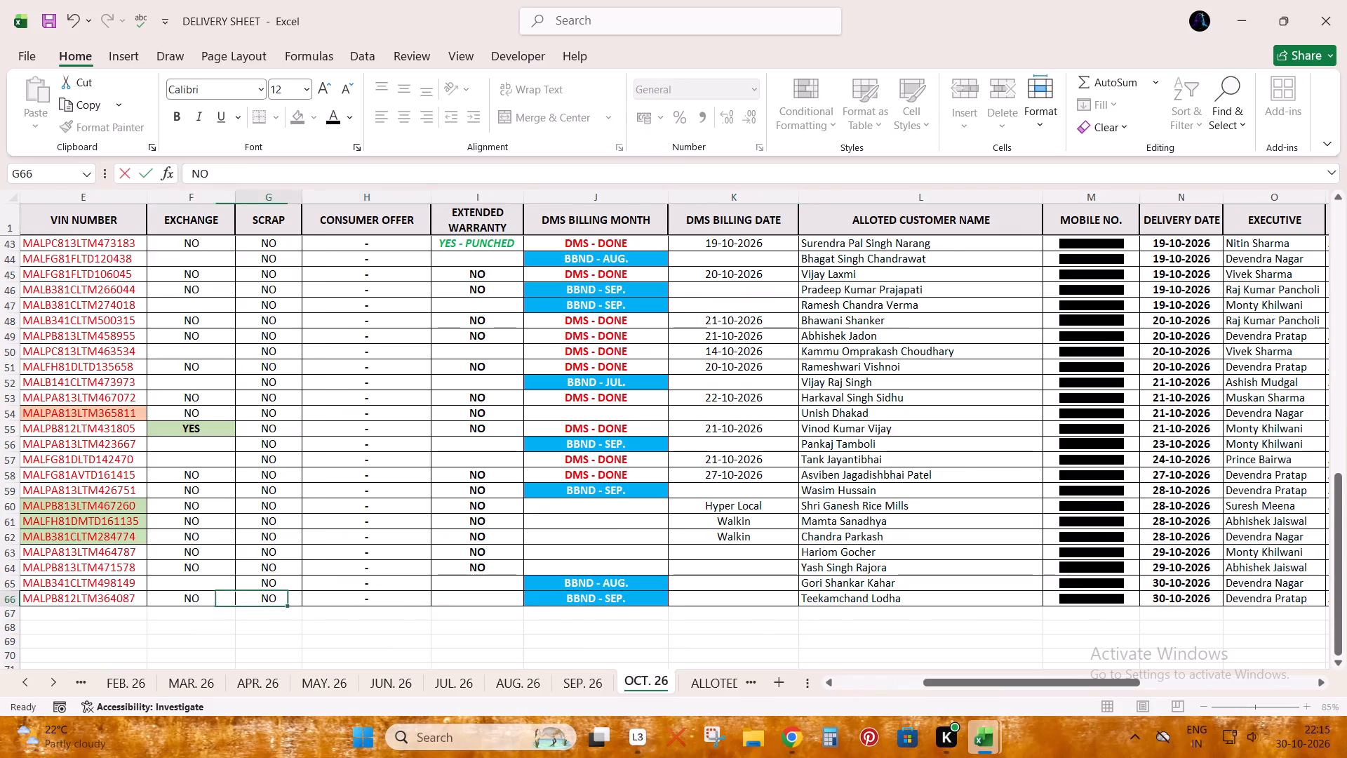
key(Tab)
key(n)
key(Tab)
key(ctrl+s)
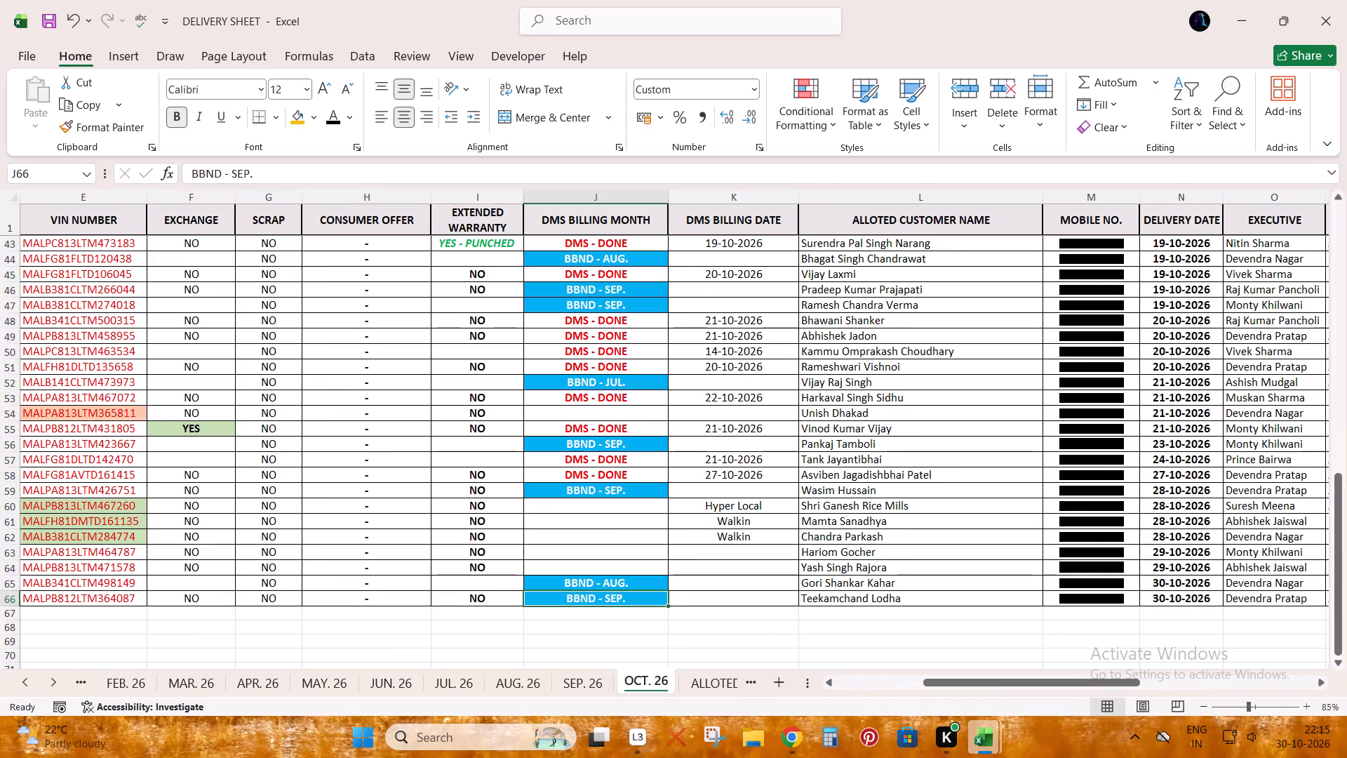
key(Up)
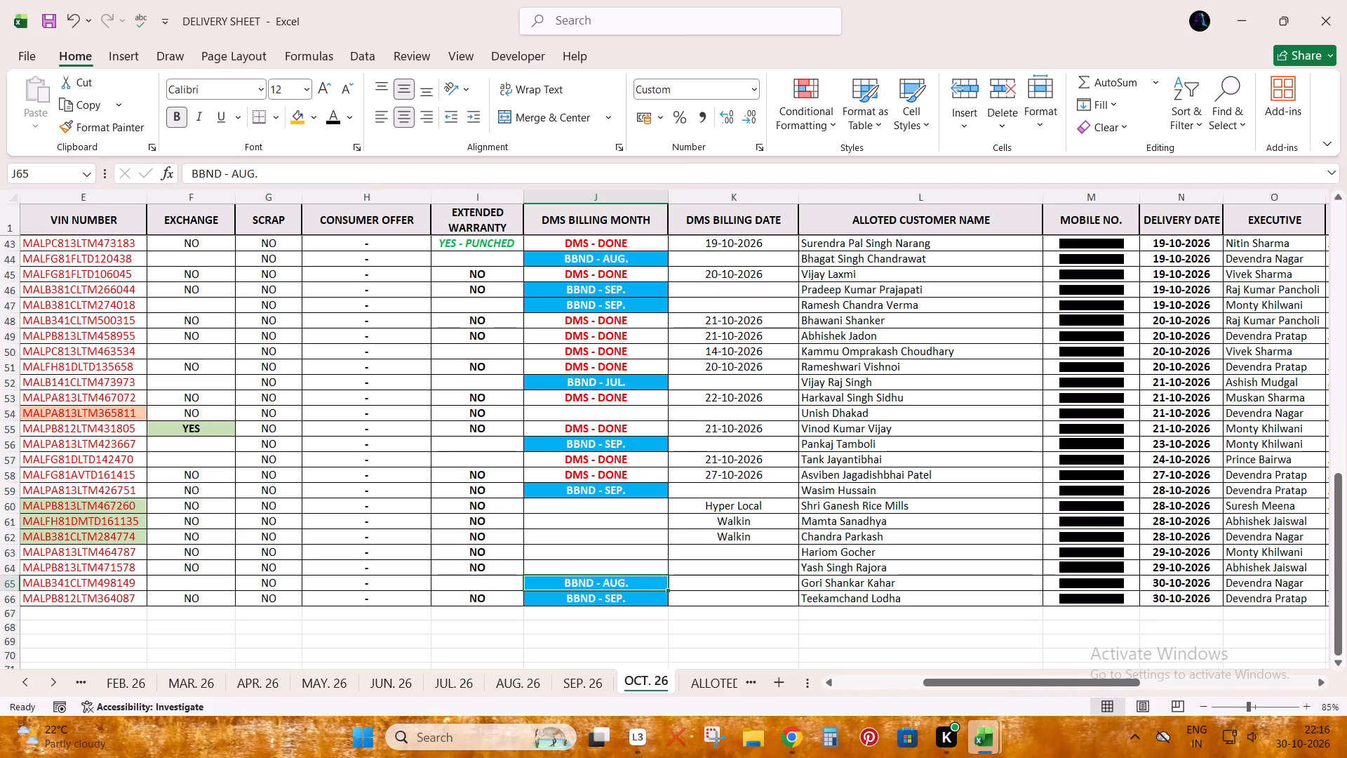
key(ctrl+s)
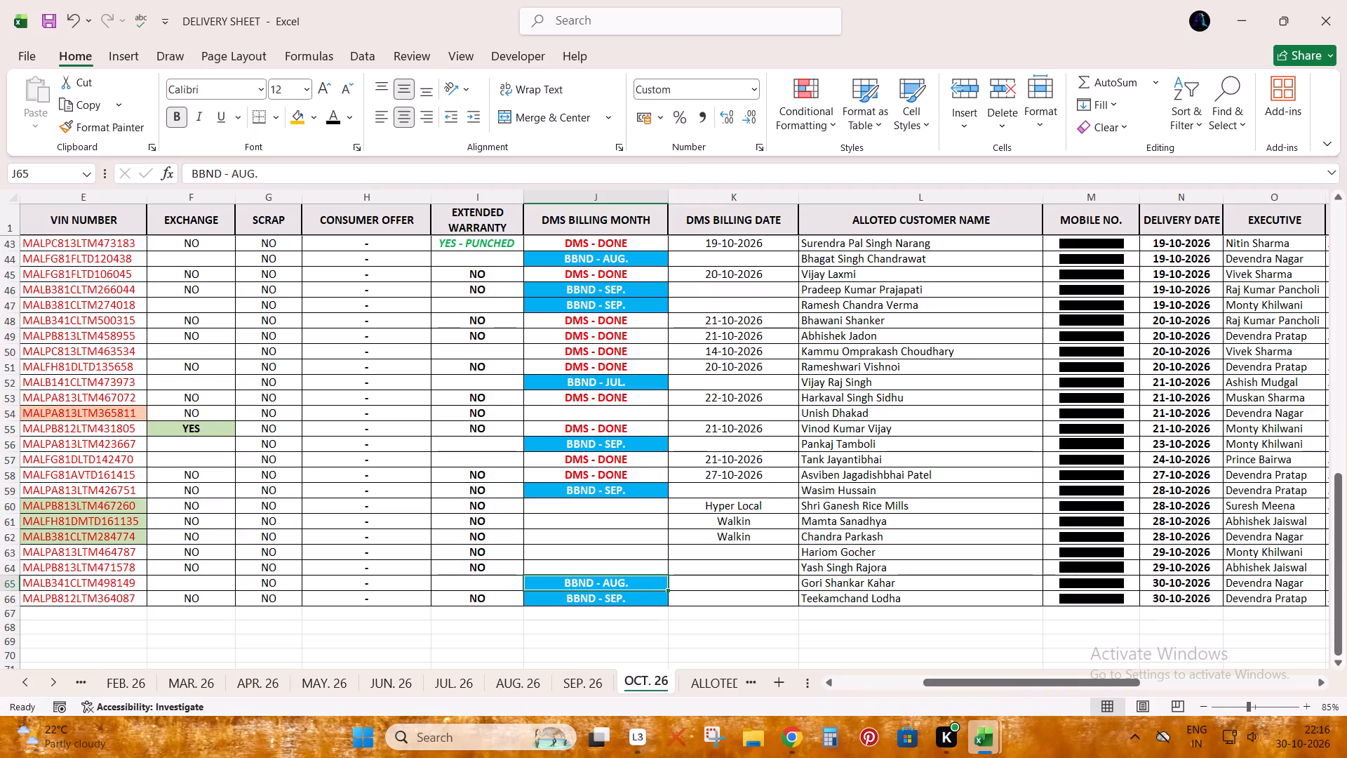